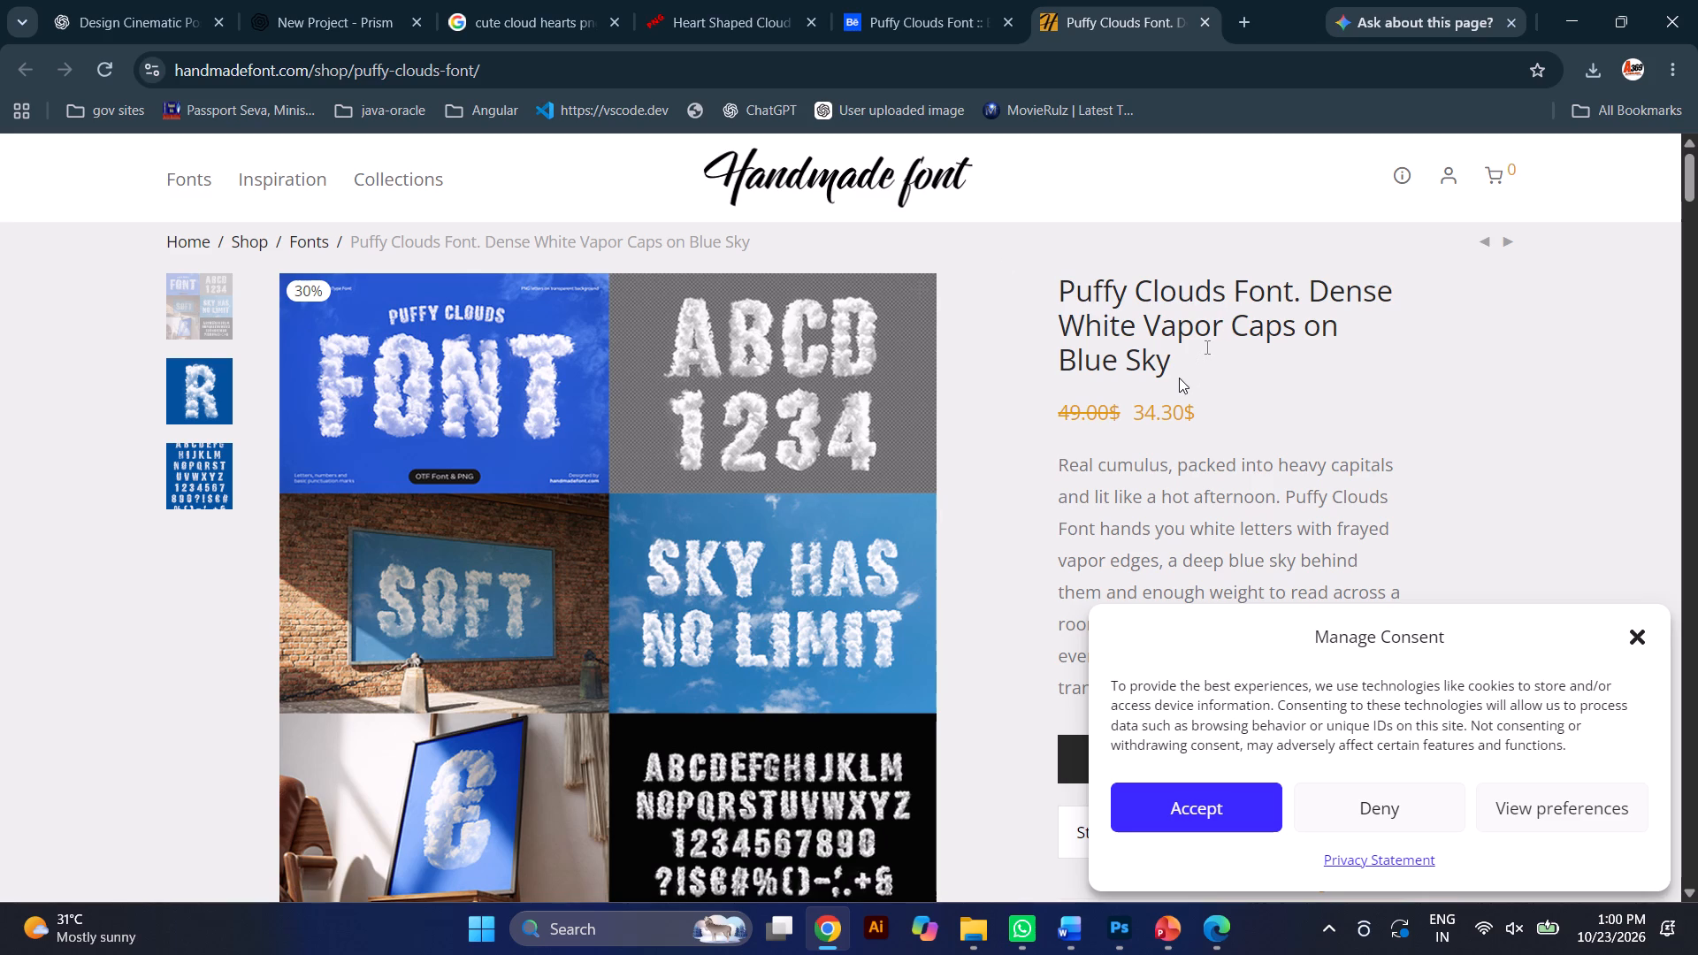
# Copy "Puffy Clouds Font. Dense White Vapor Caps" from the product title.
pyautogui.moveTo(1179, 378); pyautogui.dragTo(1054, 317)
pyautogui.click(1054, 317)
pyautogui.moveTo(1296, 320); pyautogui.dragTo(1042, 278)
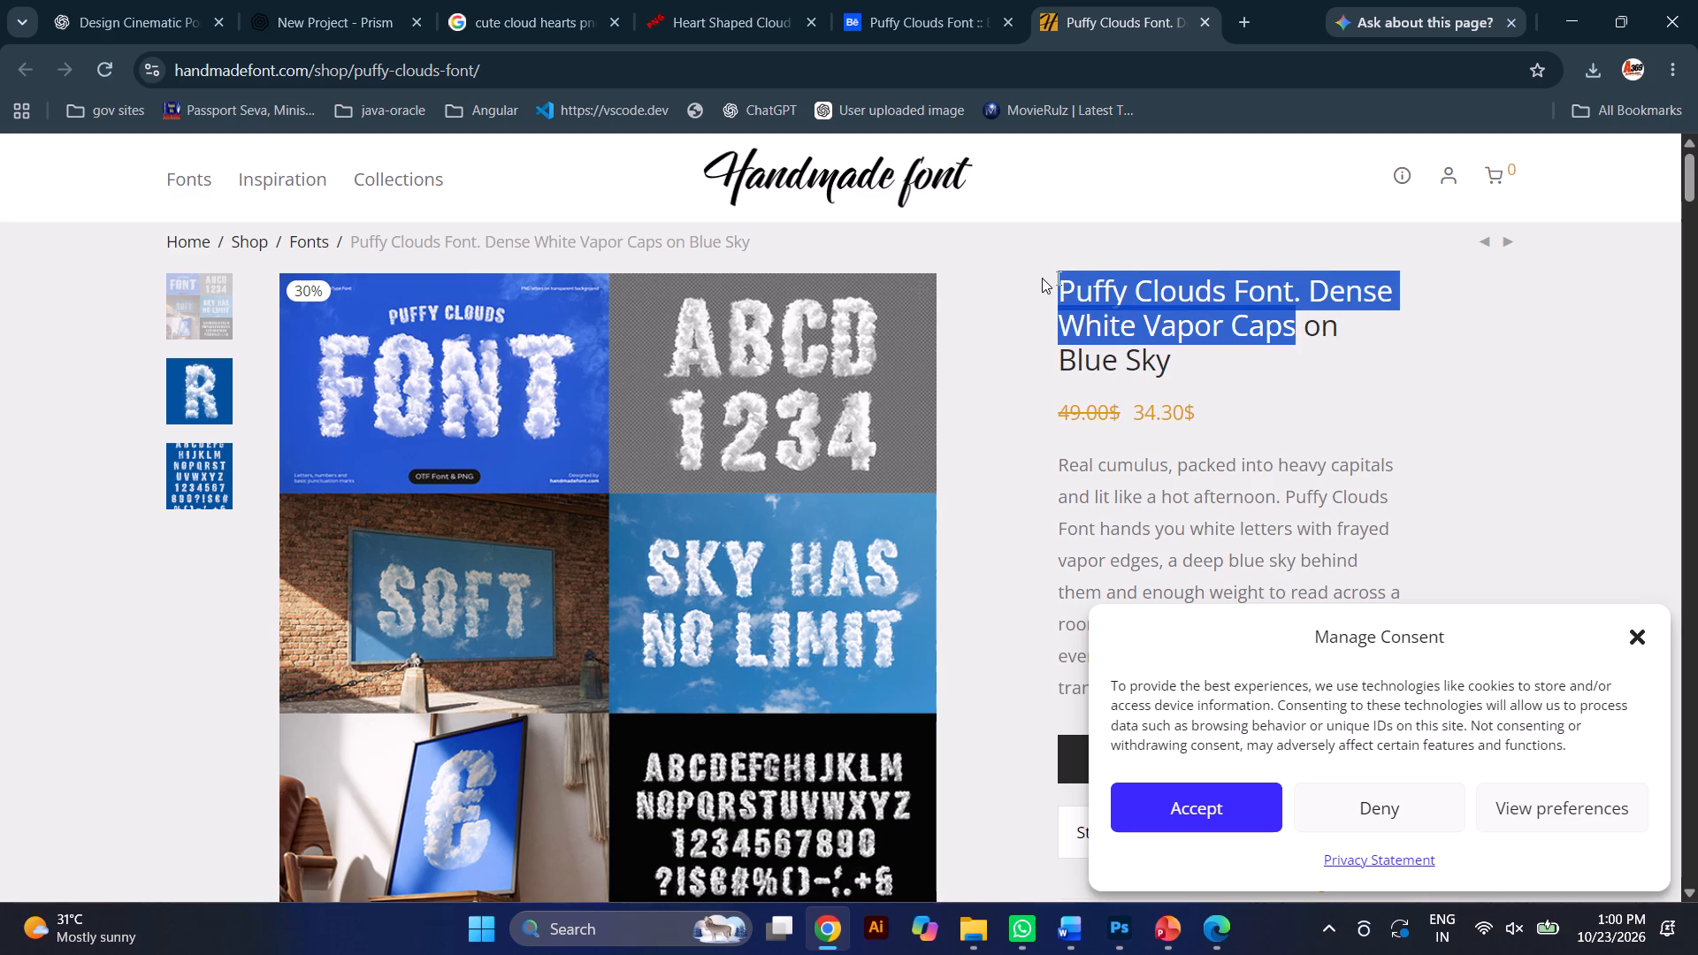
pyautogui.moveTo(1042, 278); pyautogui.dragTo(1038, 278)
pyautogui.hotkey('ctrl', 'c')
pyautogui.hotkey('ctrl', 'c')
pyautogui.hotkey('ctrl', 'c')
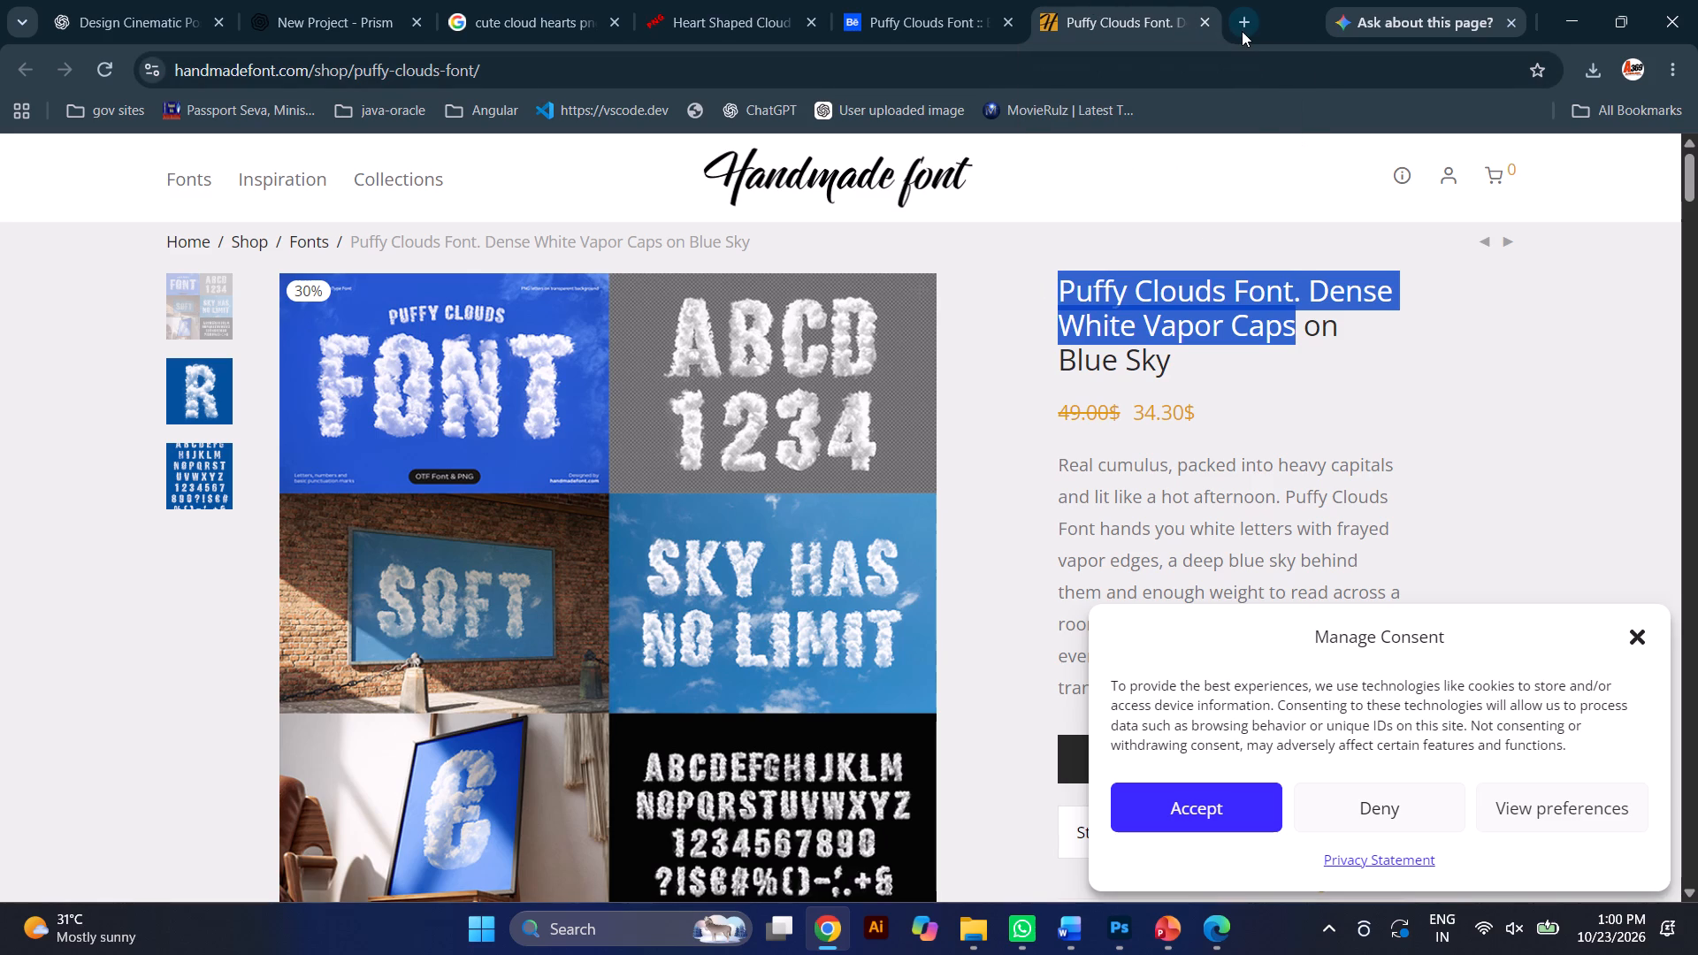
# Search the web in a new tab for the copied font title followed by "free".
pyautogui.click(1242, 31)
pyautogui.click(1099, 75)
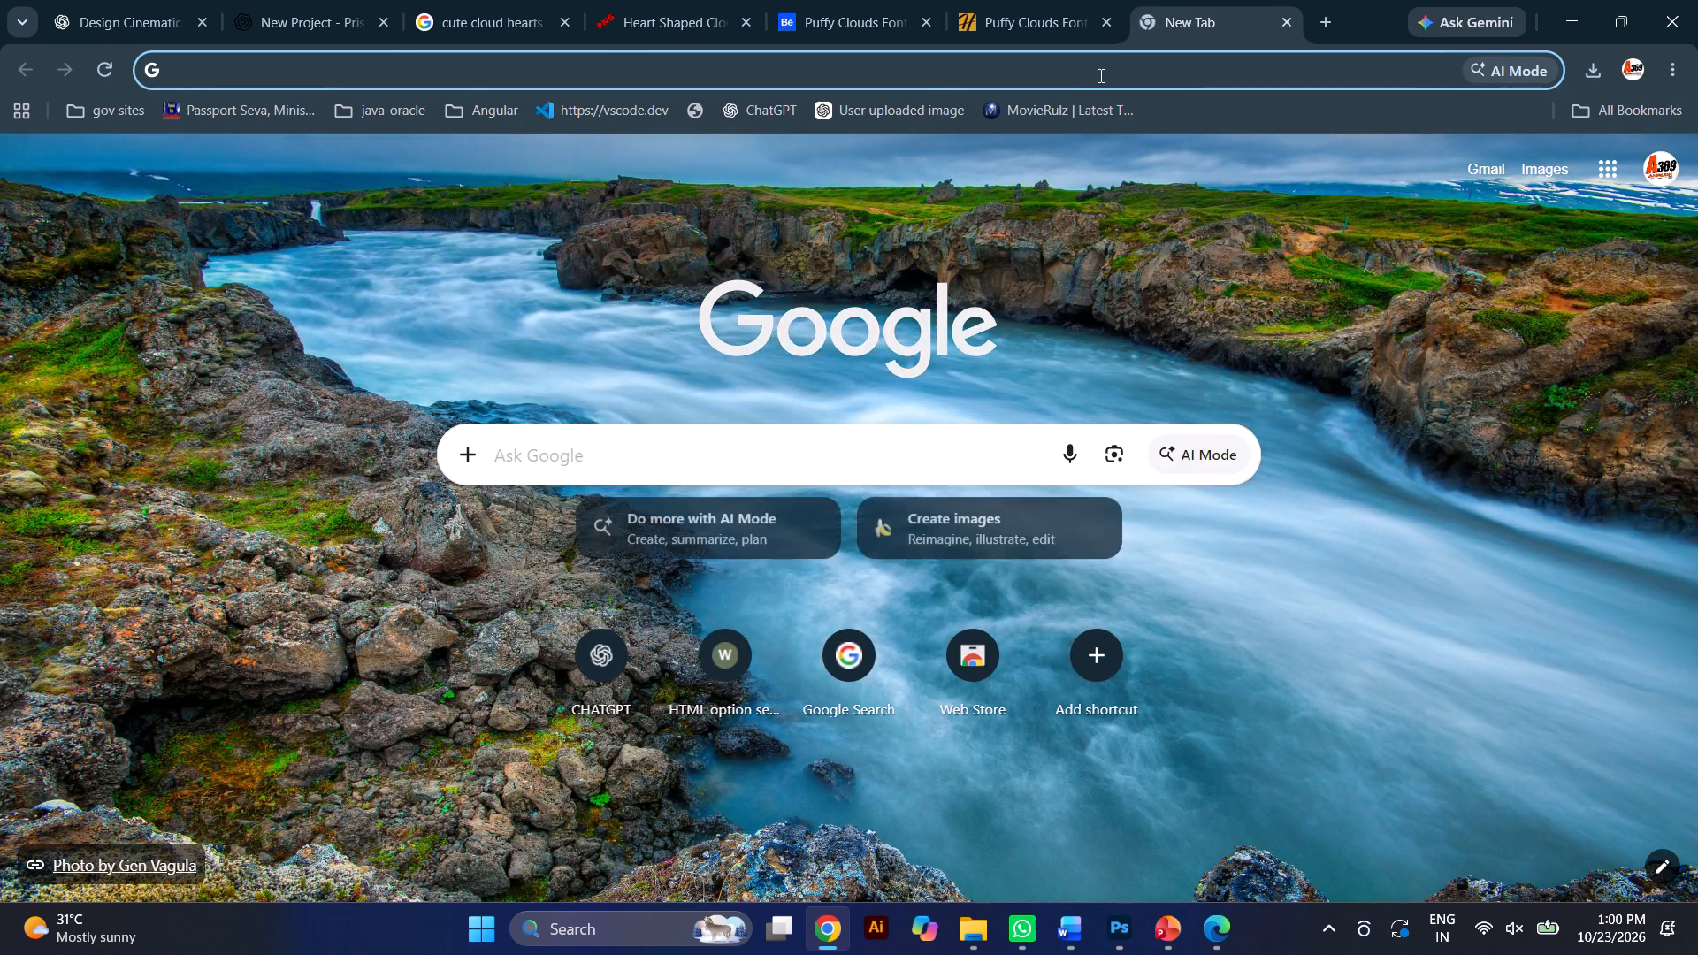
pyautogui.hotkey('ctrl', 'v')
pyautogui.press('space')
pyautogui.write('free')
pyautogui.press('Return')
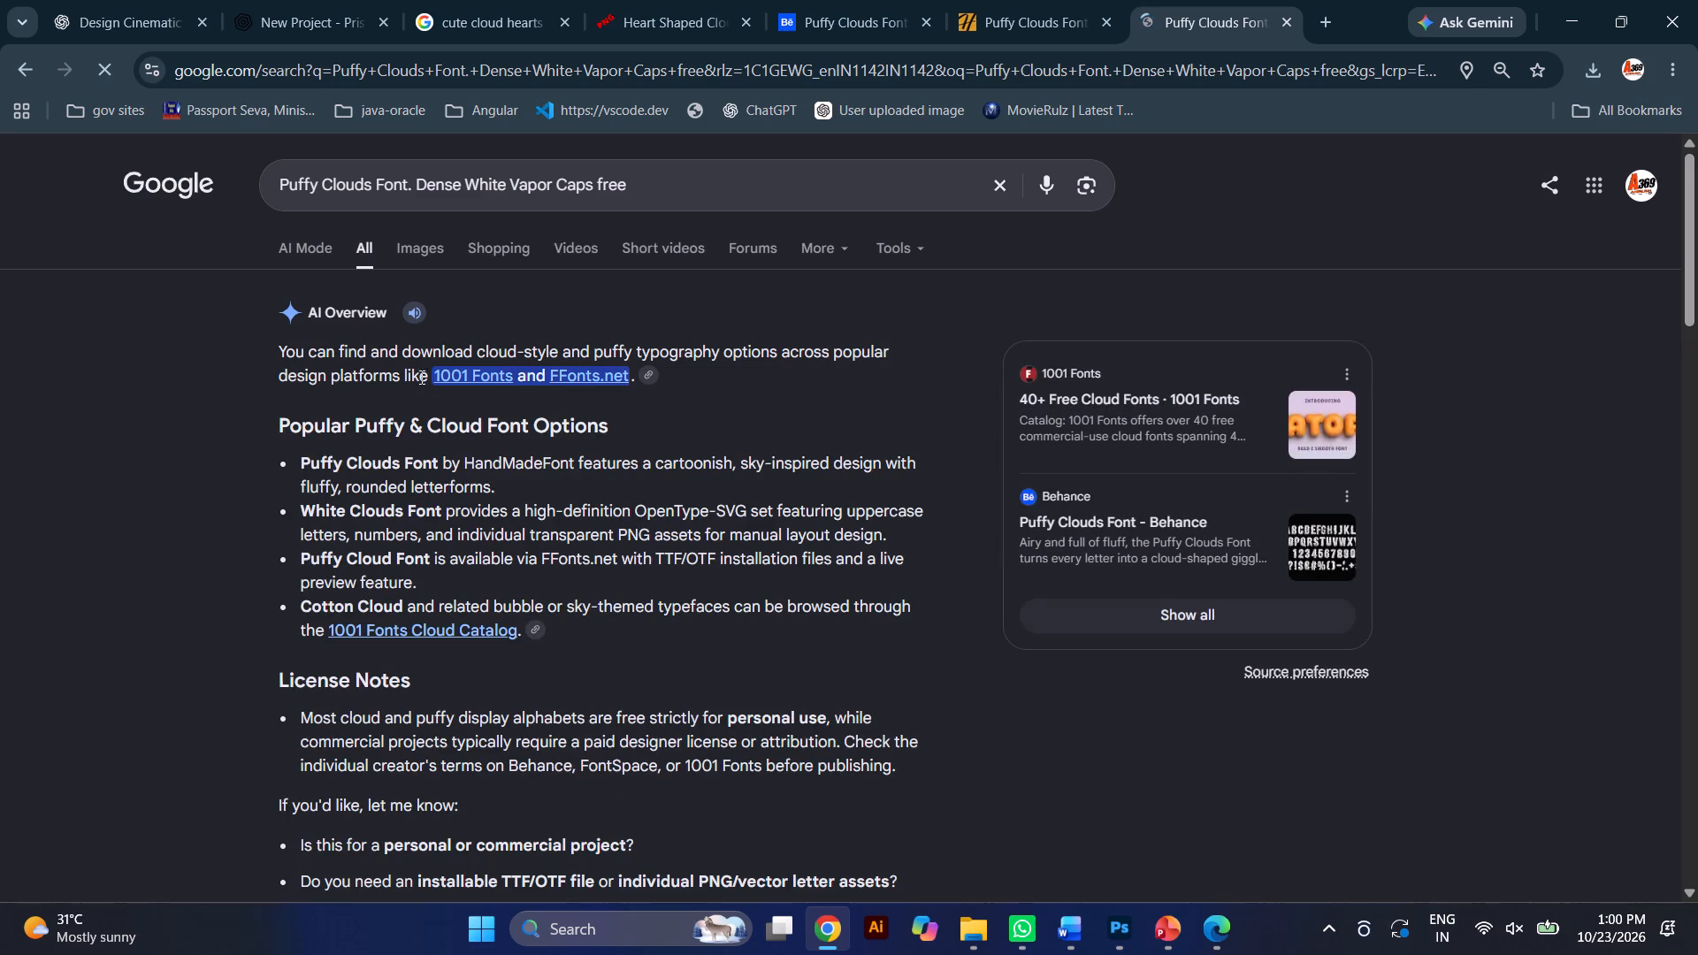
# Open the 1001 Fonts result for a free puffy, white, clouds font, review it, and return to the search results.
pyautogui.scroll(-4, 508, 438)
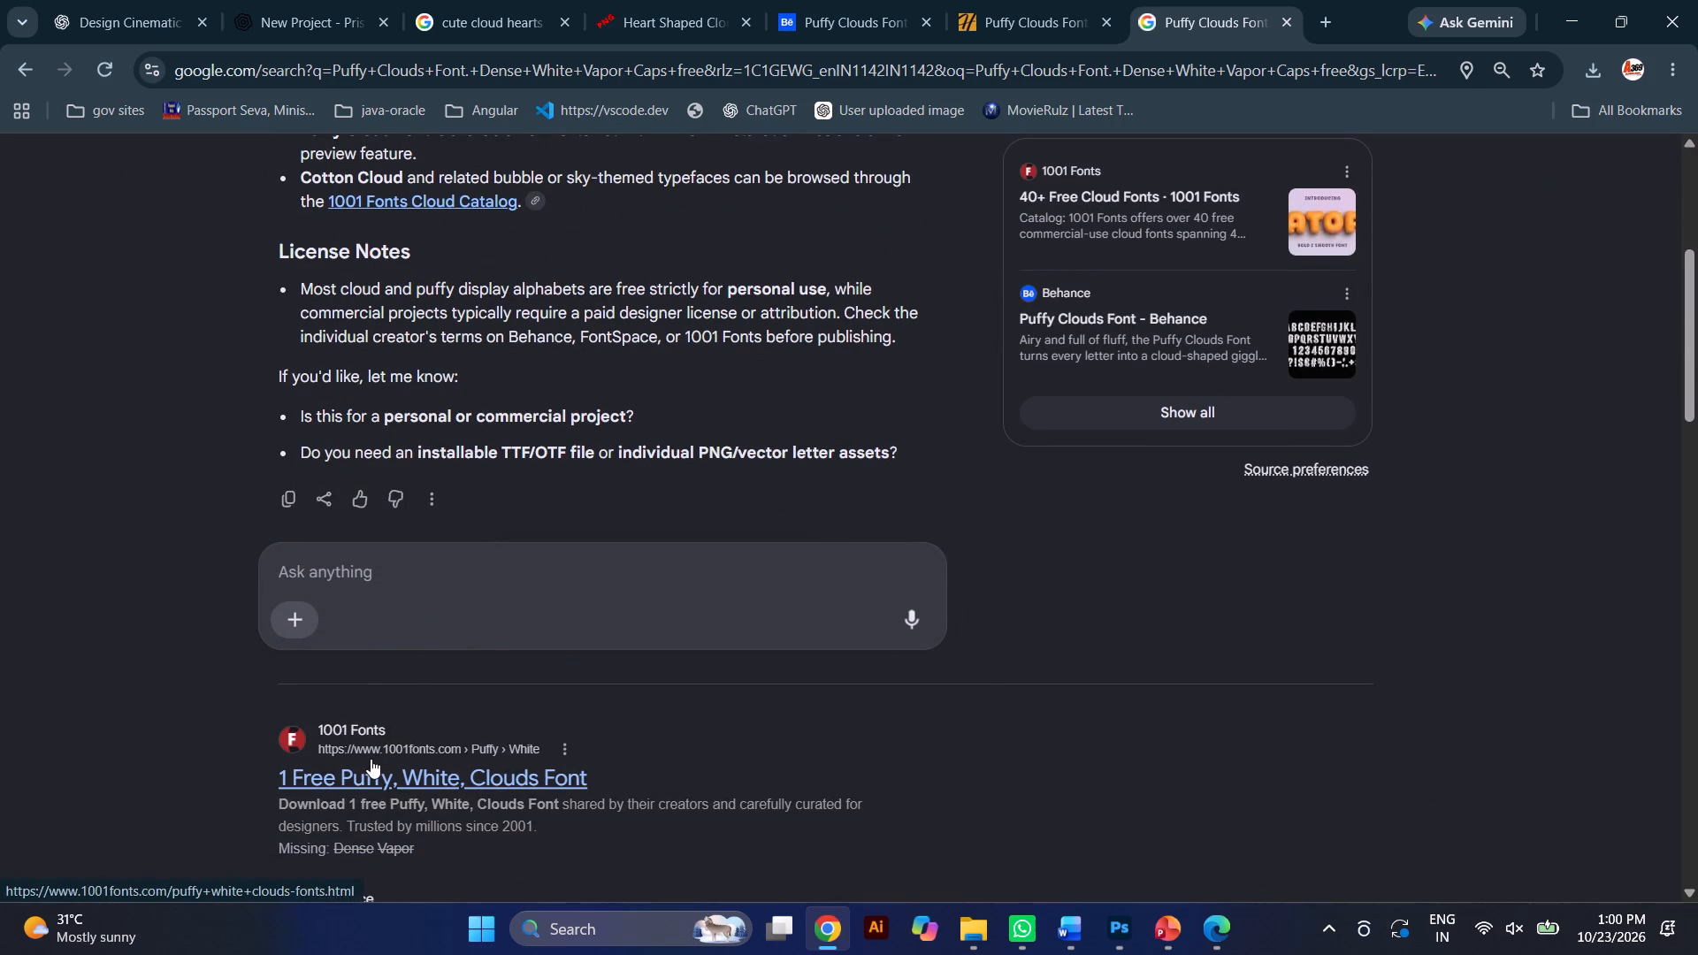
pyautogui.click(470, 779)
pyautogui.scroll(-2, 470, 779)
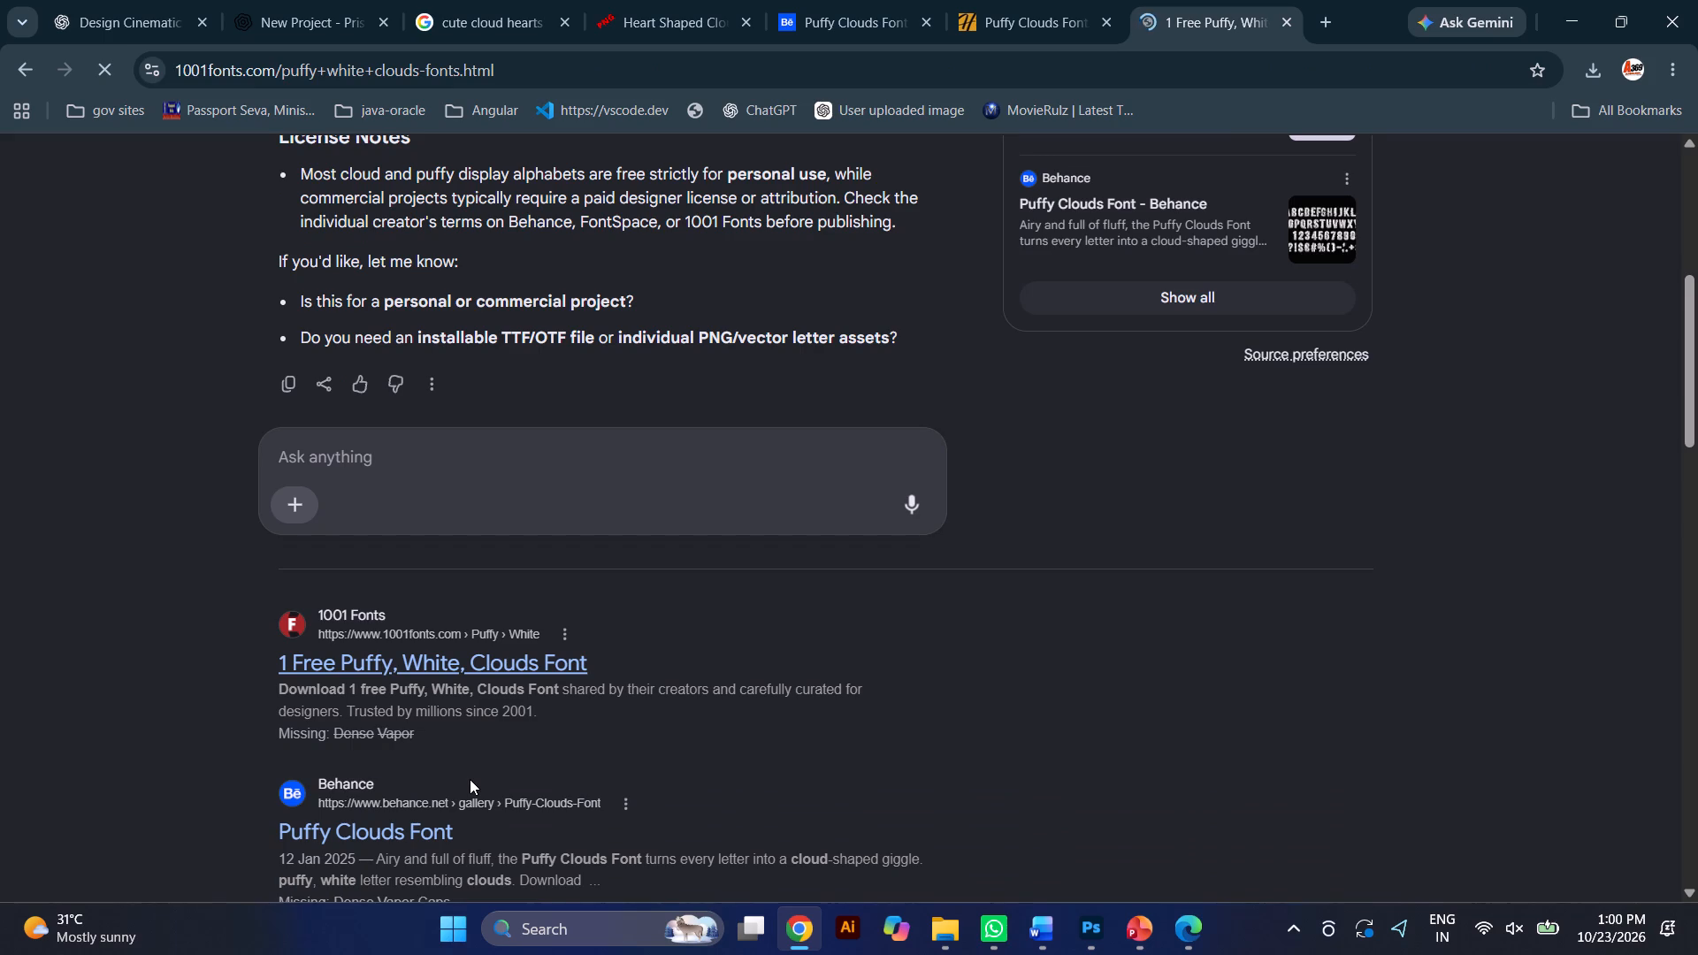
pyautogui.scroll(-3, 637, 689)
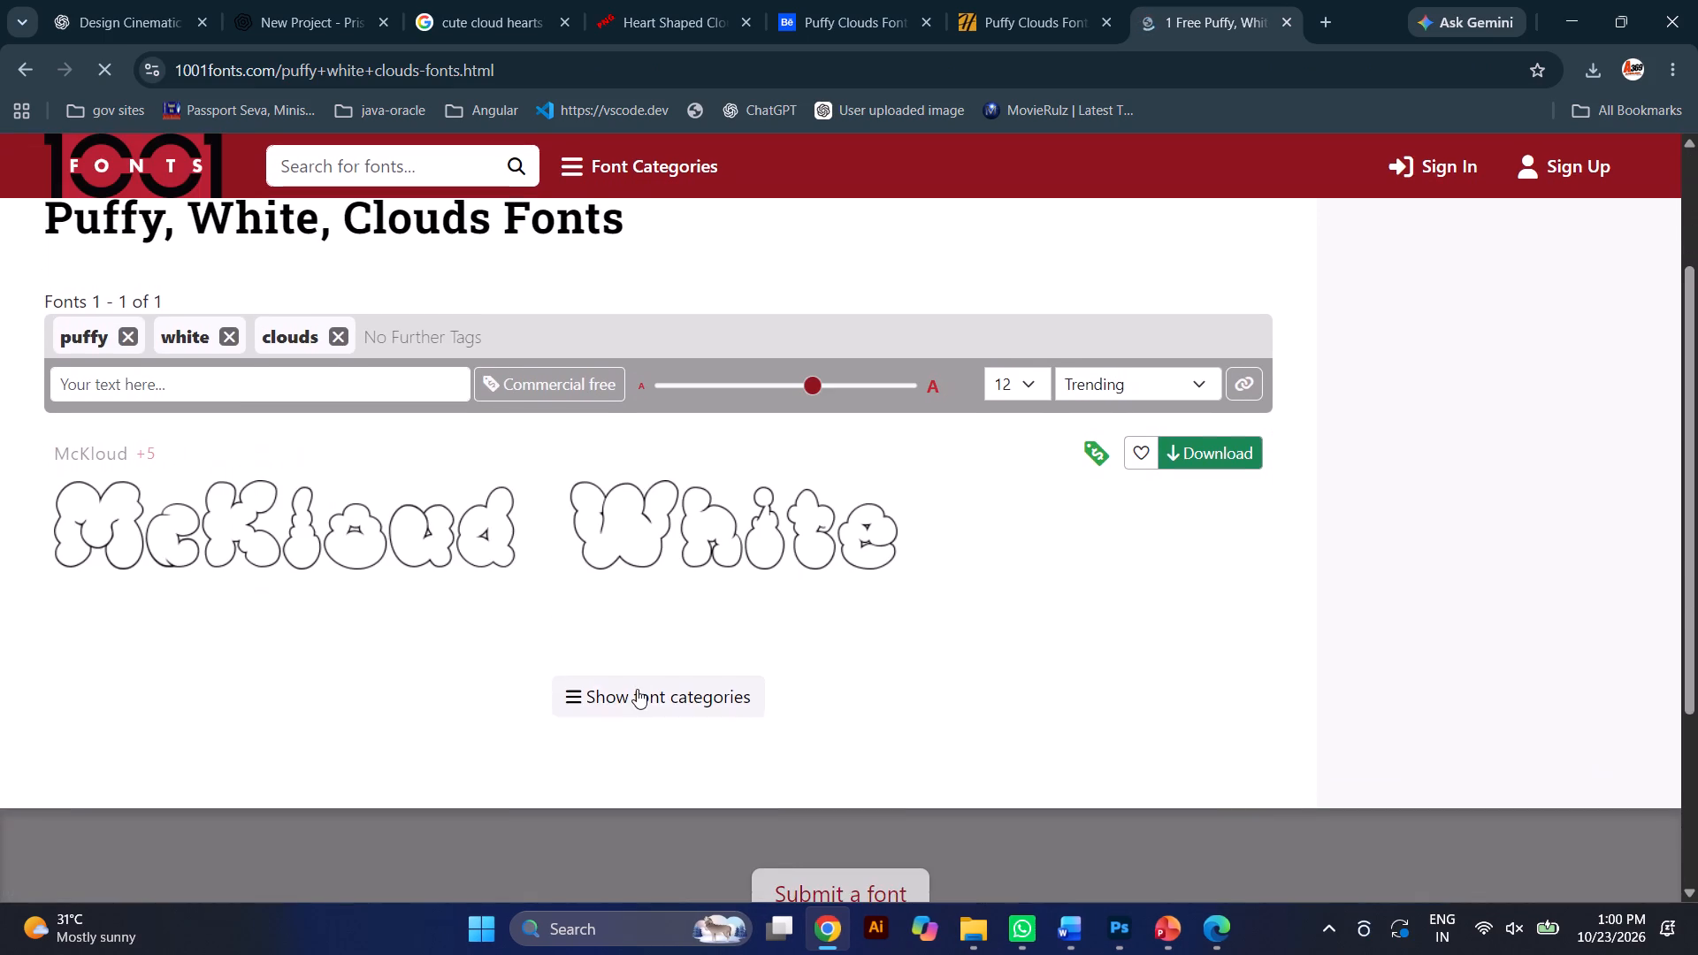
pyautogui.scroll(-2, 637, 689)
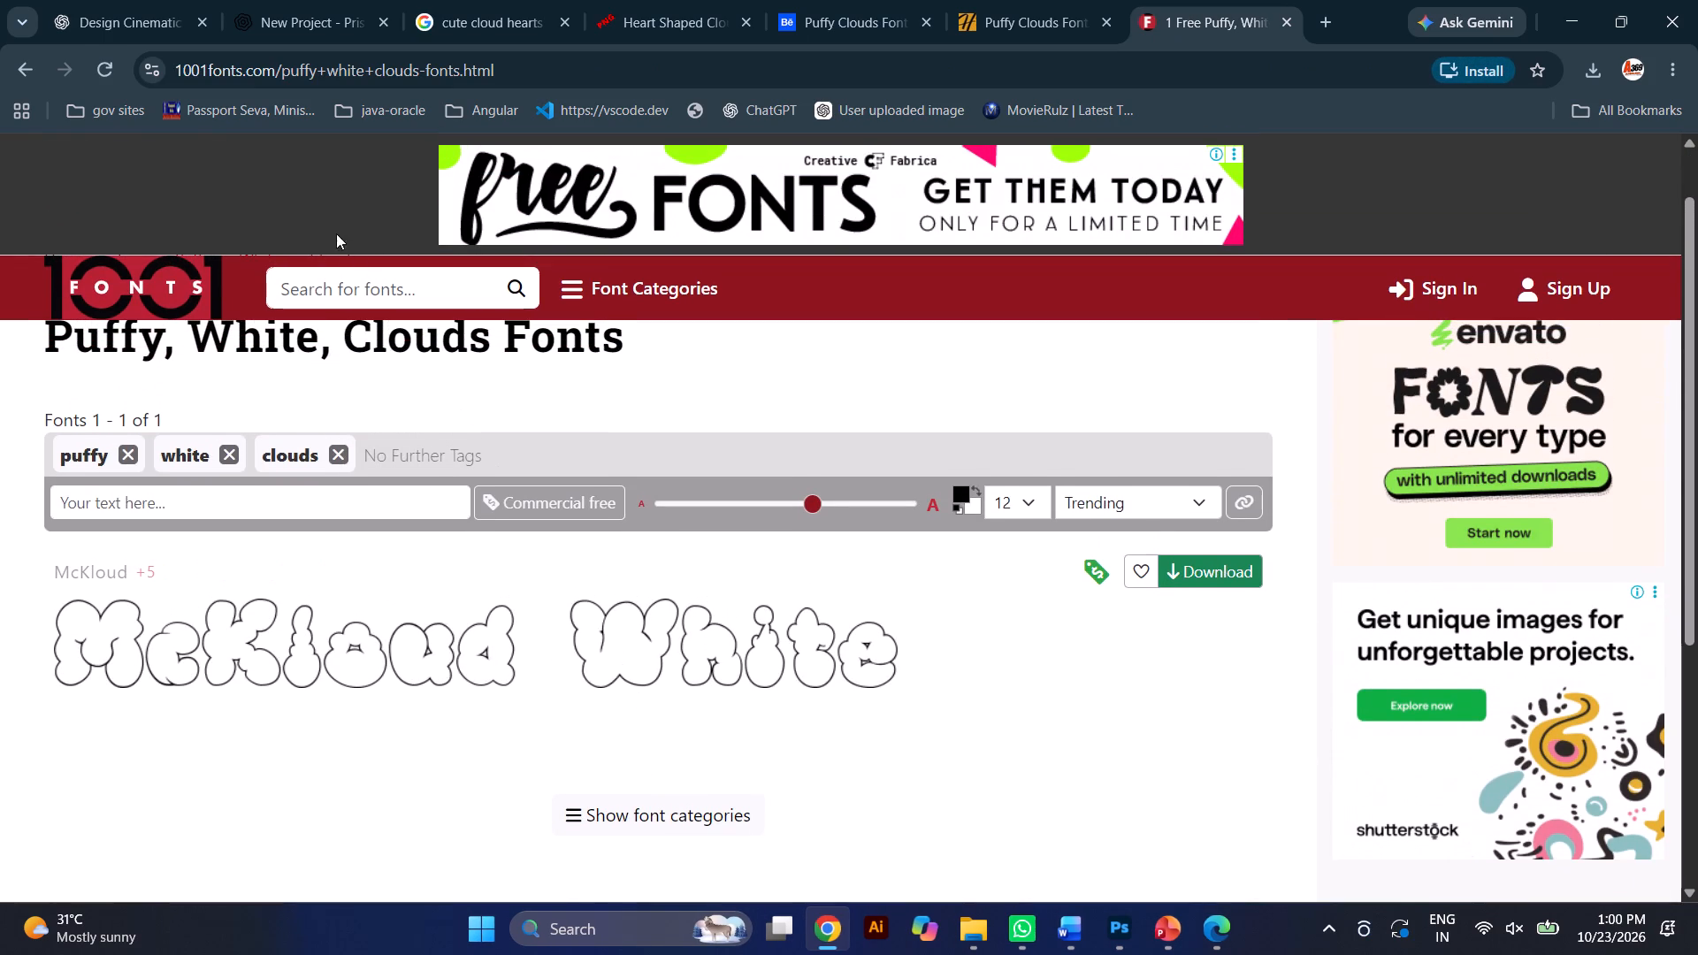
pyautogui.click(20, 80)
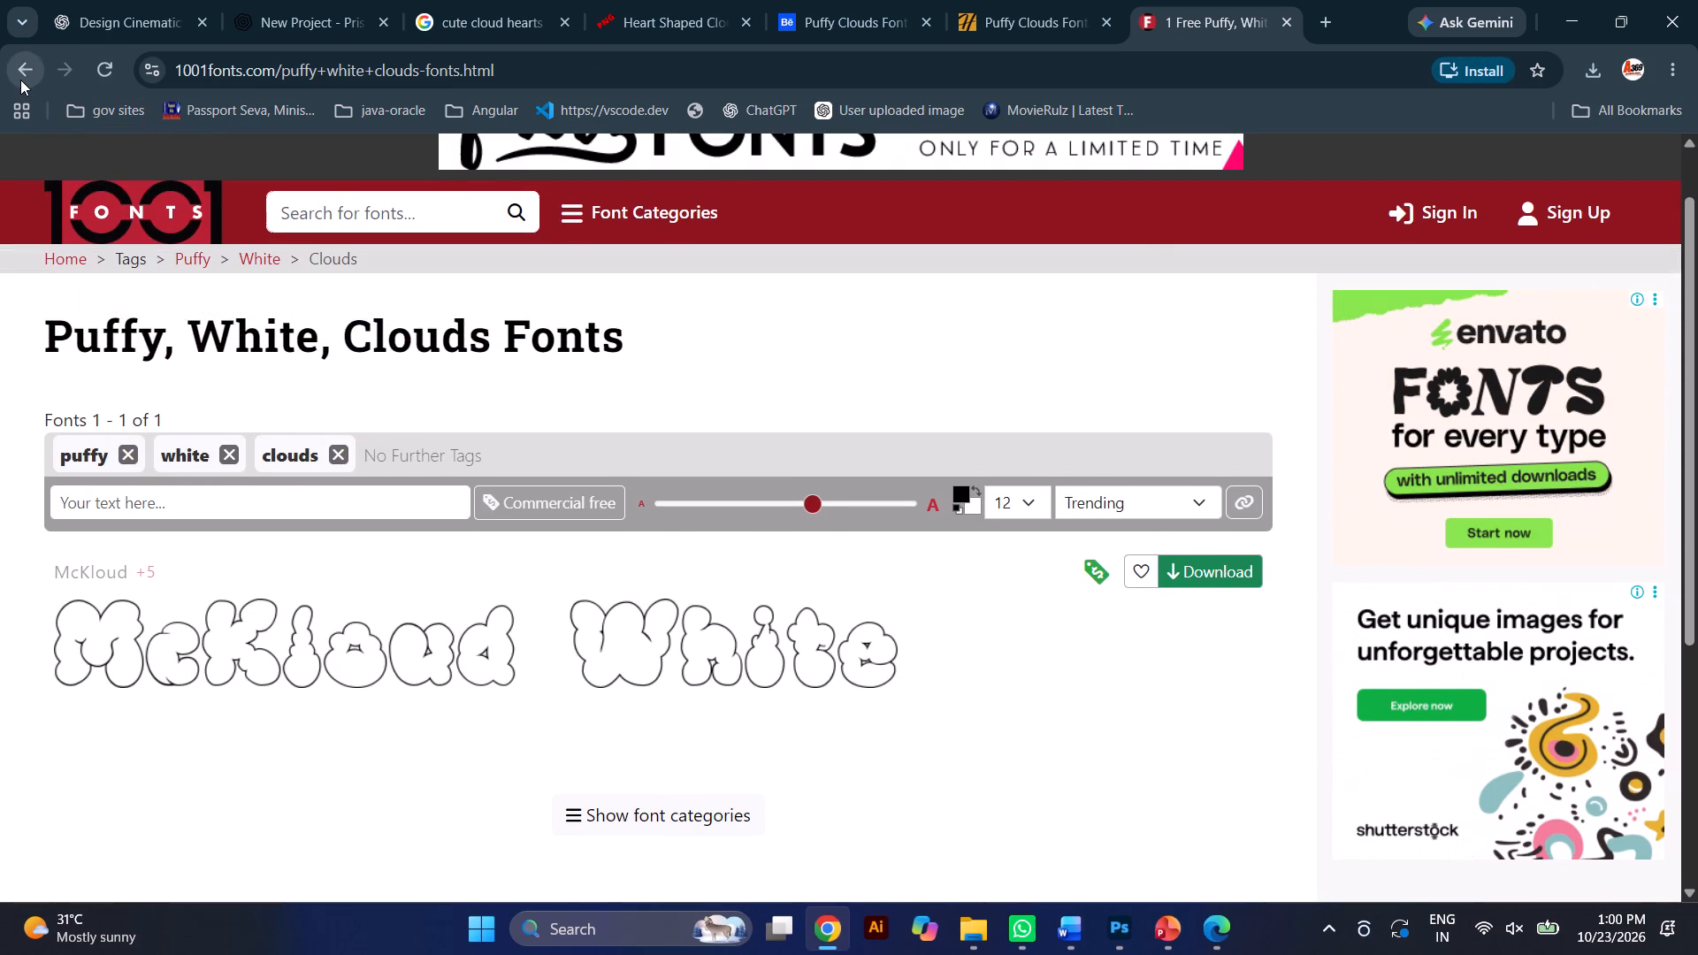
# Open the FontSpace Clouds Fonts page from the search results.
pyautogui.scroll(-3, 359, 381)
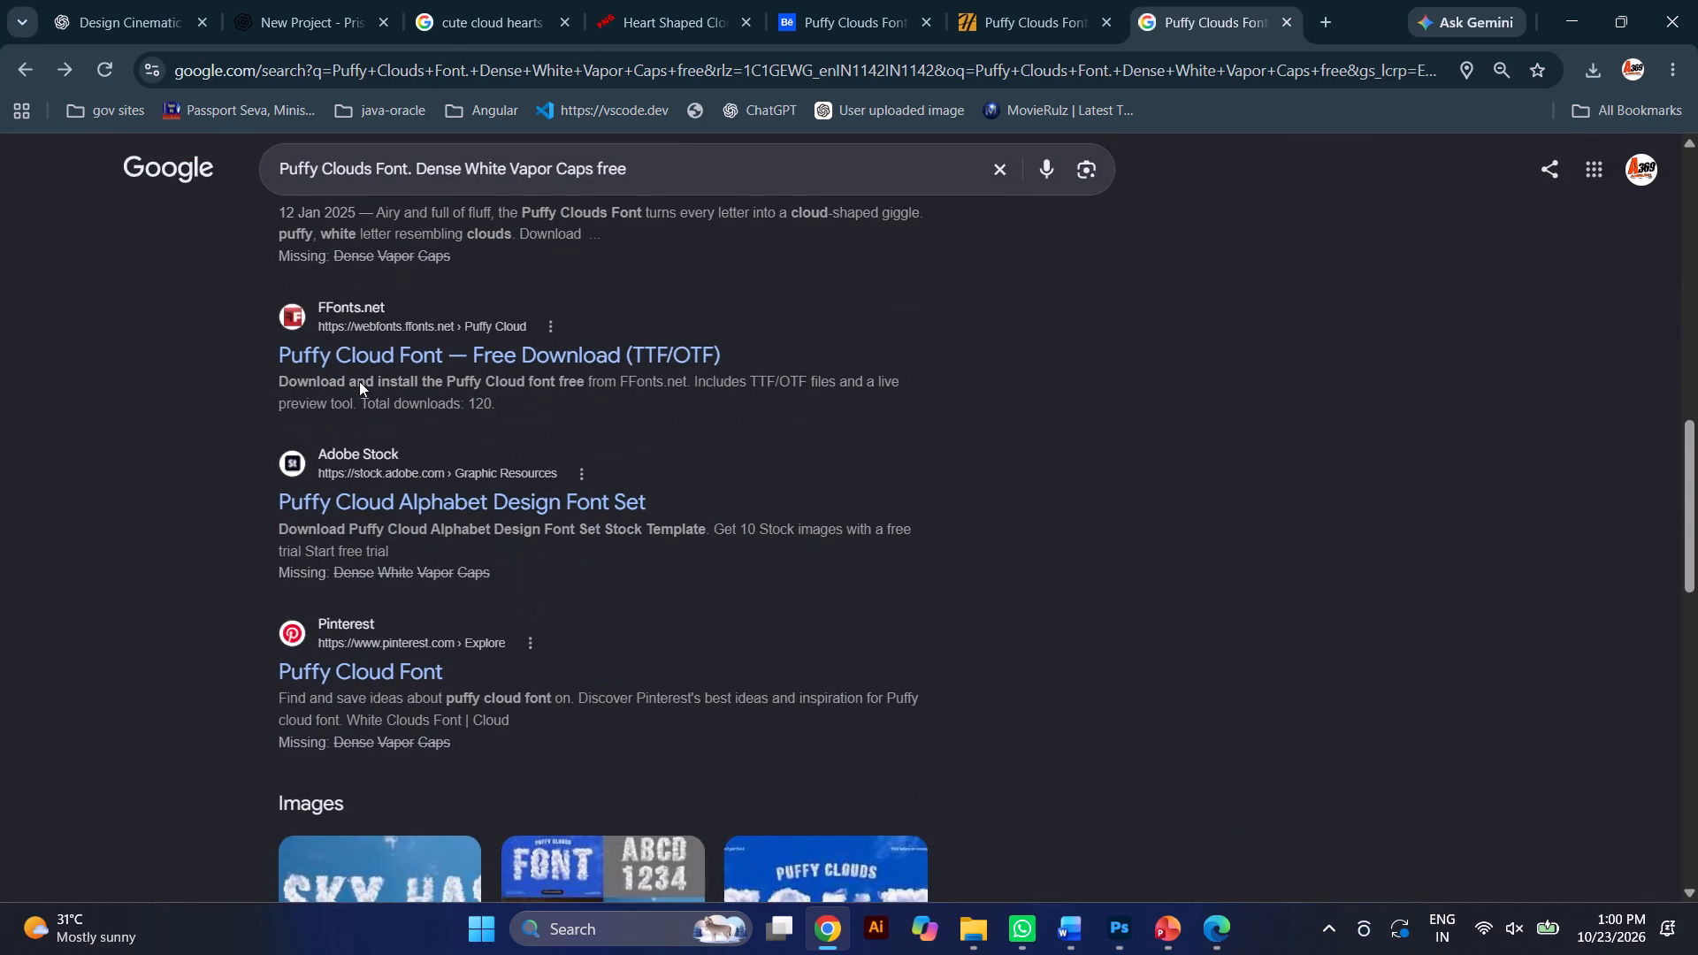
pyautogui.scroll(-1, 359, 381)
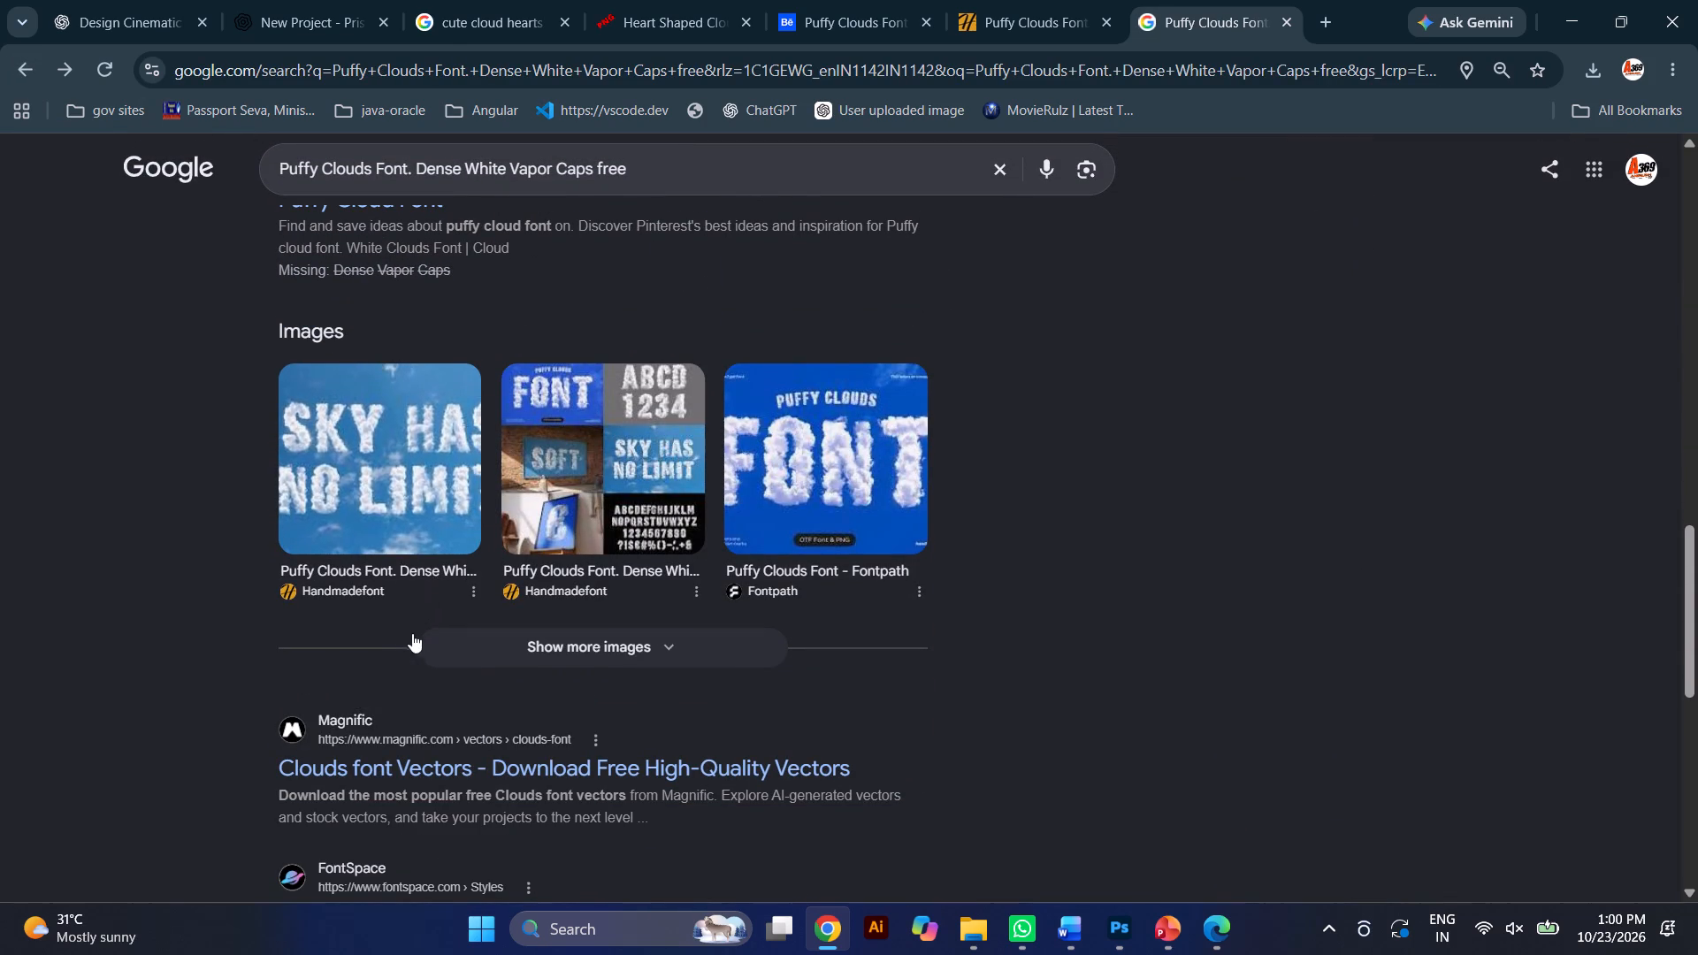
pyautogui.scroll(-1, 404, 739)
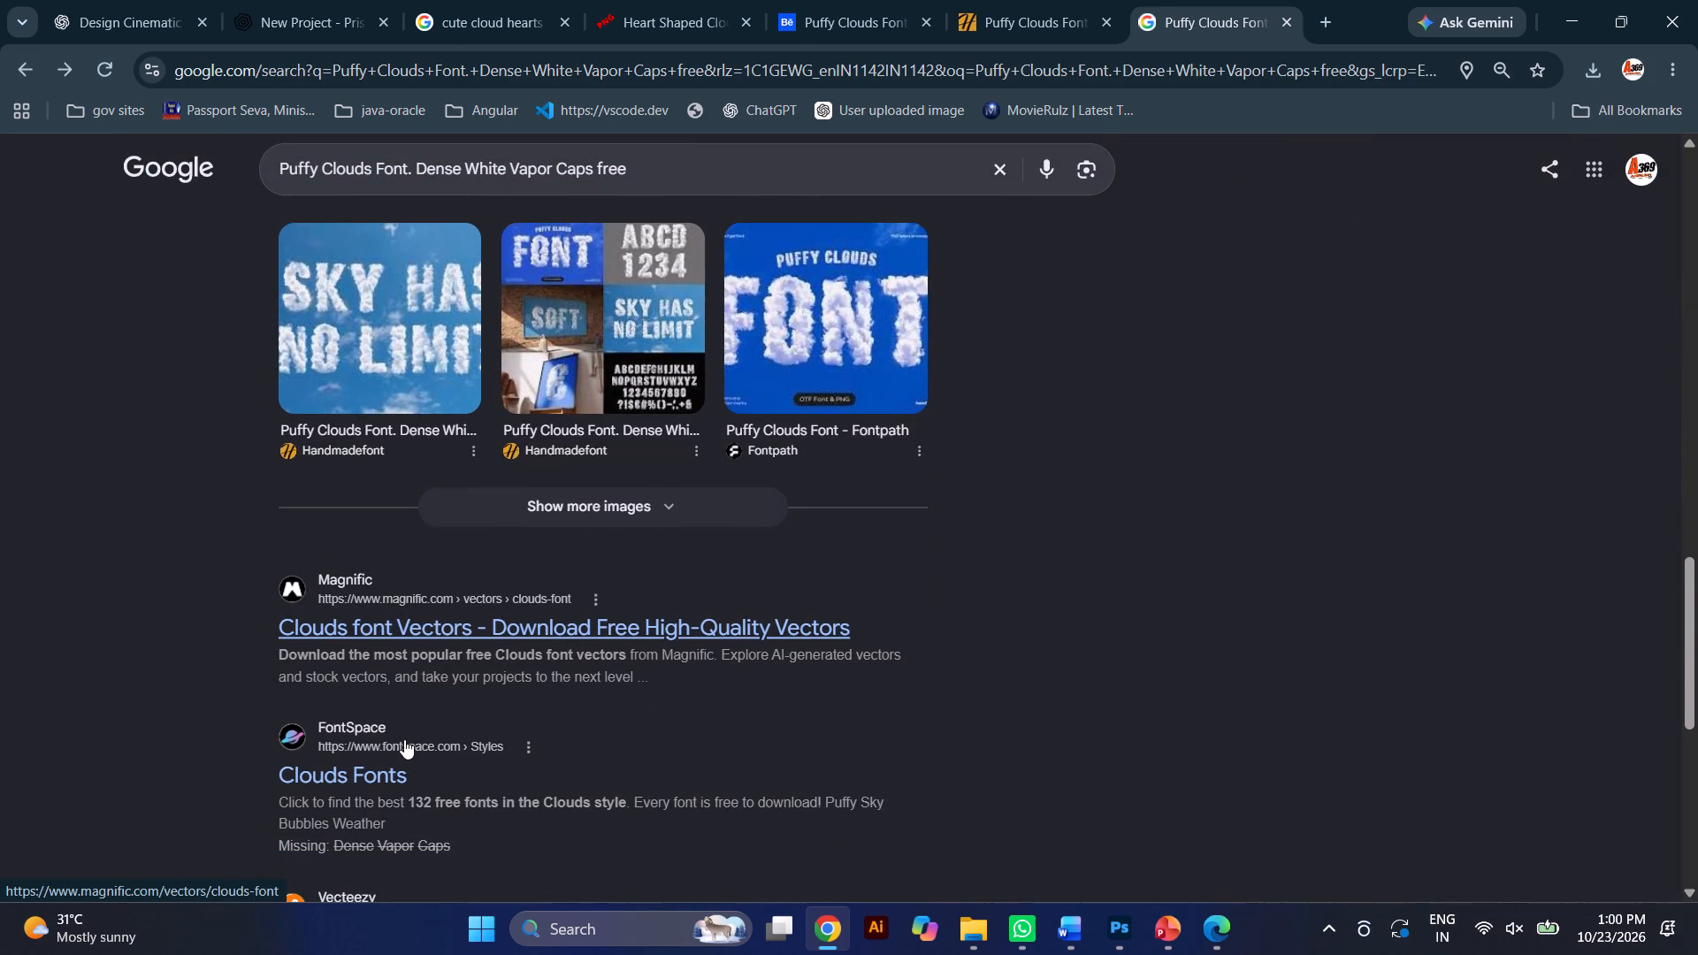
pyautogui.click(404, 739)
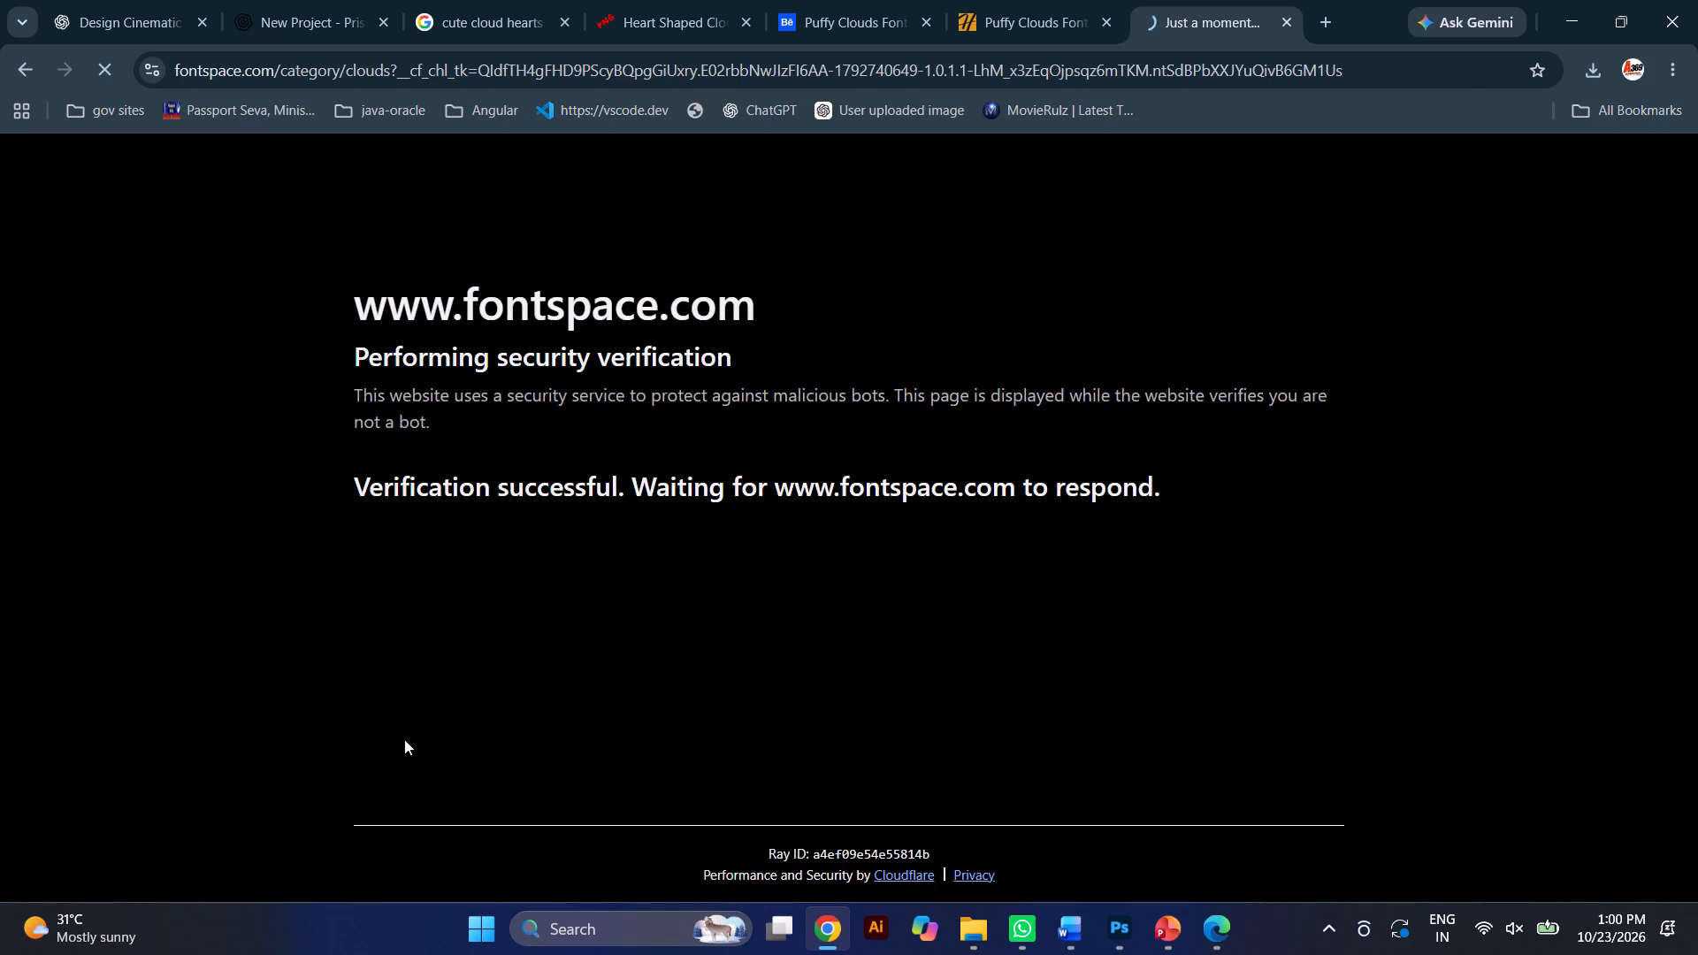
# Browse the FontSpace clouds font listing and compare the previews for a suitable puffy cloud lettering style.
pyautogui.scroll(-3, 404, 739)
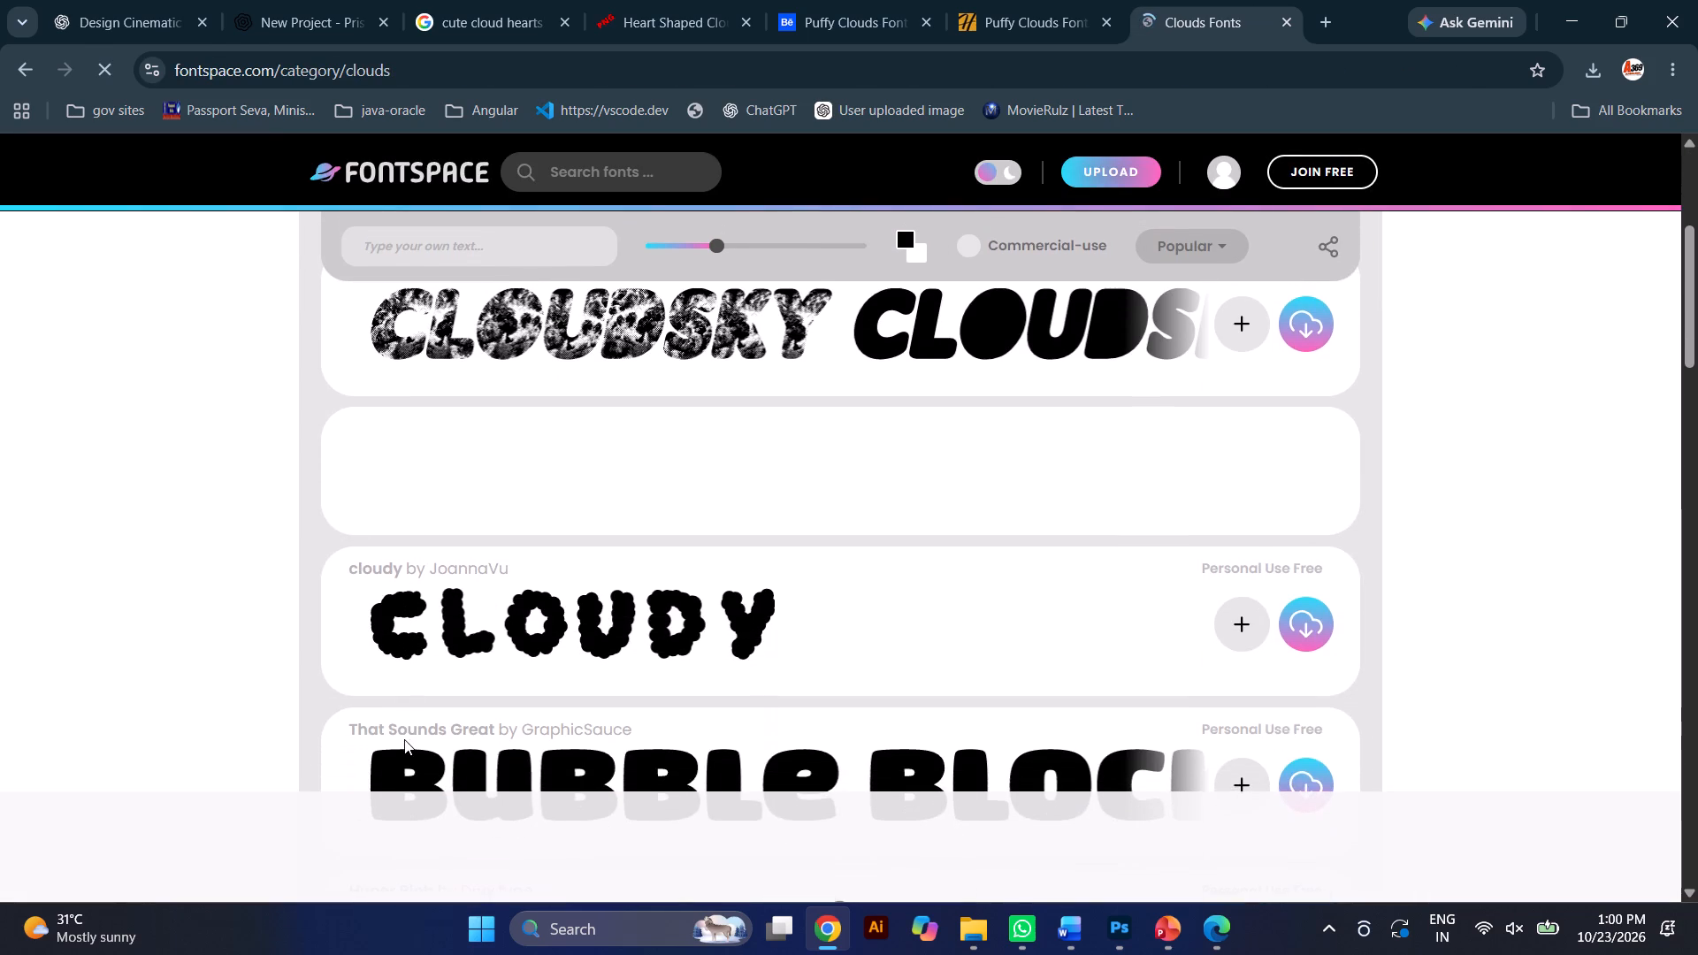
pyautogui.scroll(-4, 404, 739)
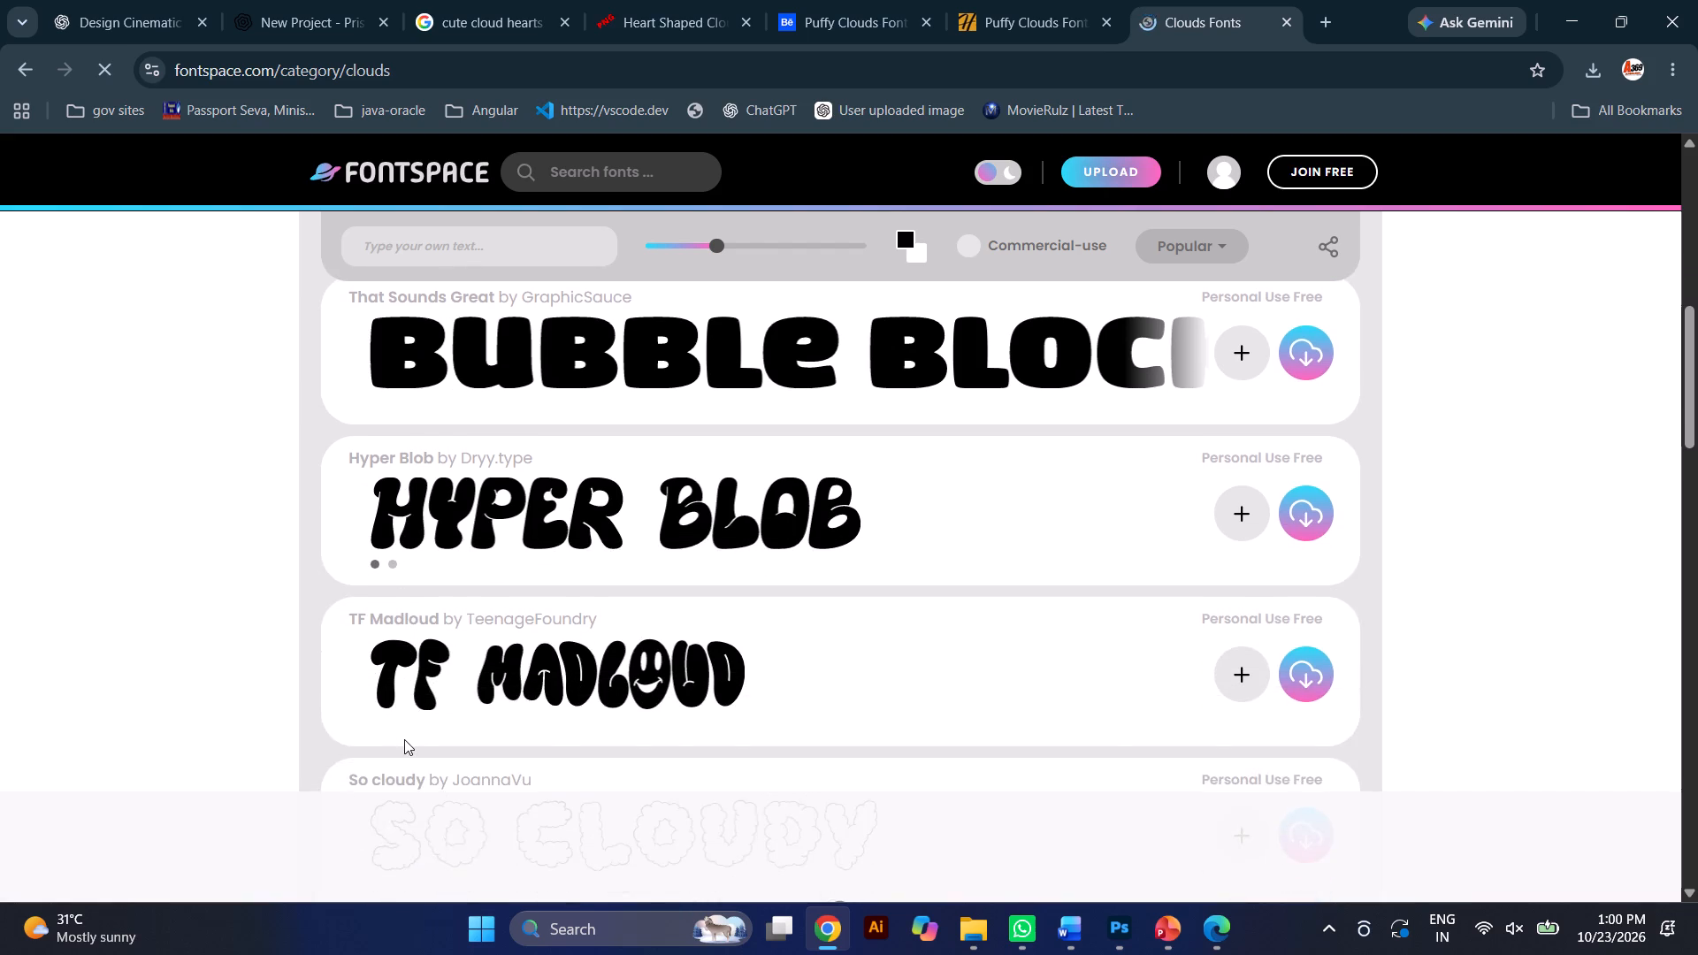
pyautogui.scroll(-4, 404, 739)
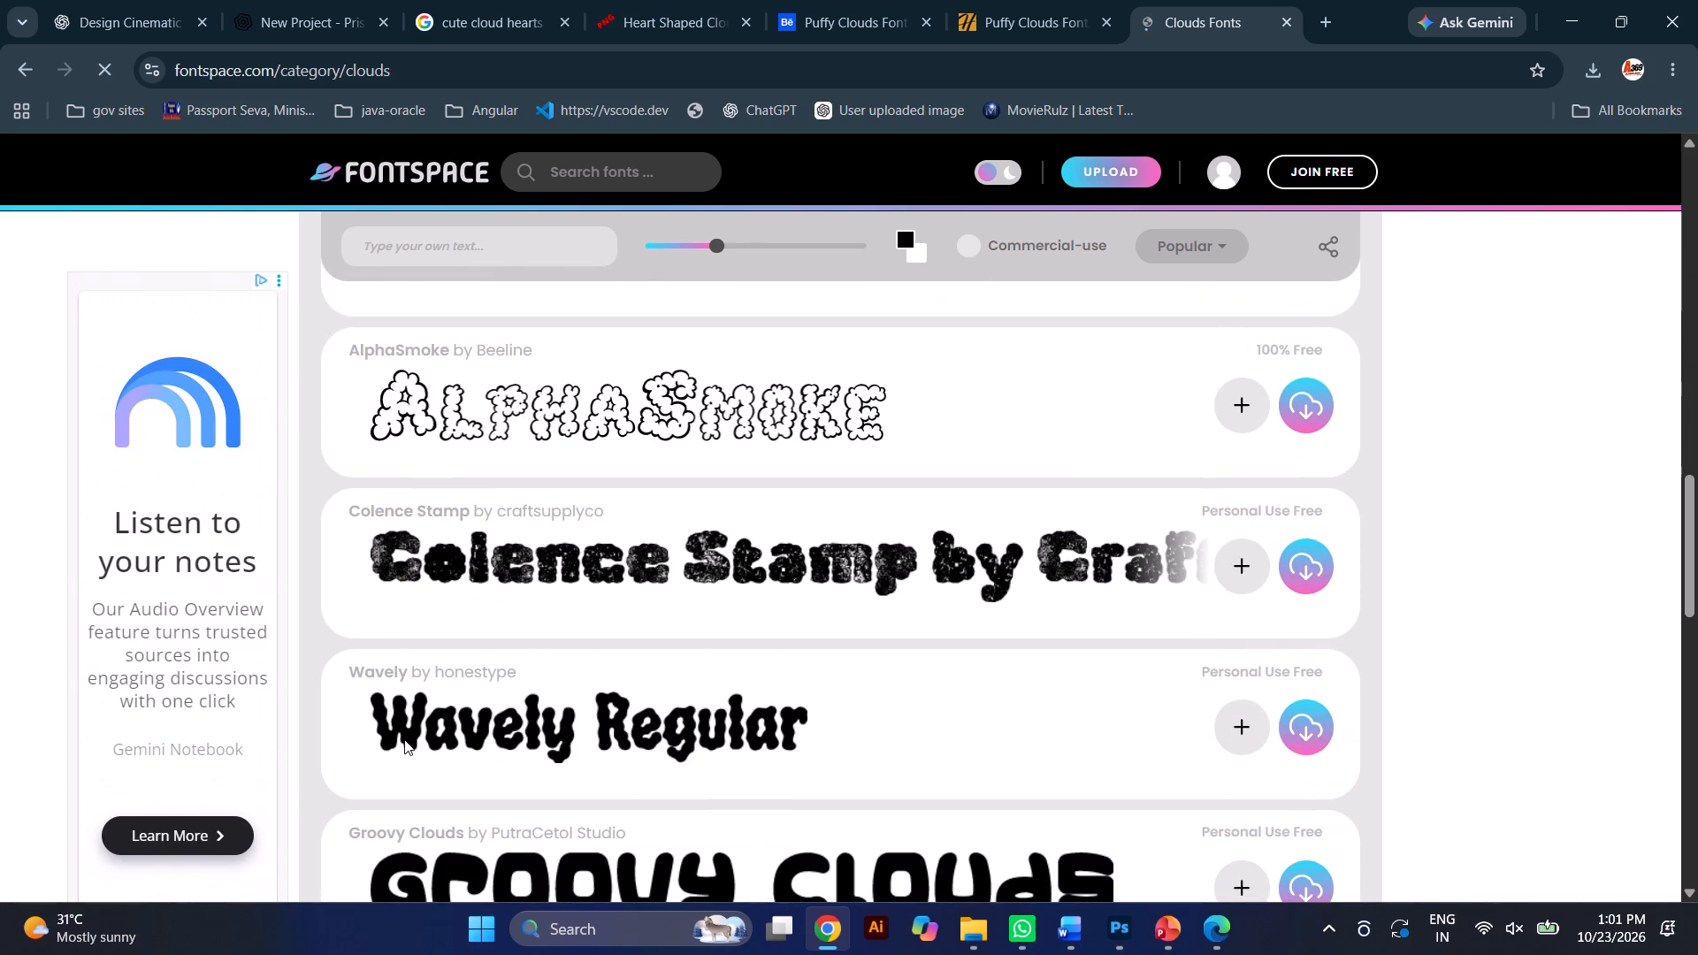
pyautogui.scroll(-3, 404, 739)
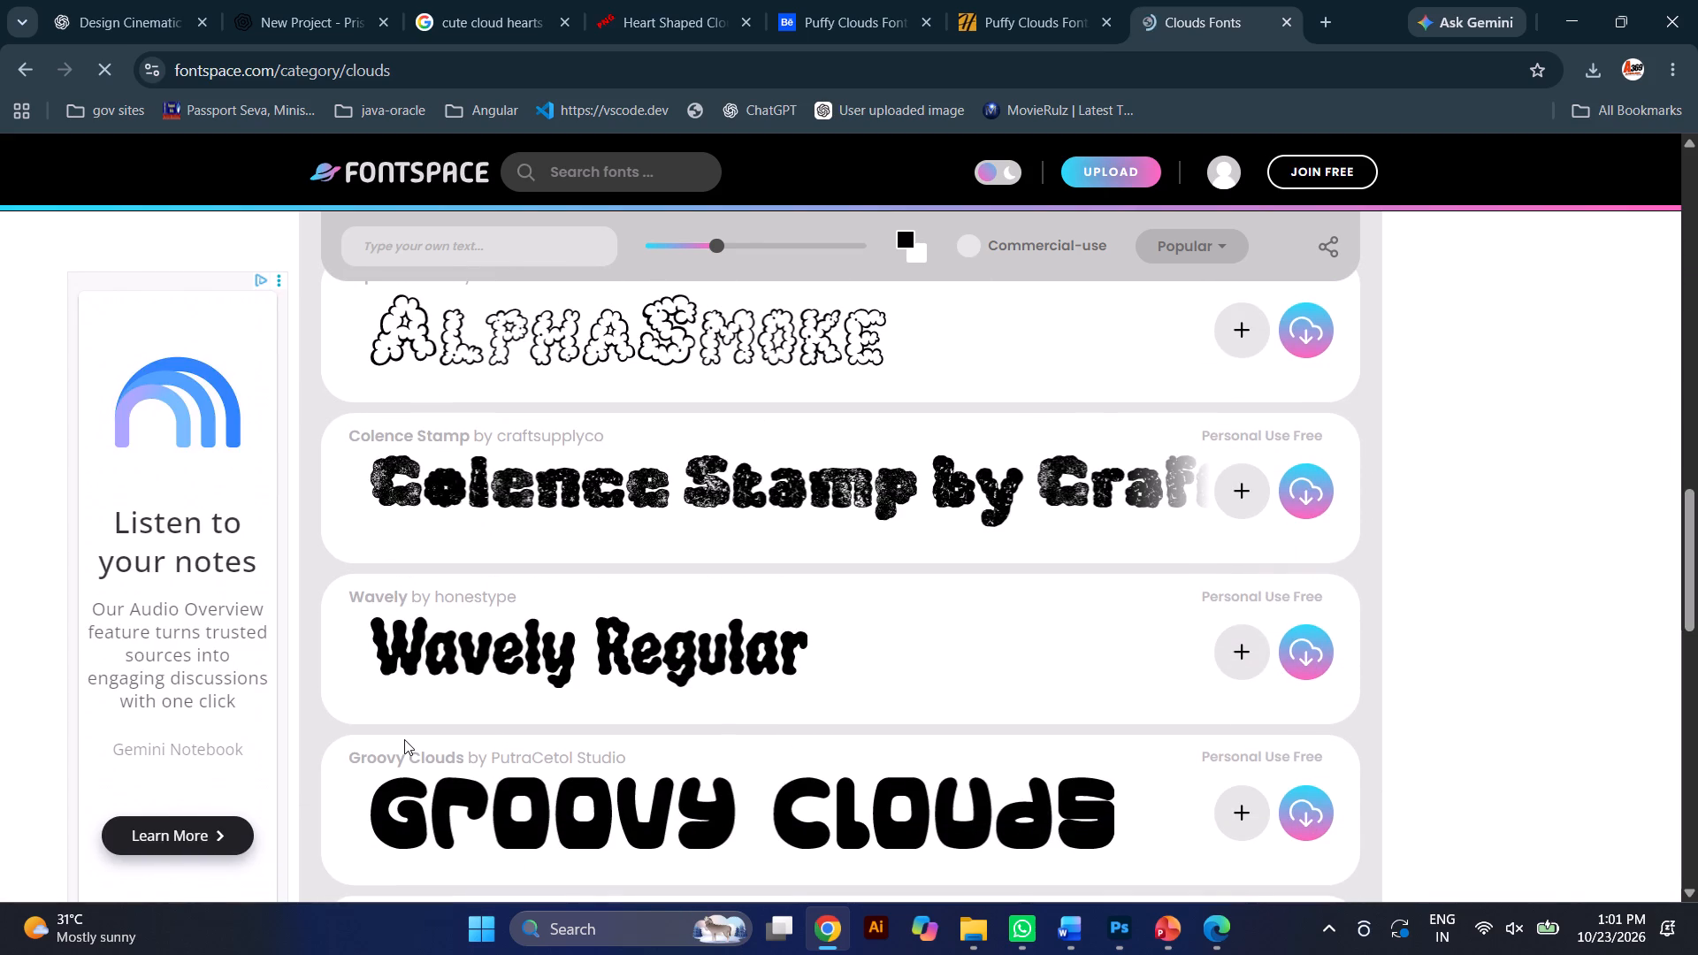
pyautogui.scroll(-4, 404, 739)
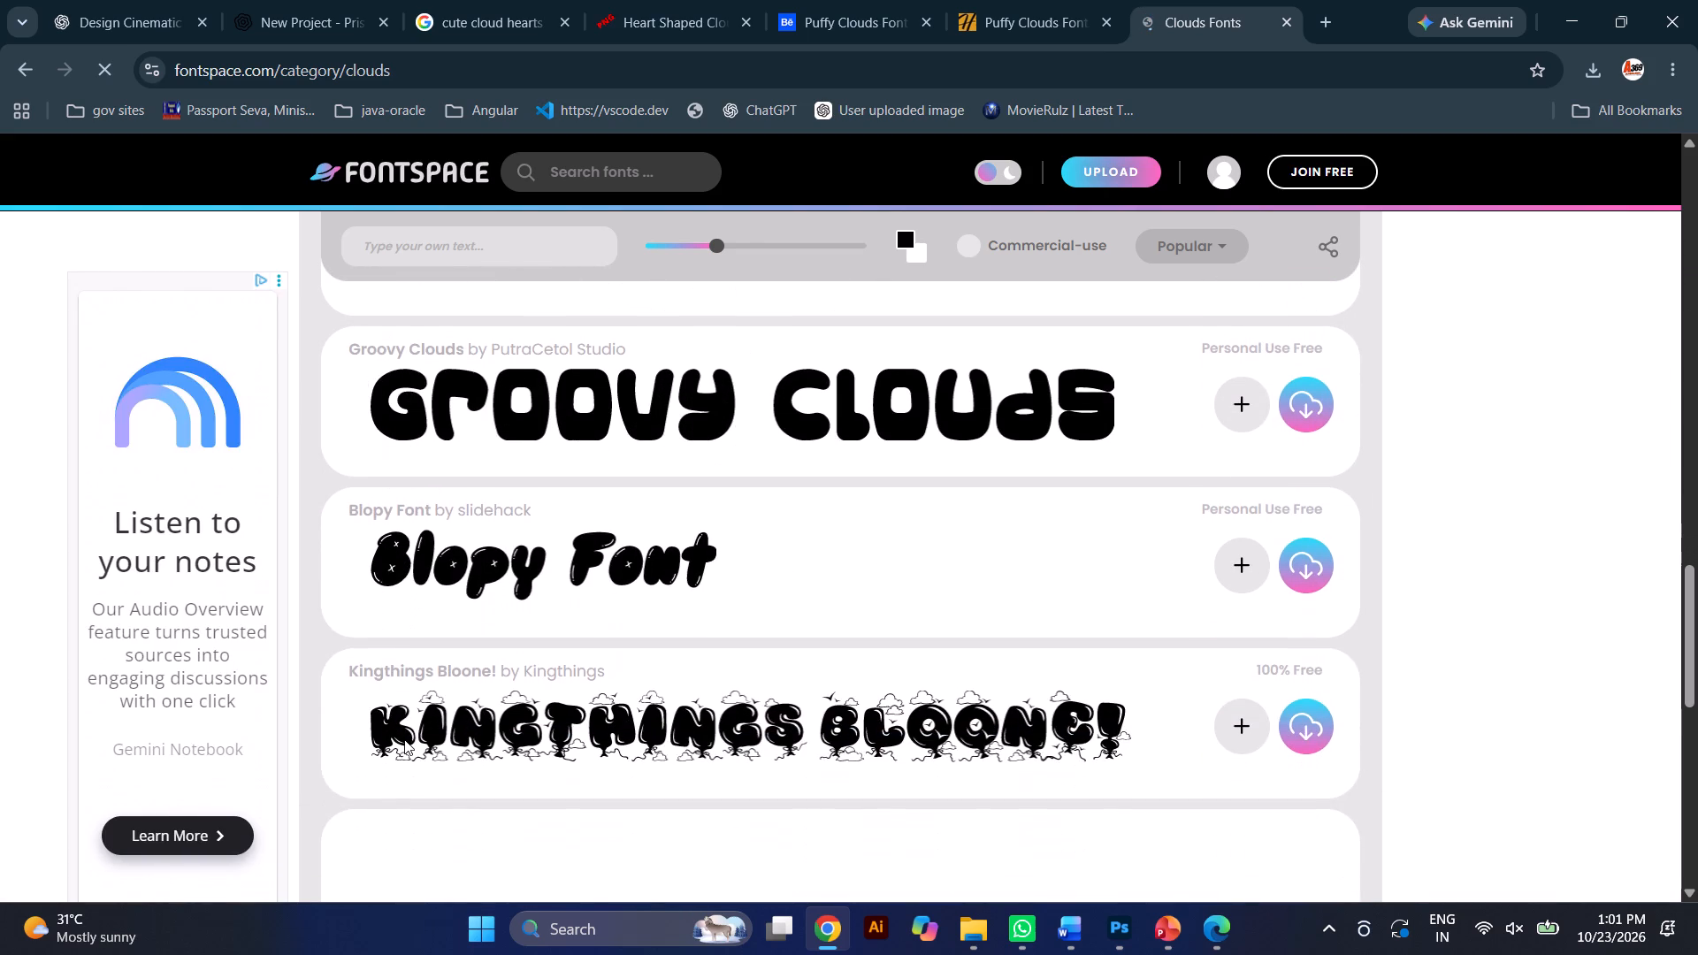
pyautogui.scroll(-3, 404, 739)
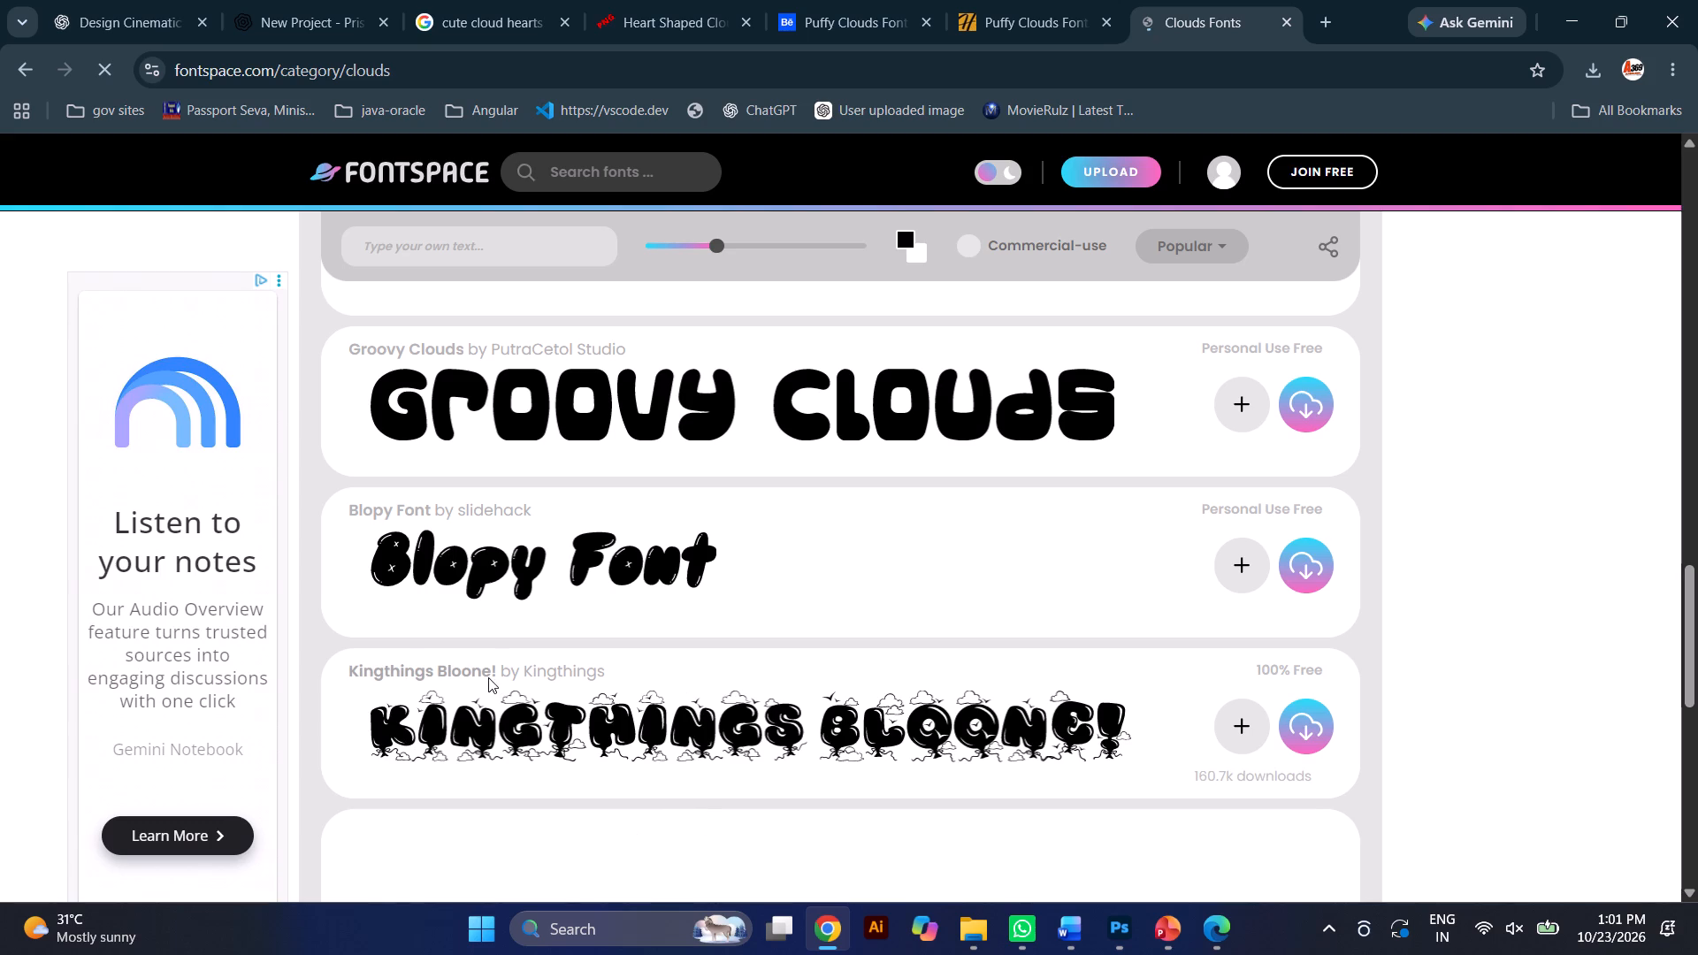
pyautogui.scroll(2, 488, 677)
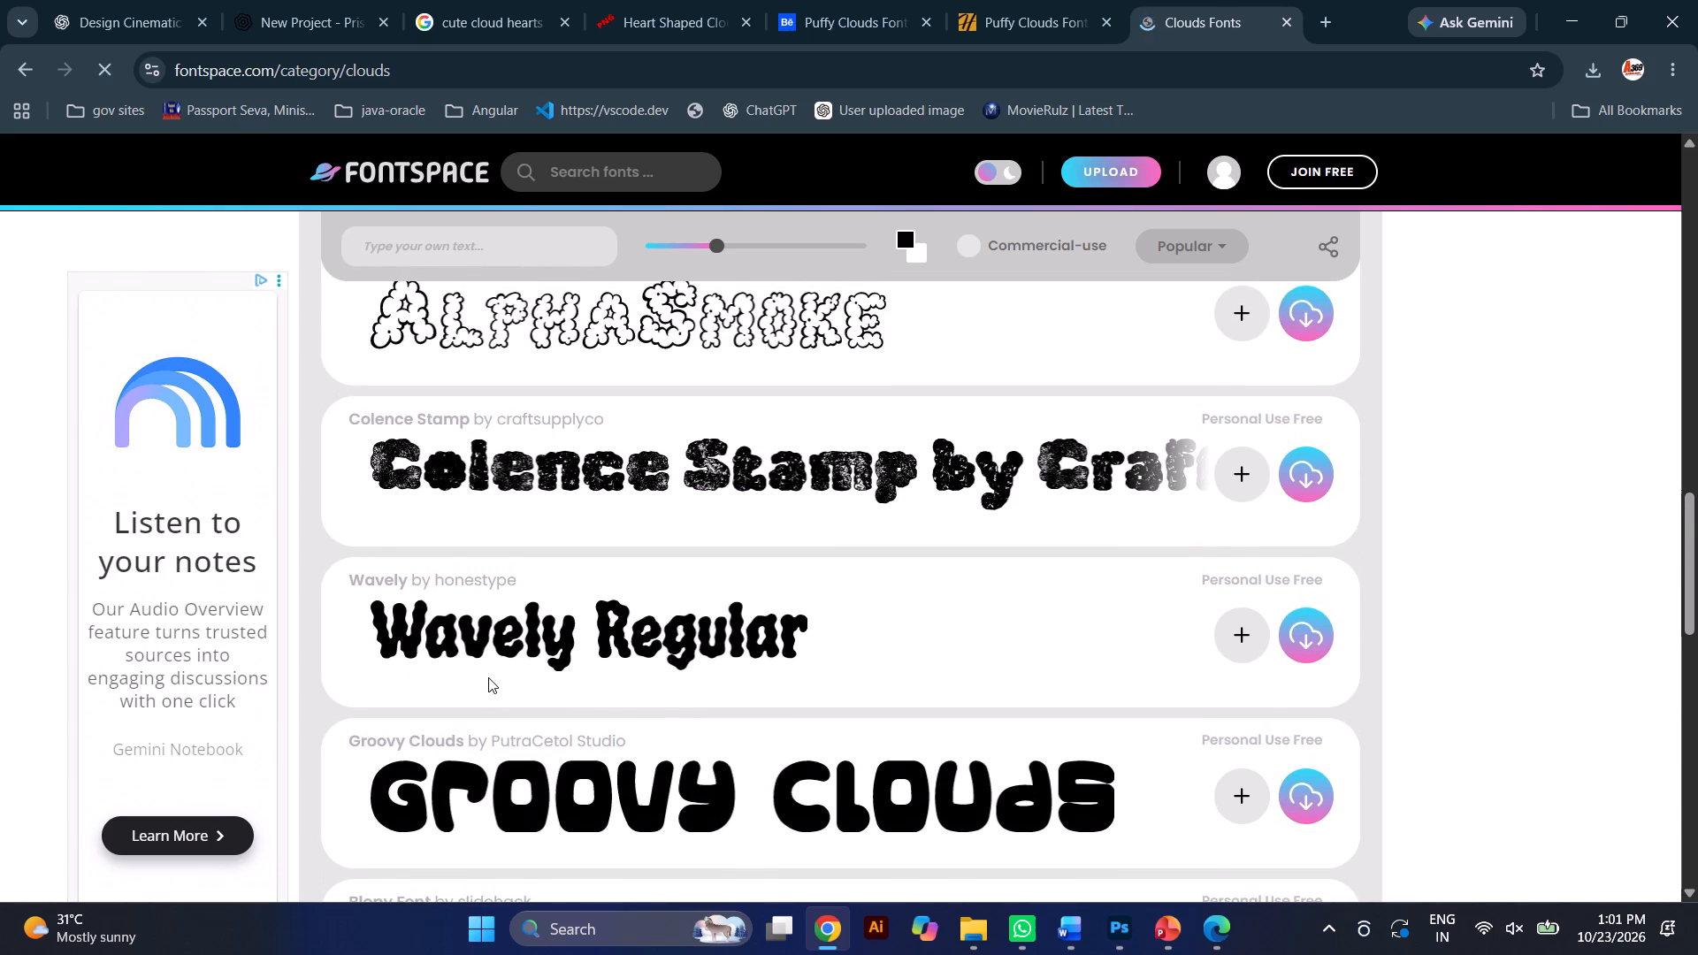
pyautogui.scroll(3, 488, 677)
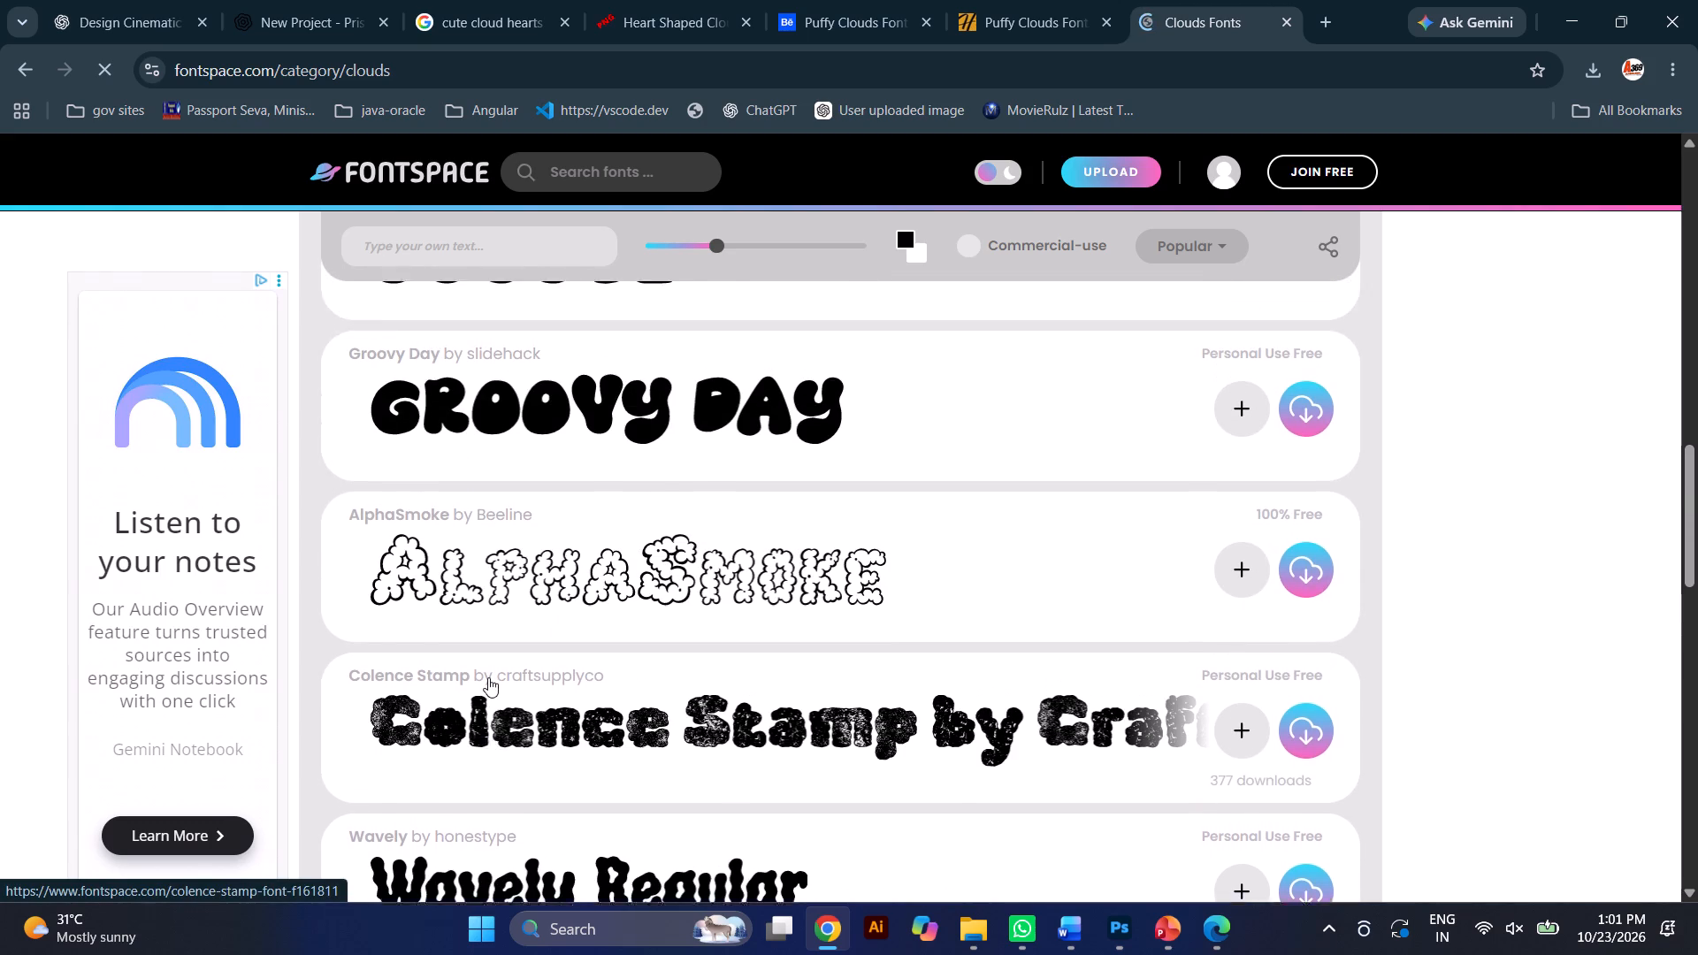
pyautogui.scroll(3, 488, 677)
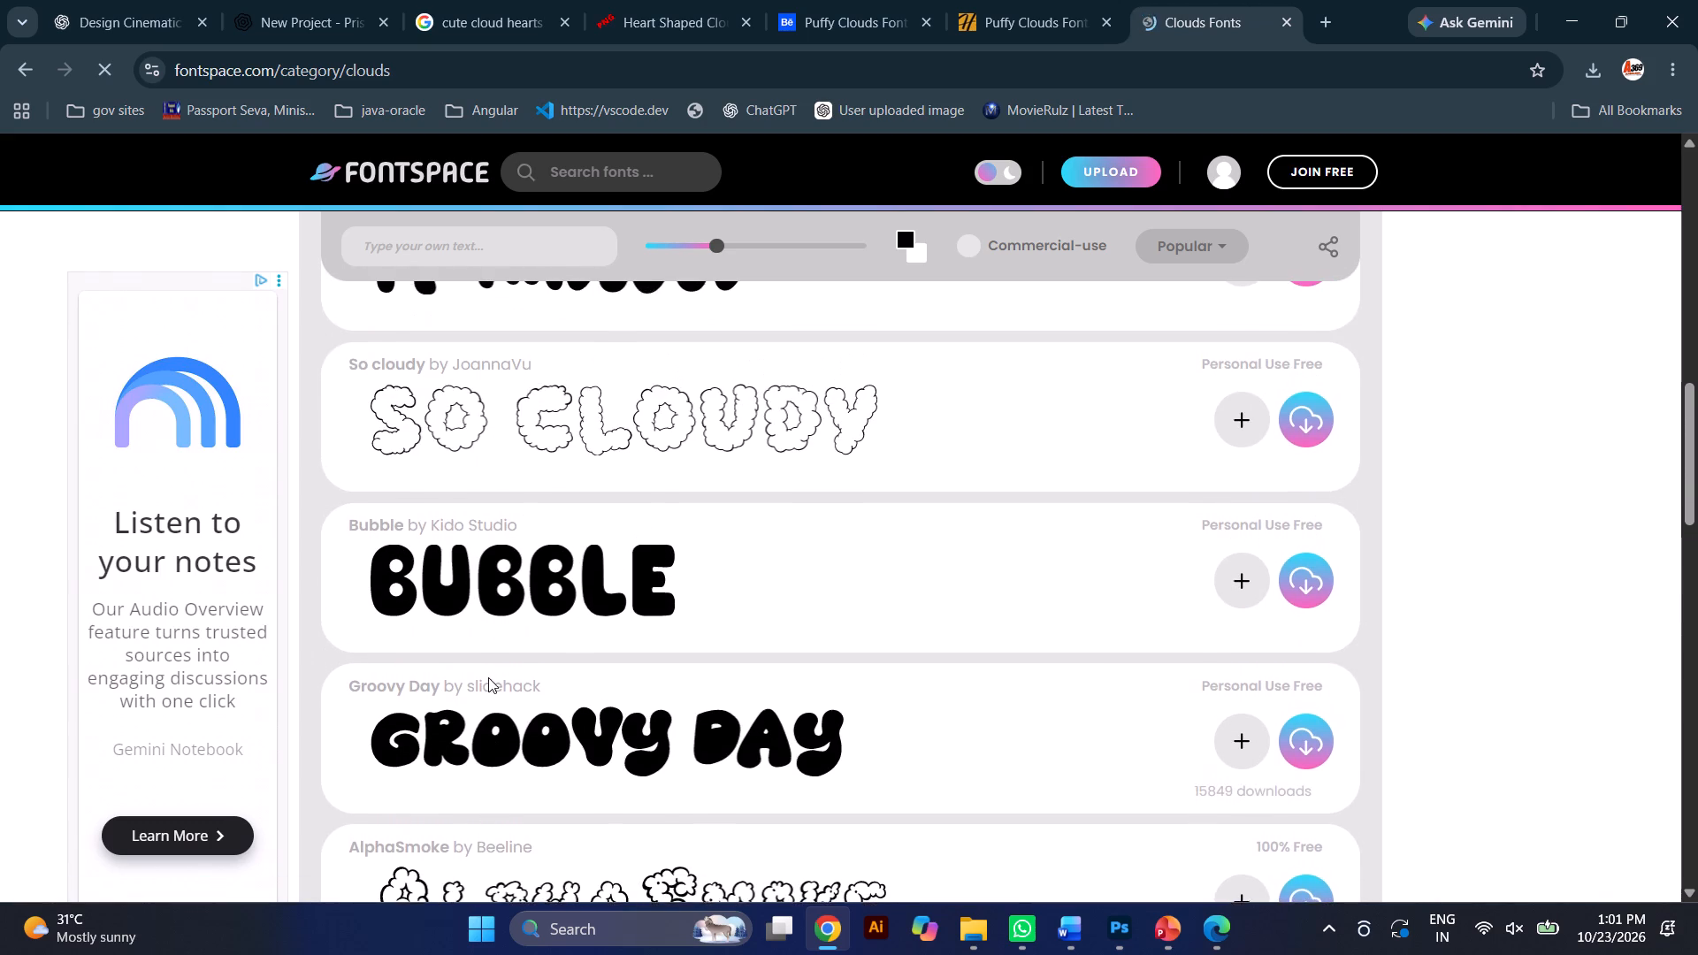
pyautogui.scroll(3, 488, 677)
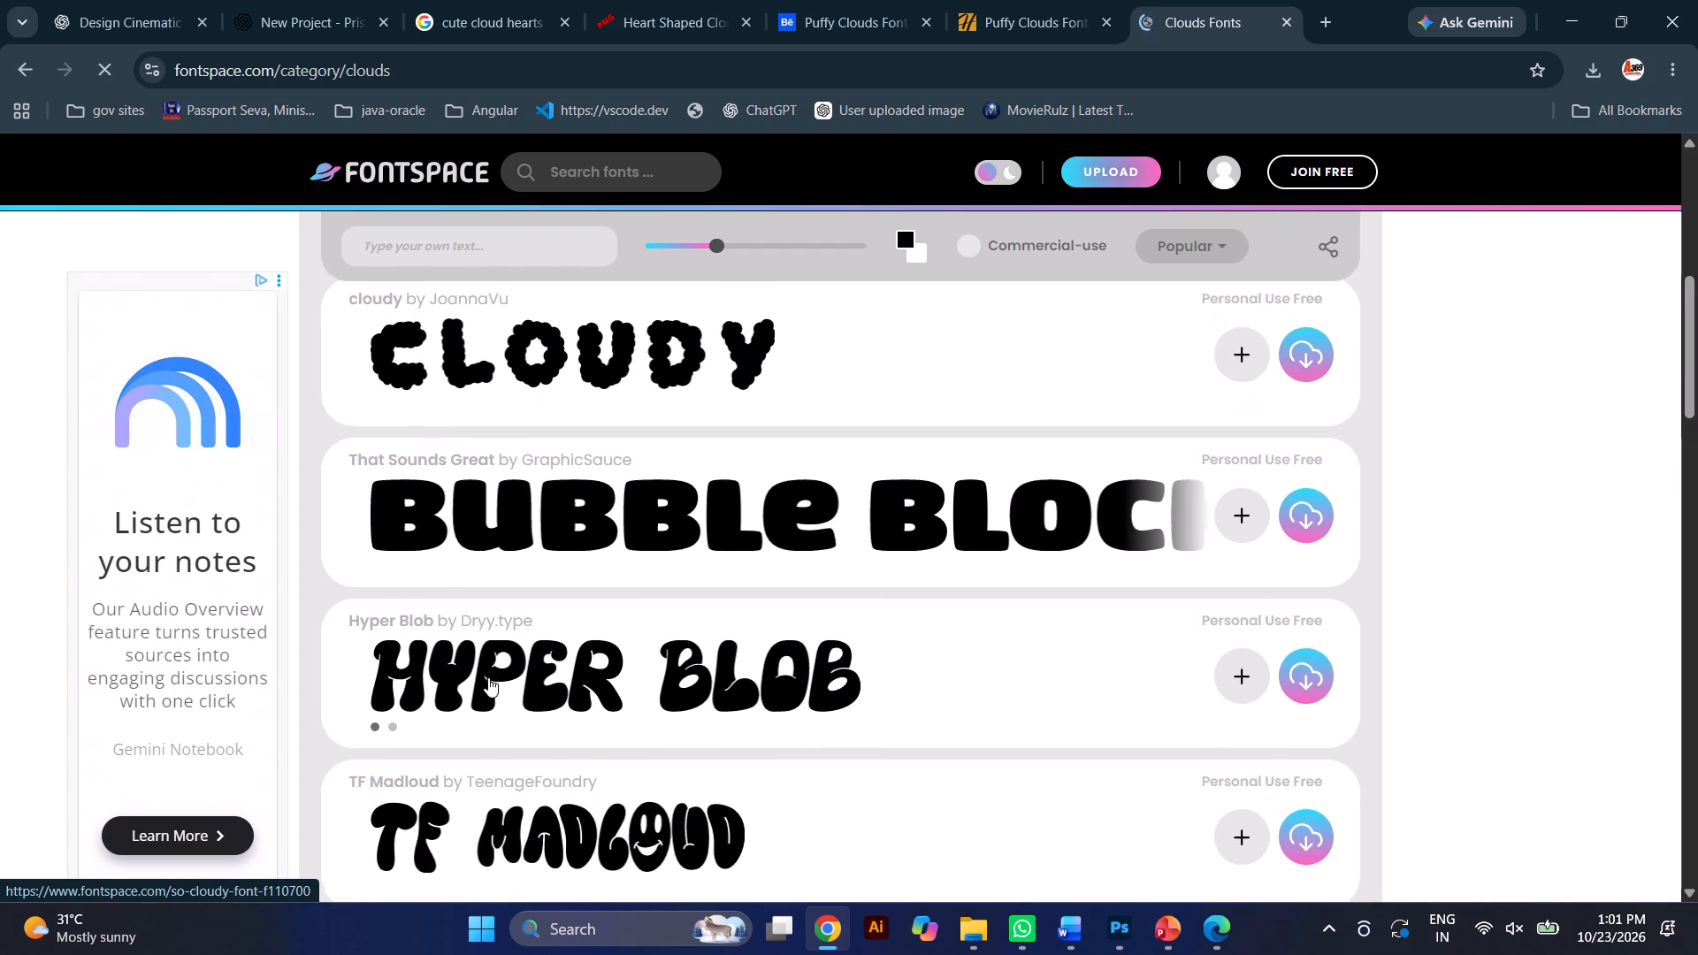
pyautogui.scroll(1, 488, 677)
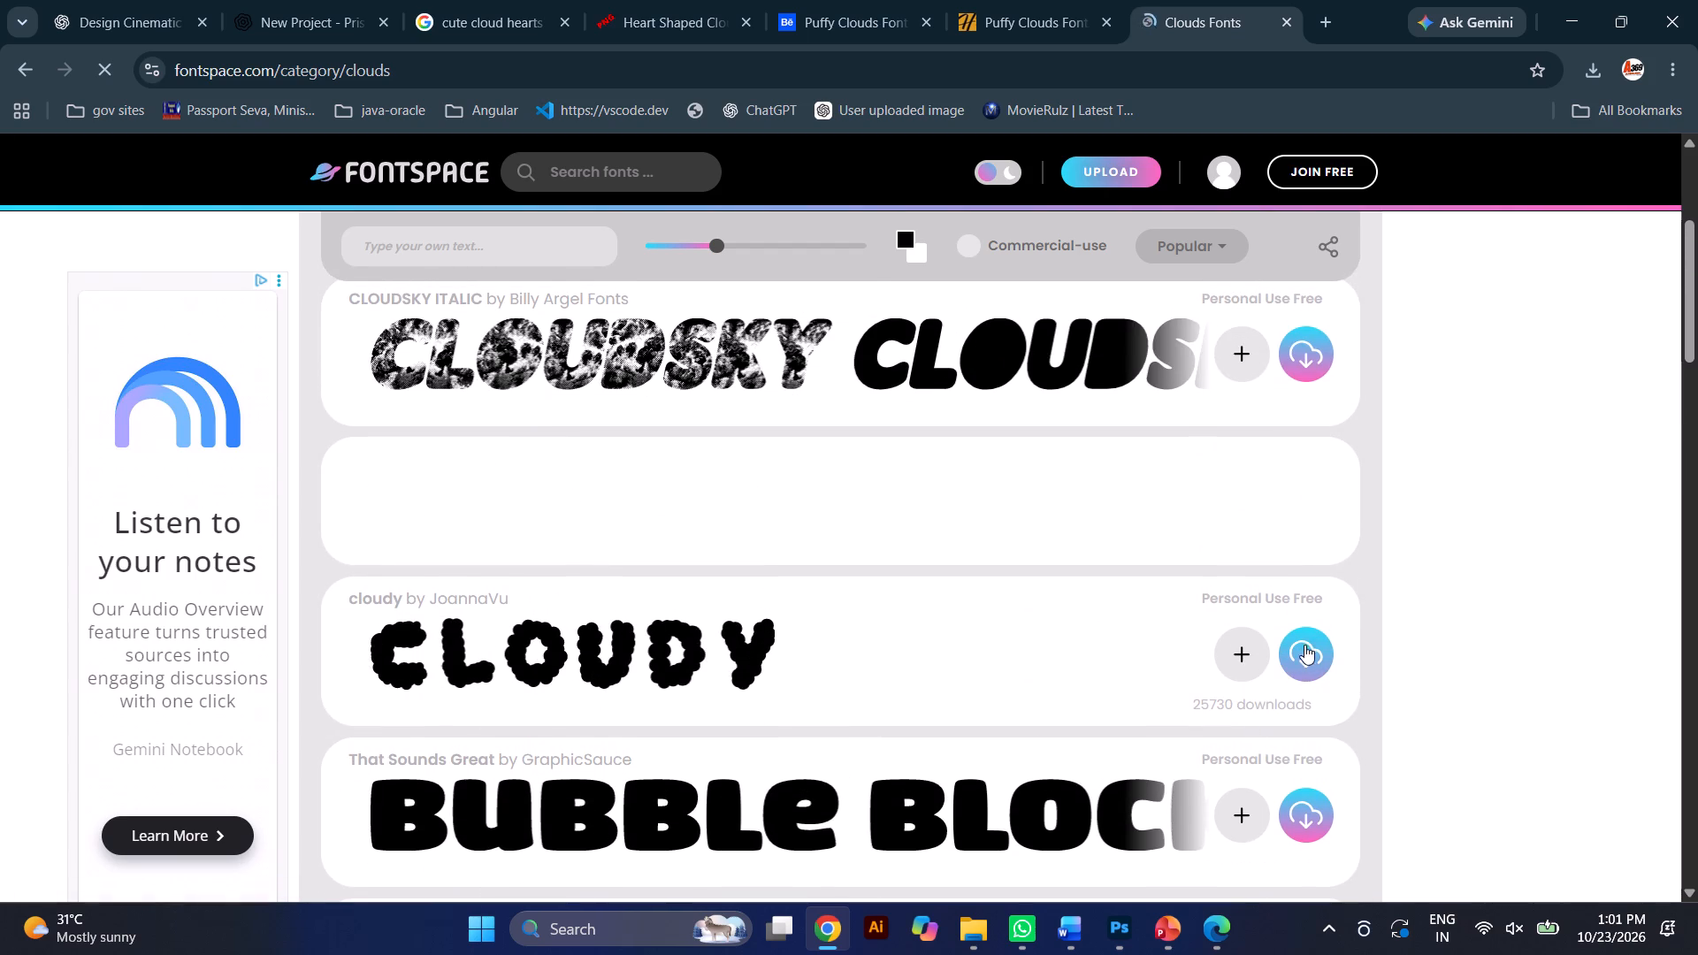
# Download the font named cloudy from the FontSpace clouds listing.
pyautogui.click(1309, 640)
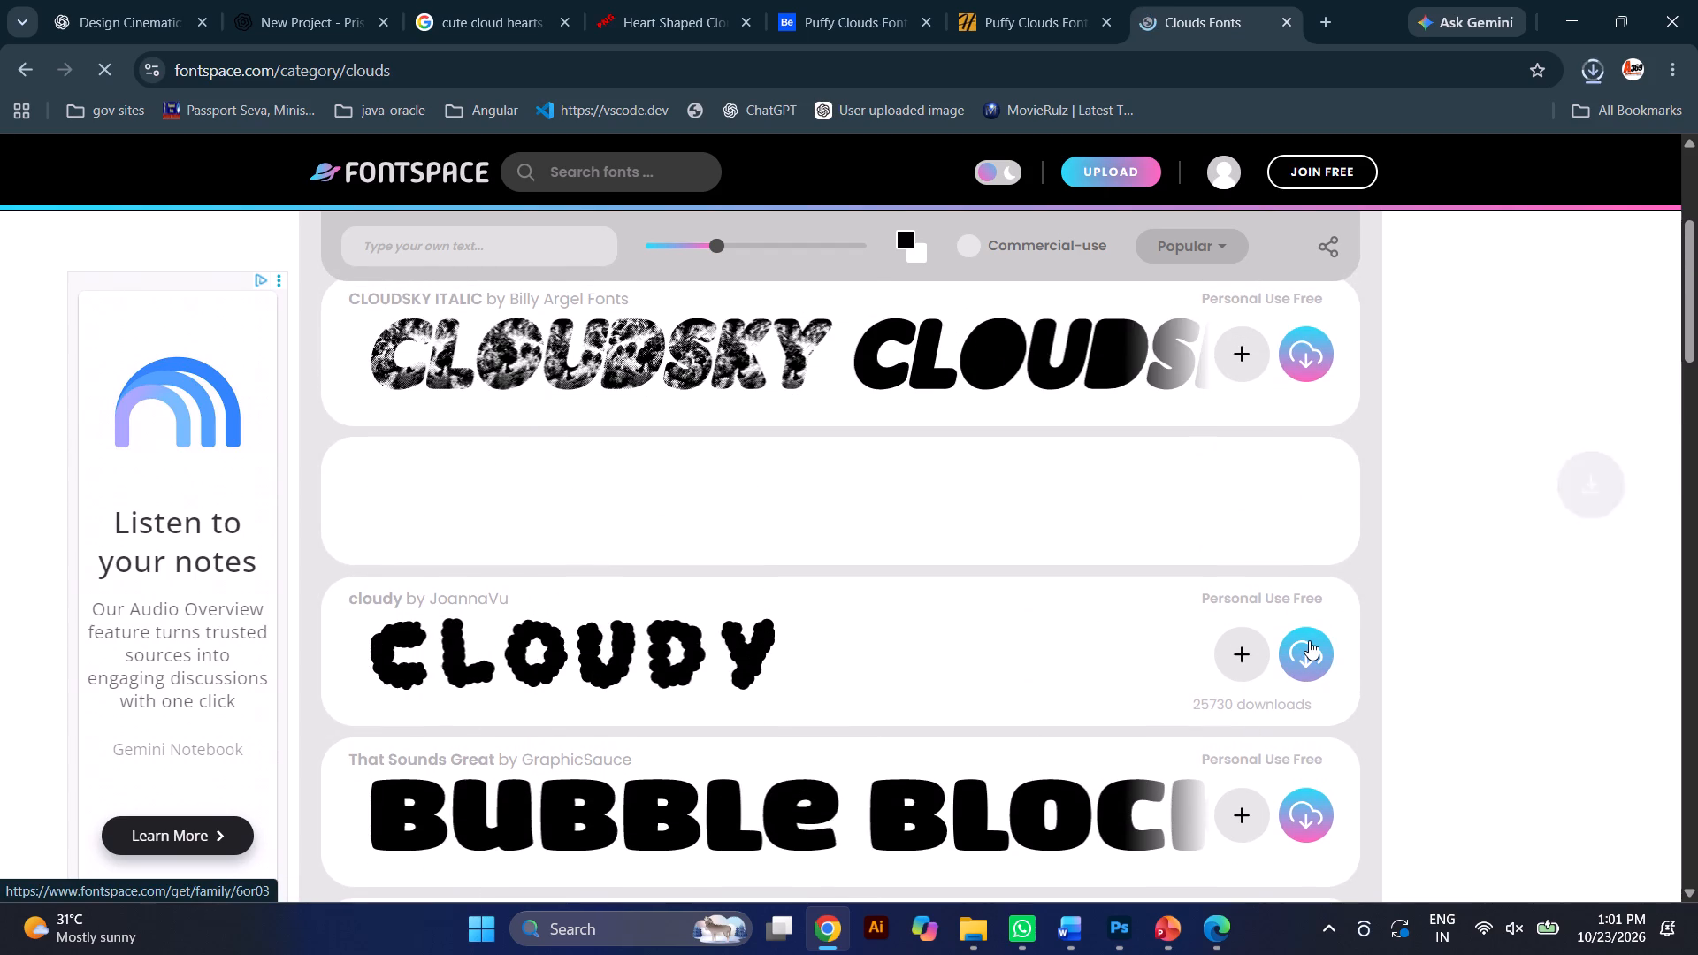
# Open the downloaded cloudy-font.zip from the download history and install its Cloudy-0W244 TrueType font.
pyautogui.scroll(2, 1084, 542)
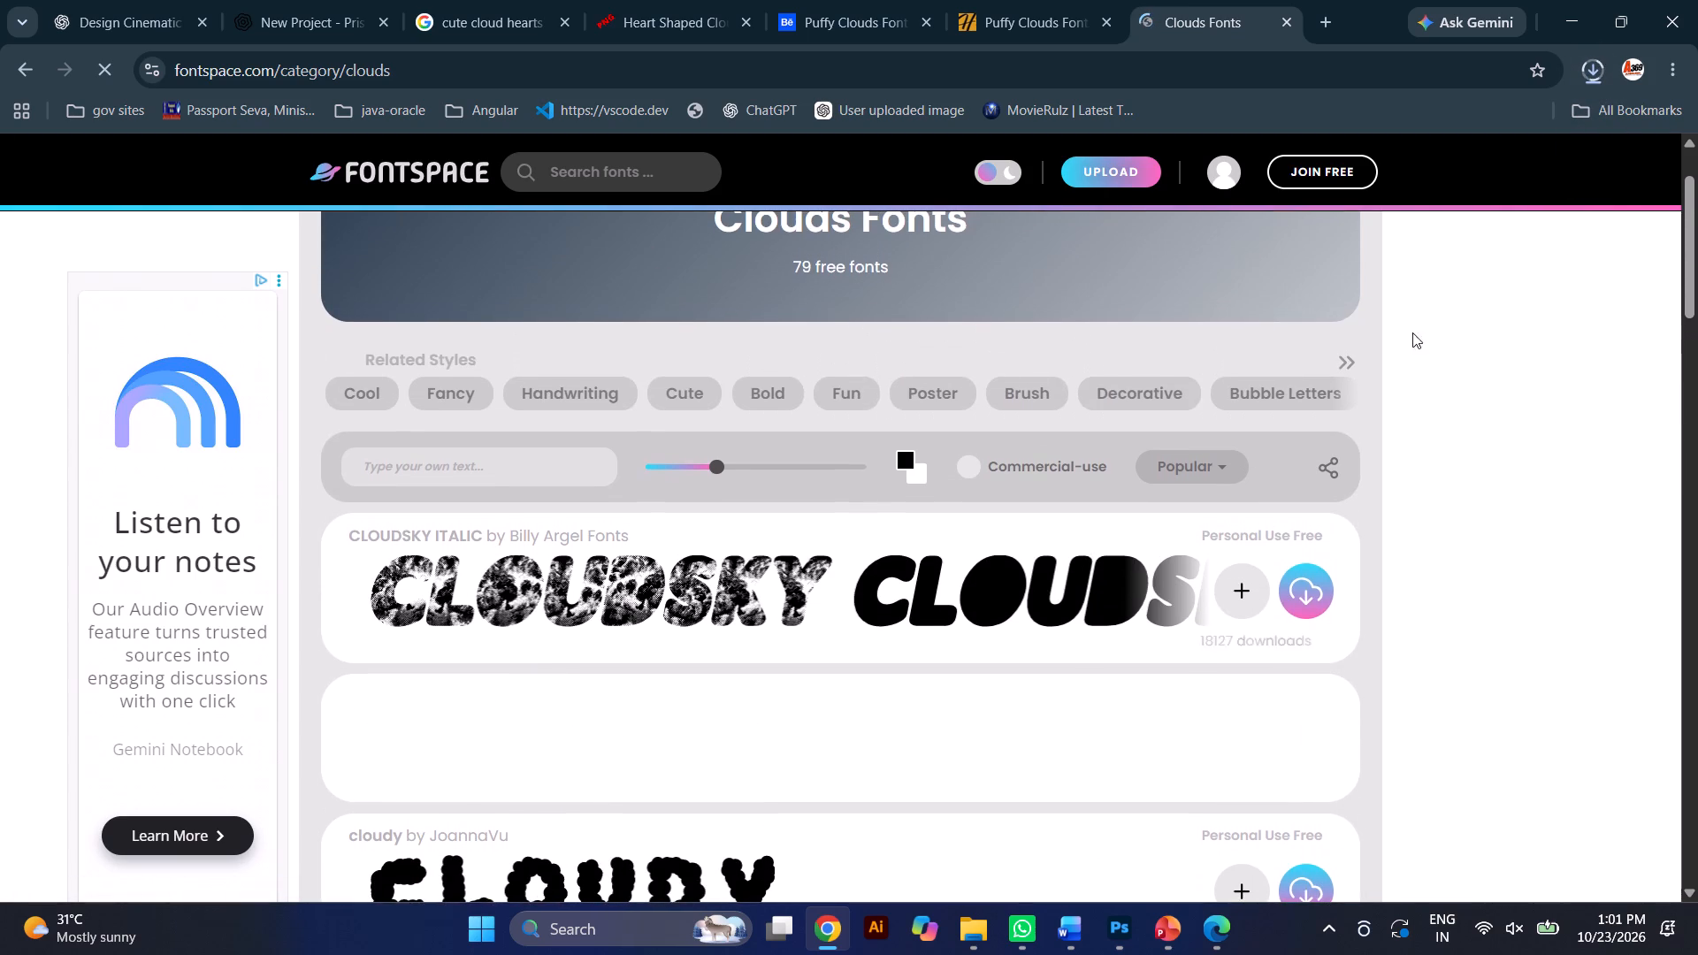
pyautogui.click(1597, 56)
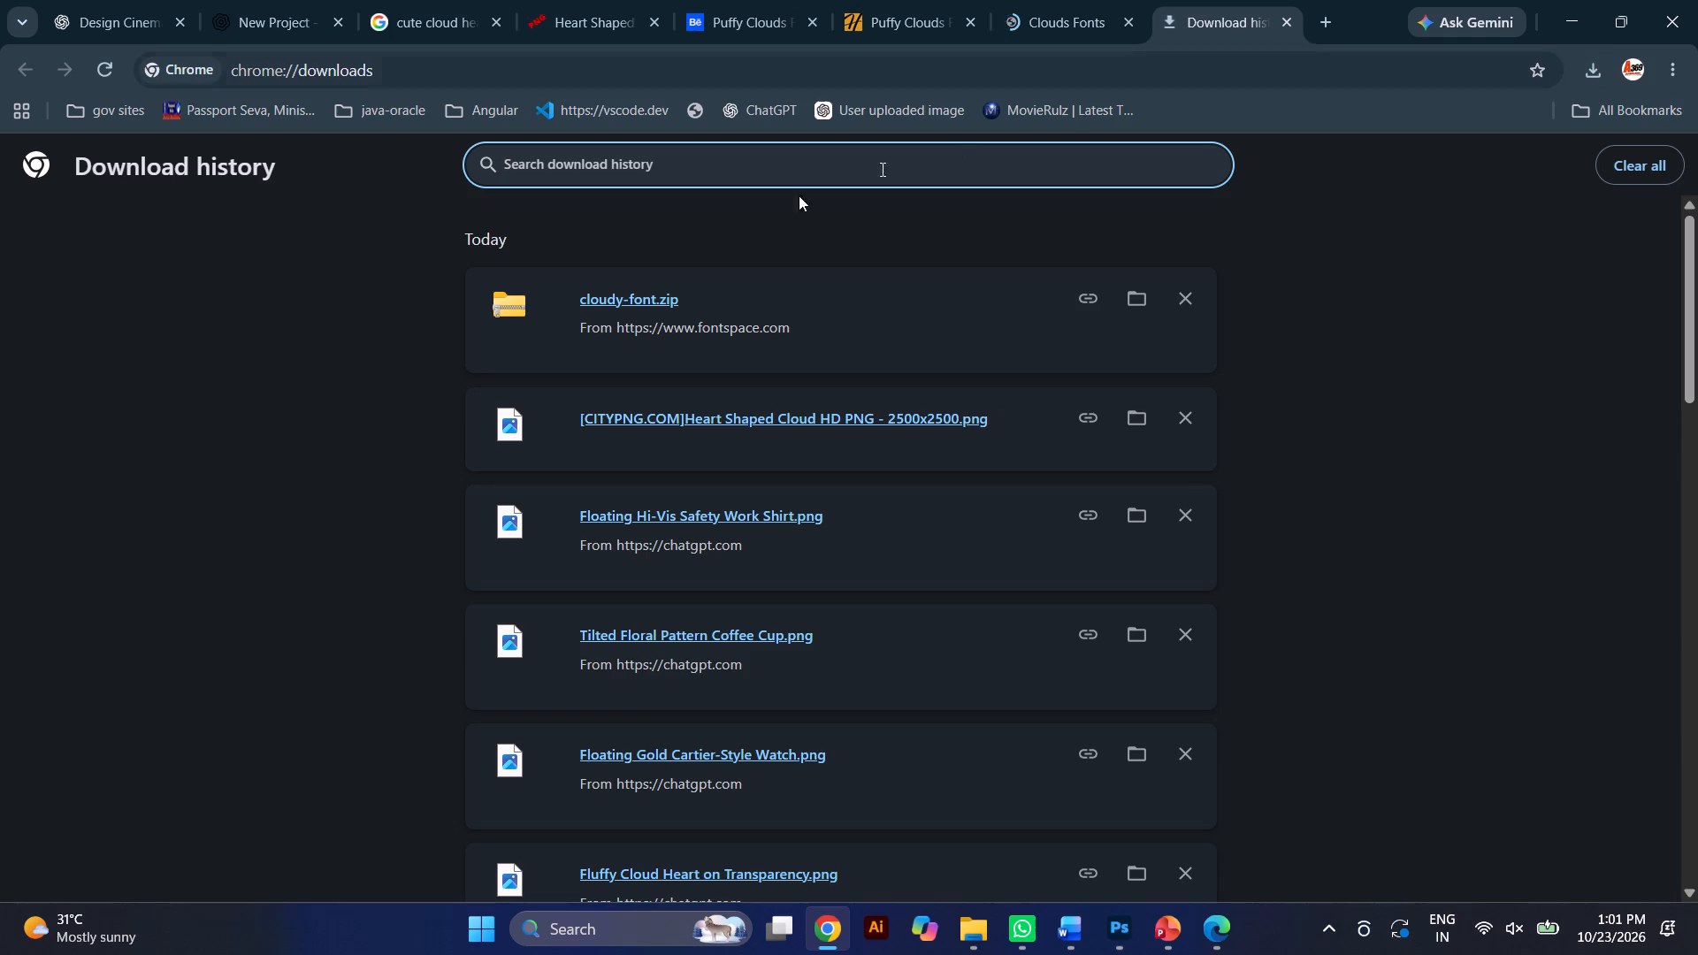
pyautogui.doubleClick(641, 294)
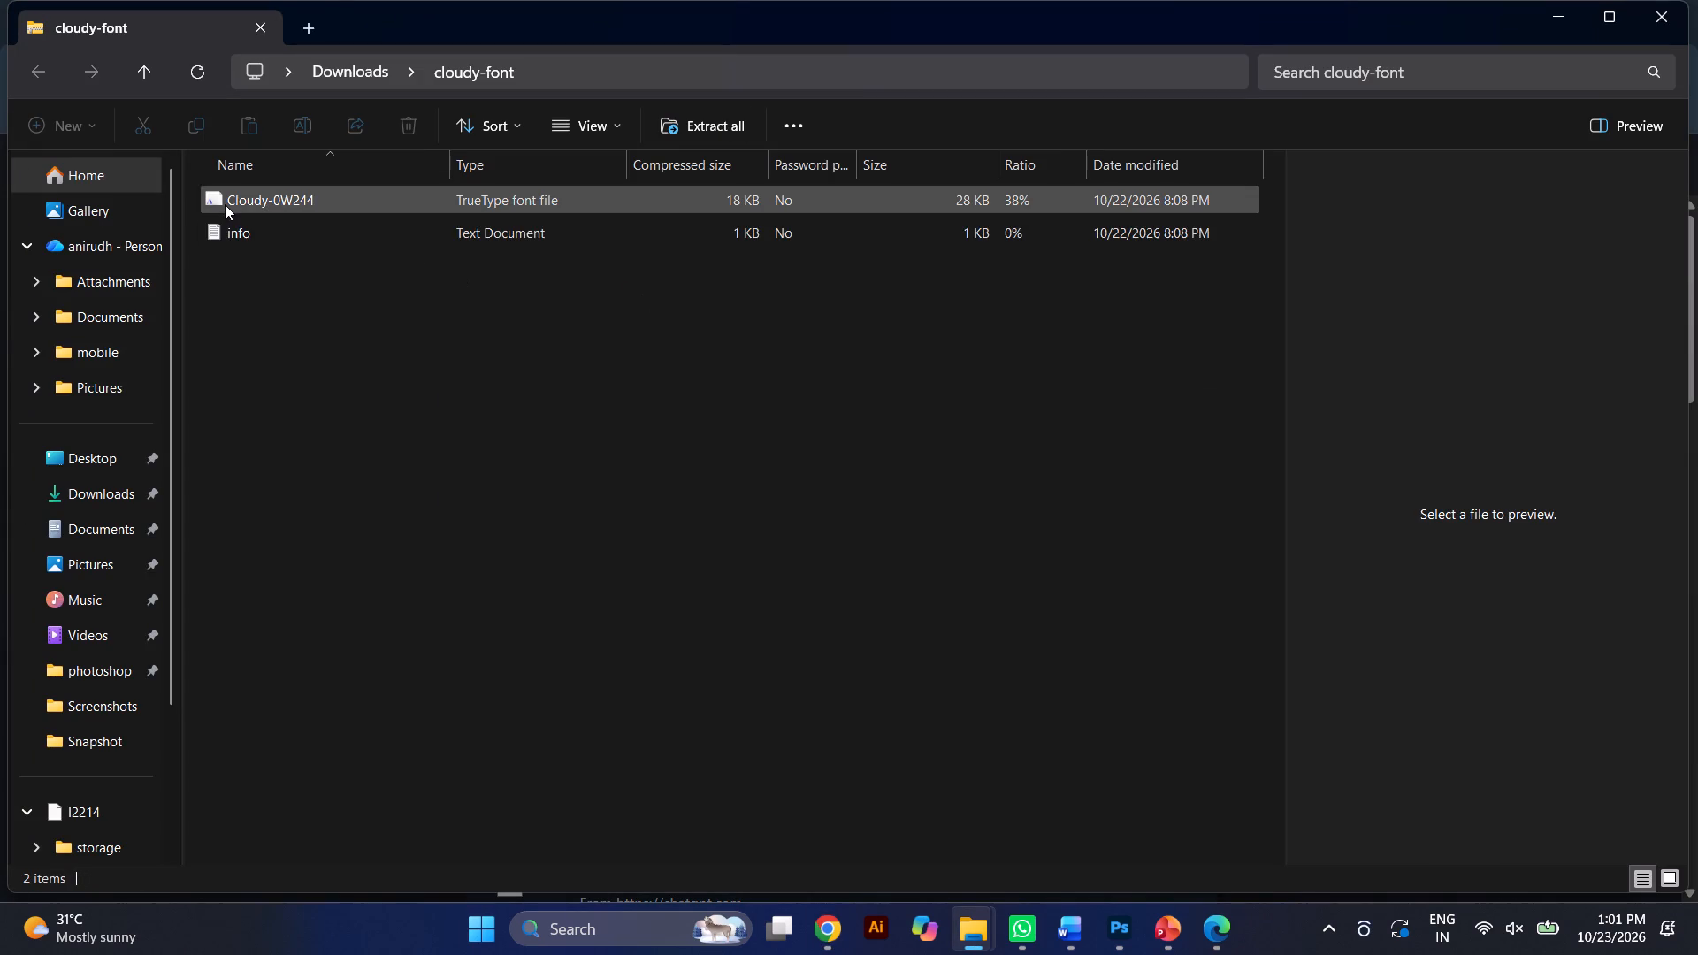
pyautogui.doubleClick(225, 203)
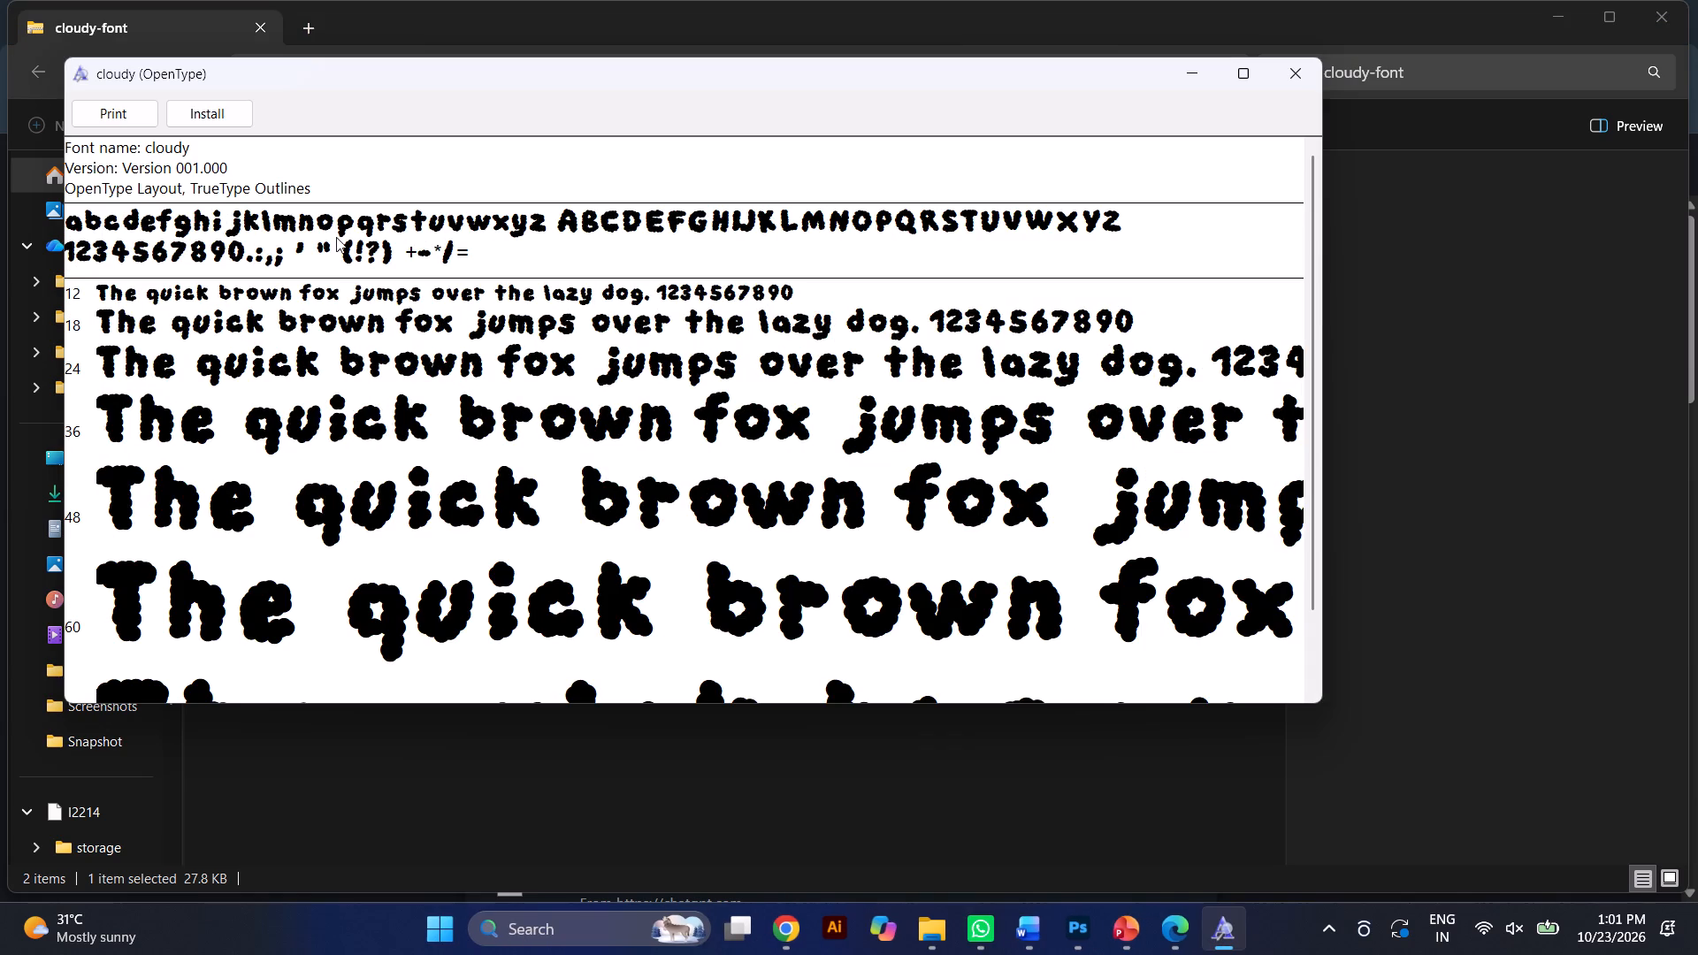
pyautogui.click(235, 119)
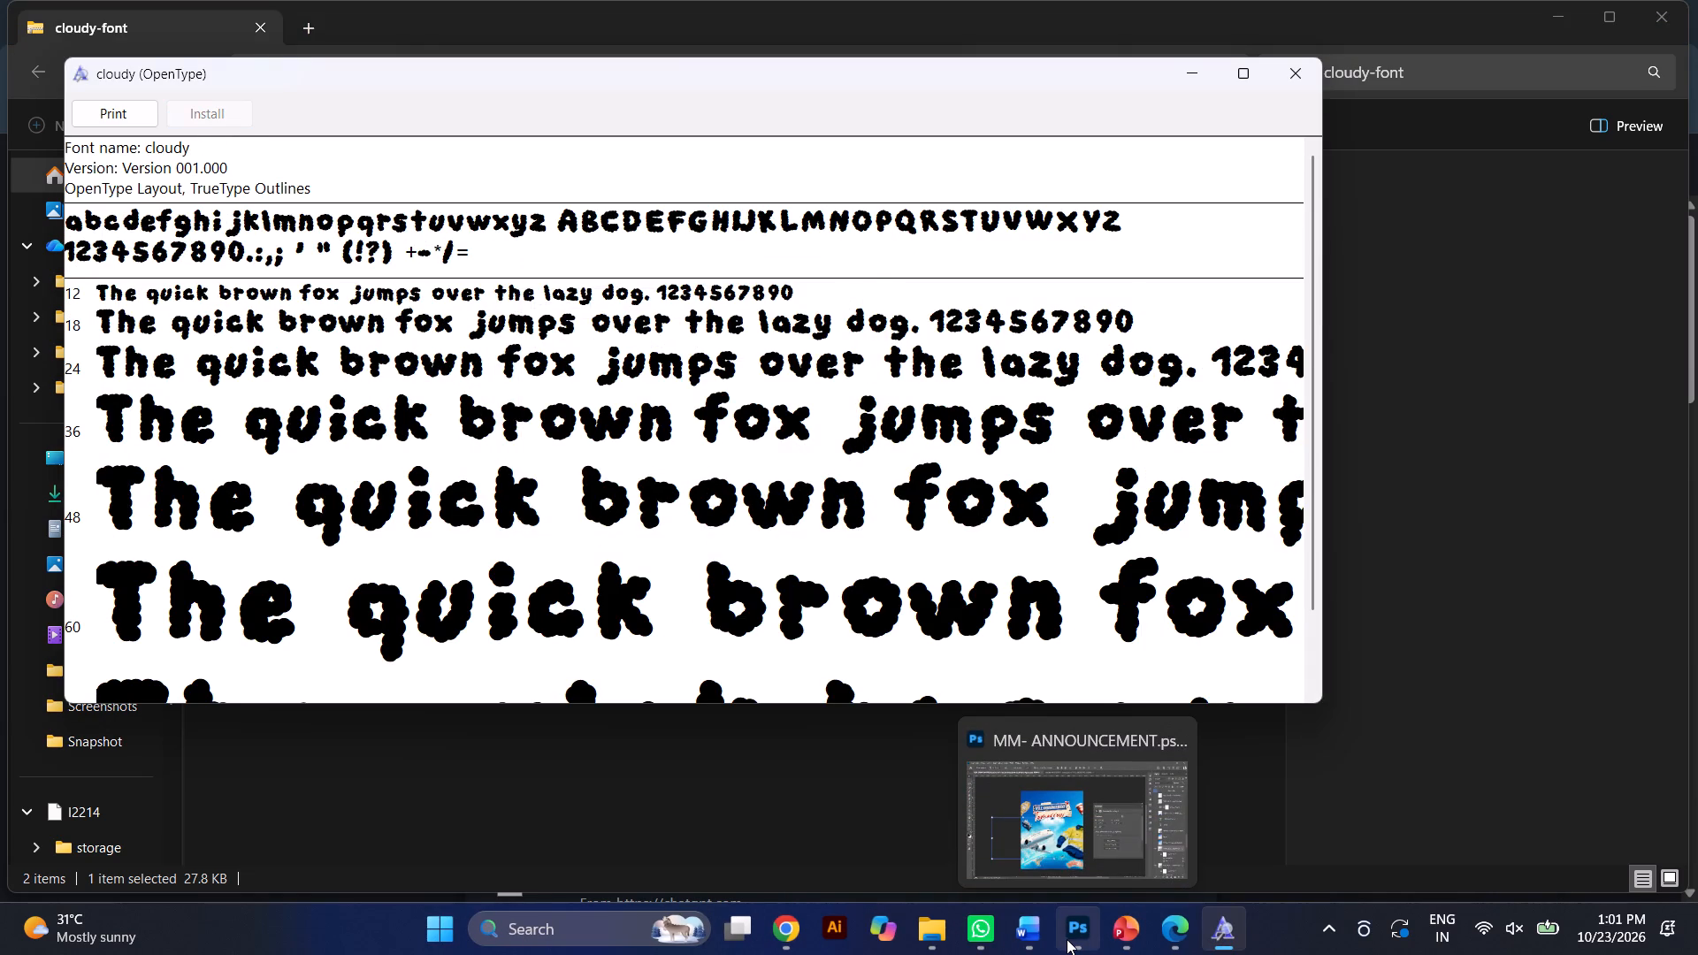
# Switch to Photoshop and add the horizontal text "Flying Soon" above the title graphic in the MM- ANNOUNCEMENT.psd poster.
pyautogui.click(1056, 836)
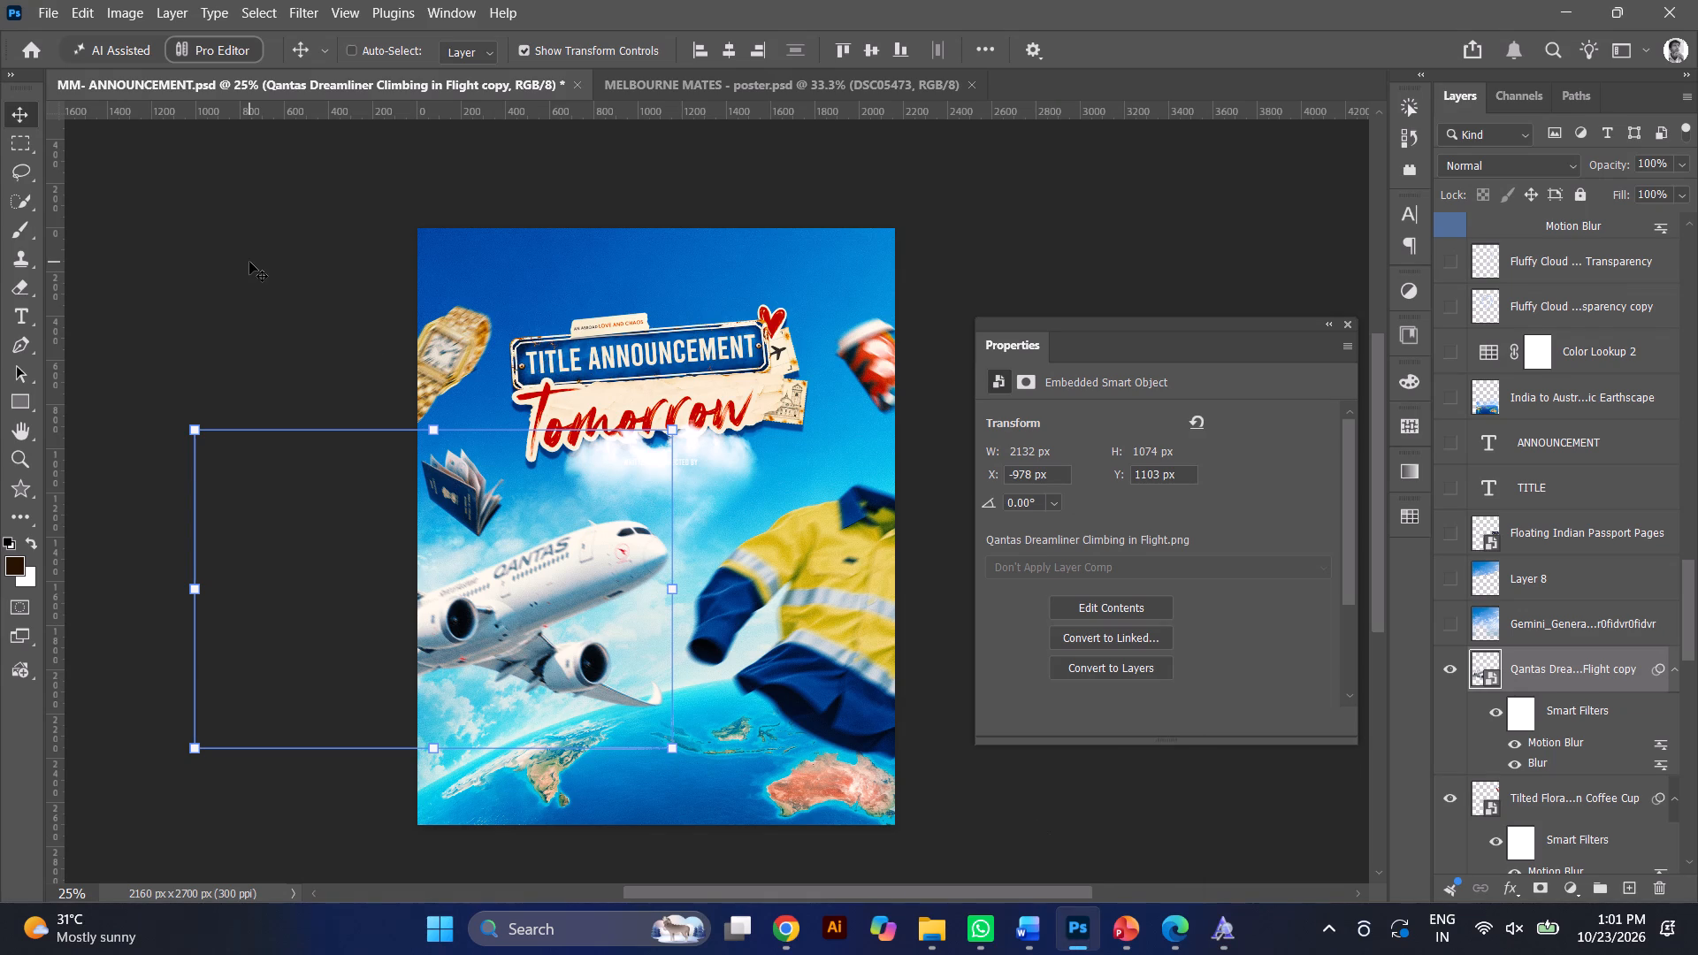
pyautogui.click(28, 306)
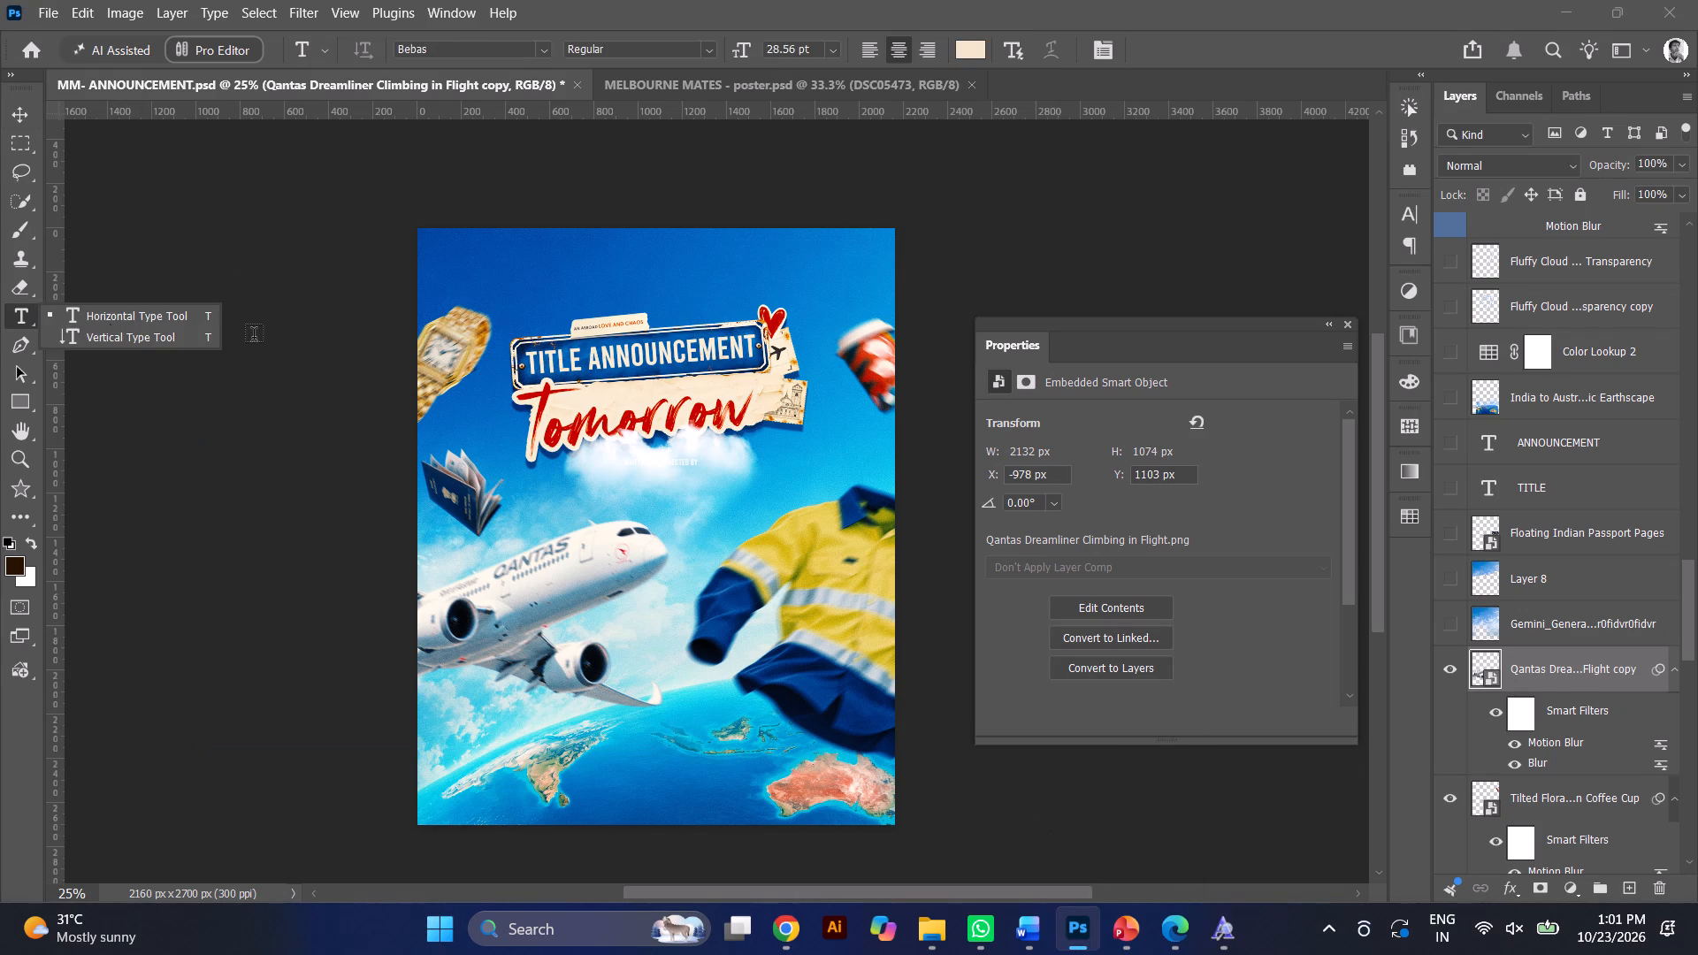
pyautogui.click(590, 281)
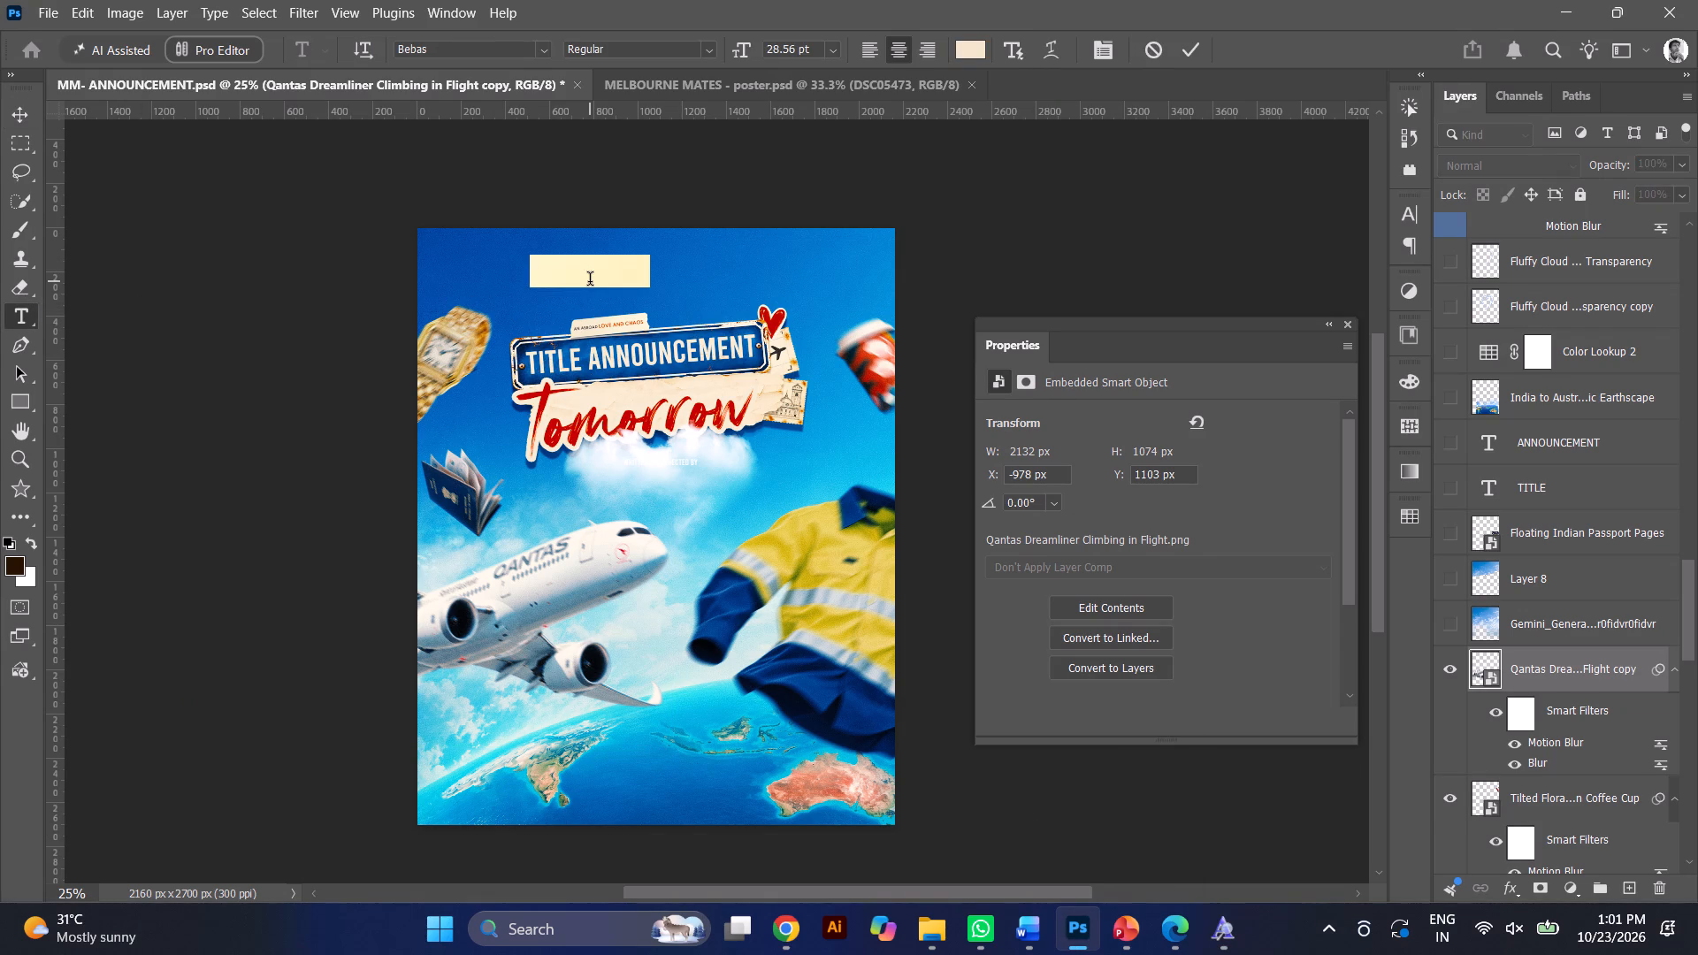
pyautogui.write('Flu')
pyautogui.press('BackSpace')
pyautogui.write('ying Soo')
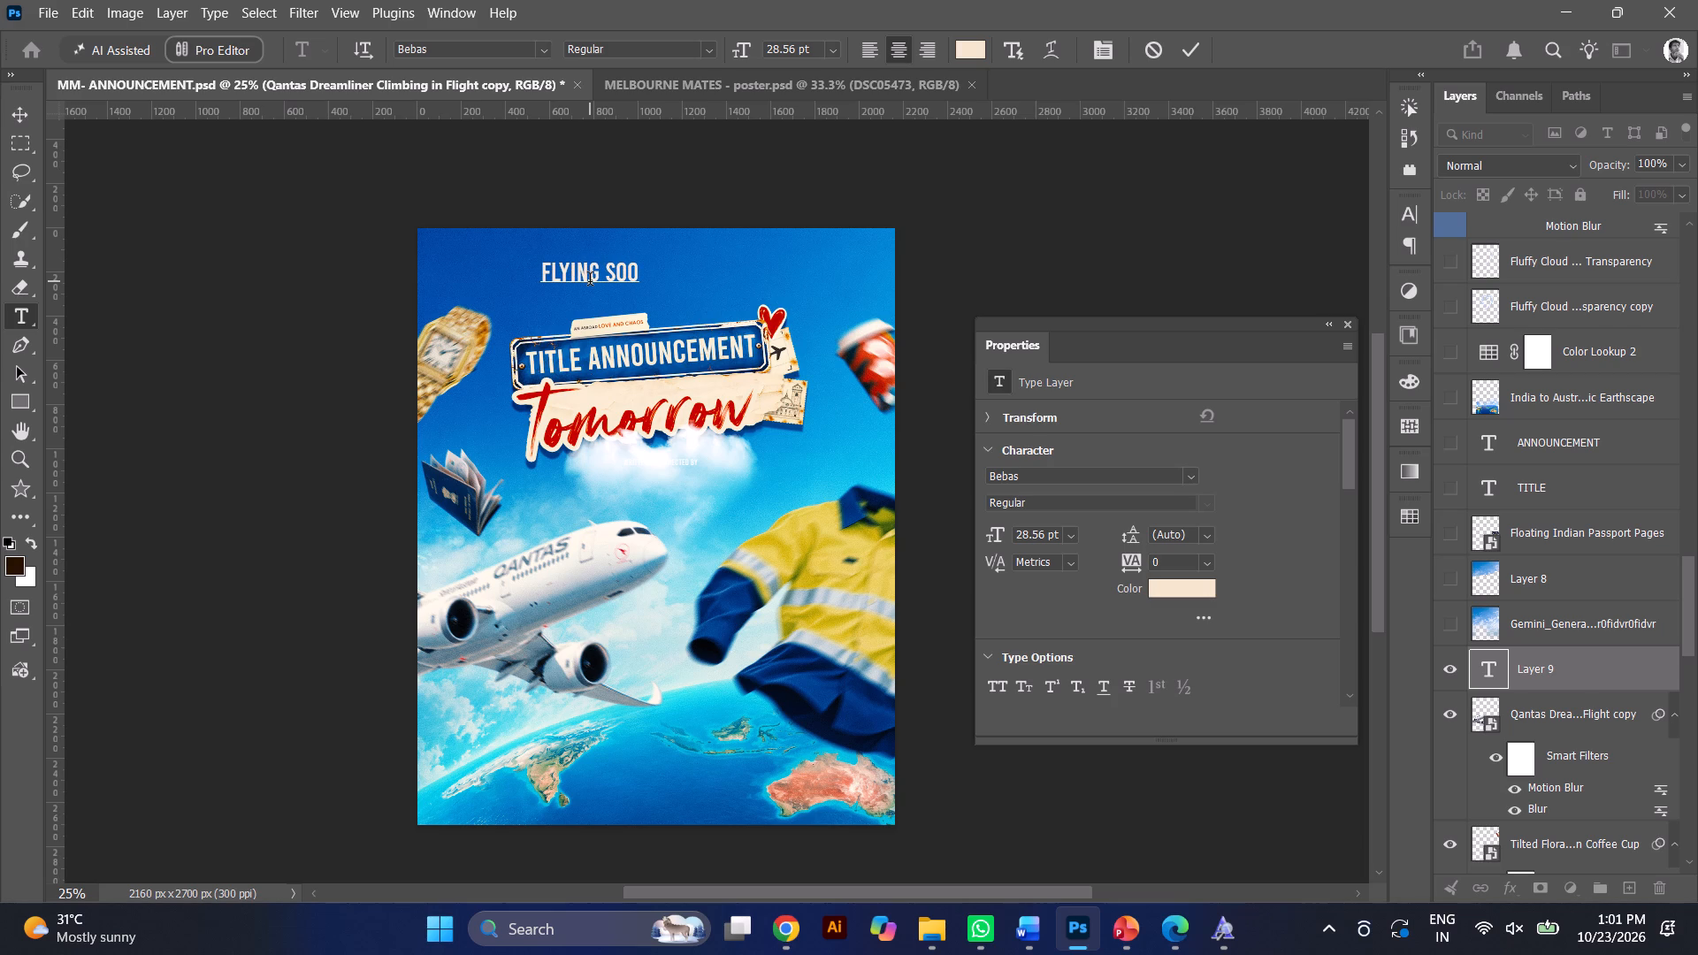
pyautogui.press('n')
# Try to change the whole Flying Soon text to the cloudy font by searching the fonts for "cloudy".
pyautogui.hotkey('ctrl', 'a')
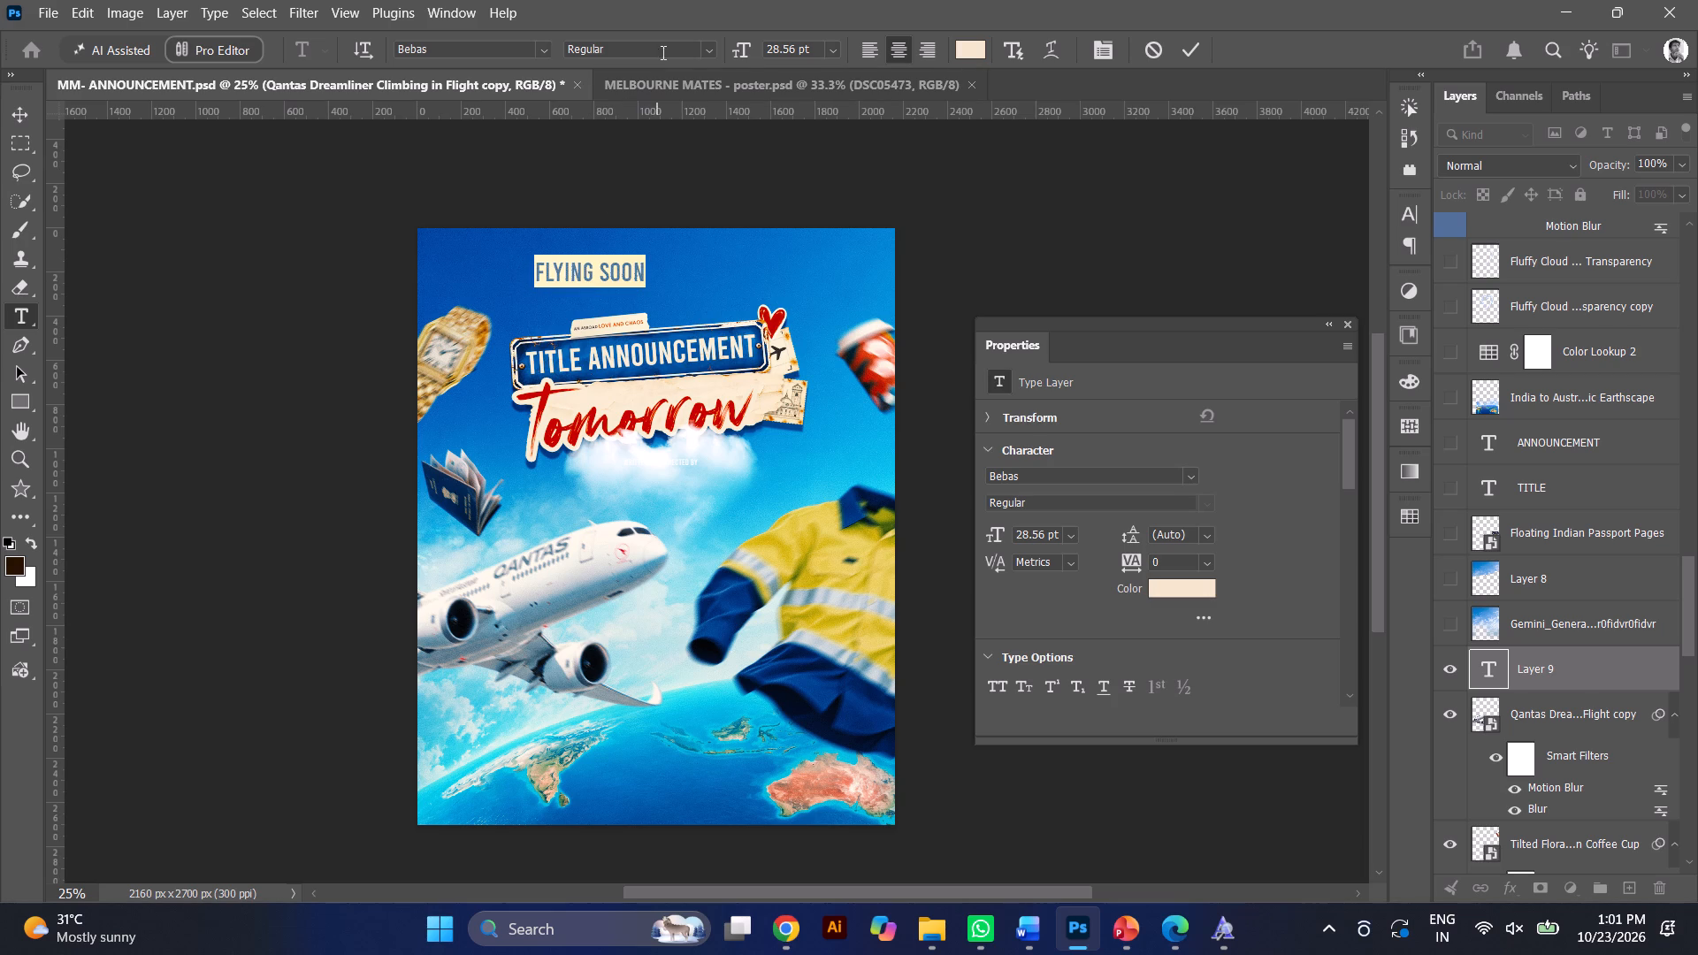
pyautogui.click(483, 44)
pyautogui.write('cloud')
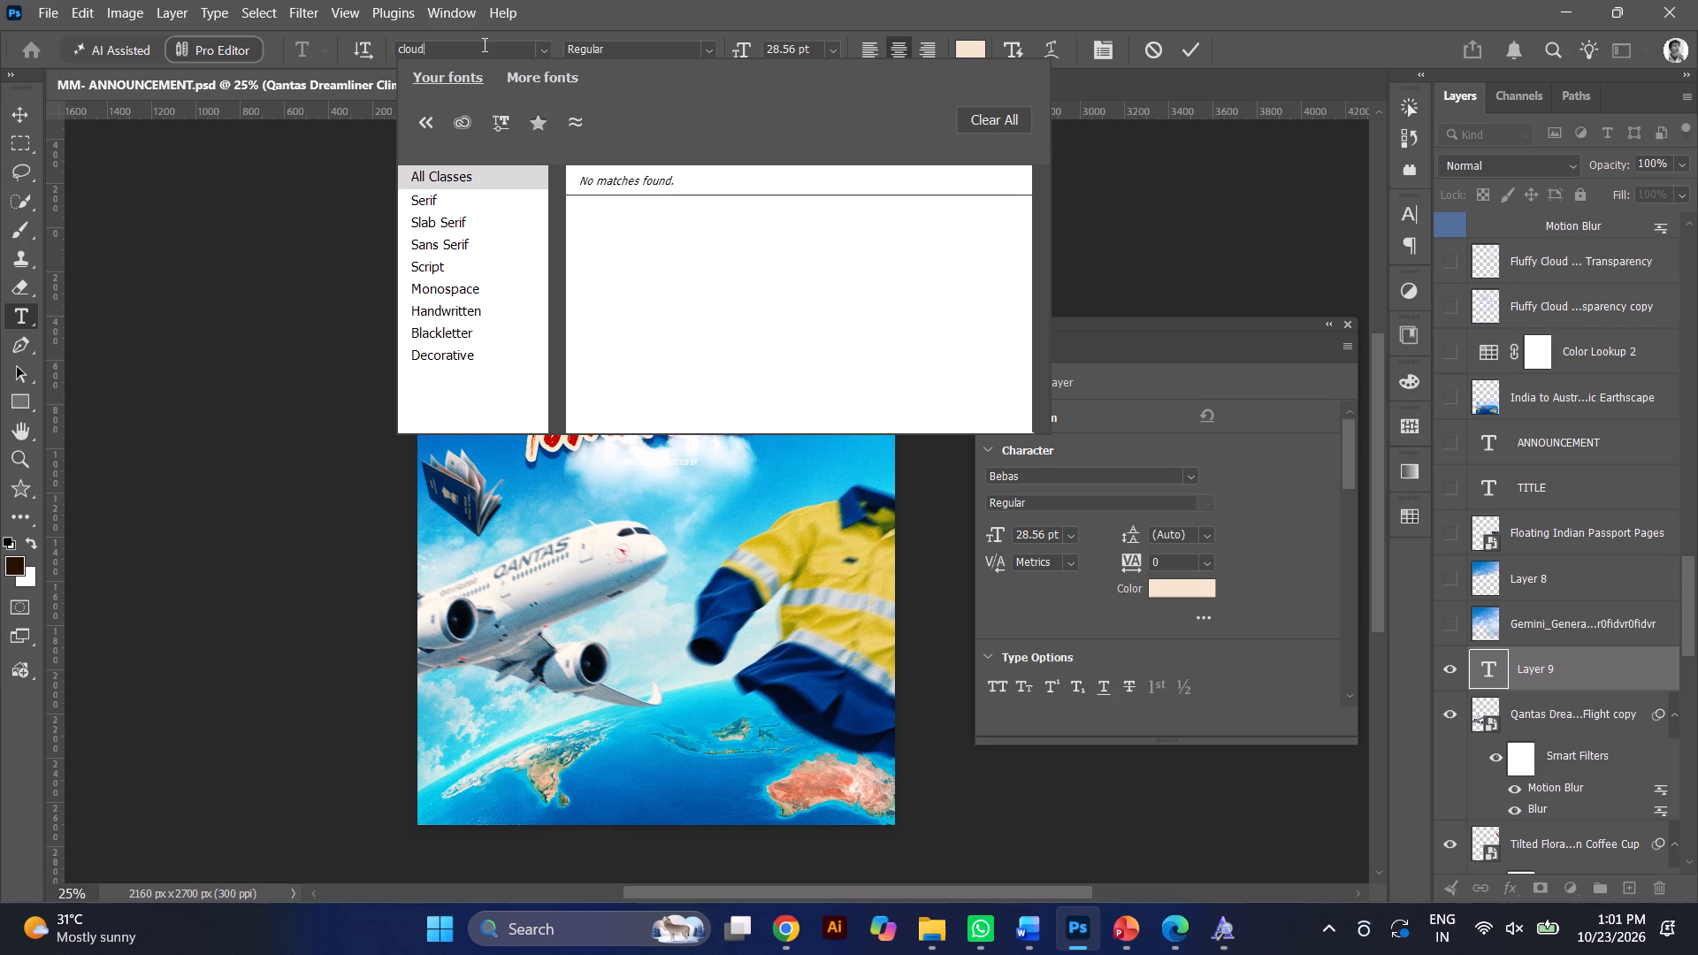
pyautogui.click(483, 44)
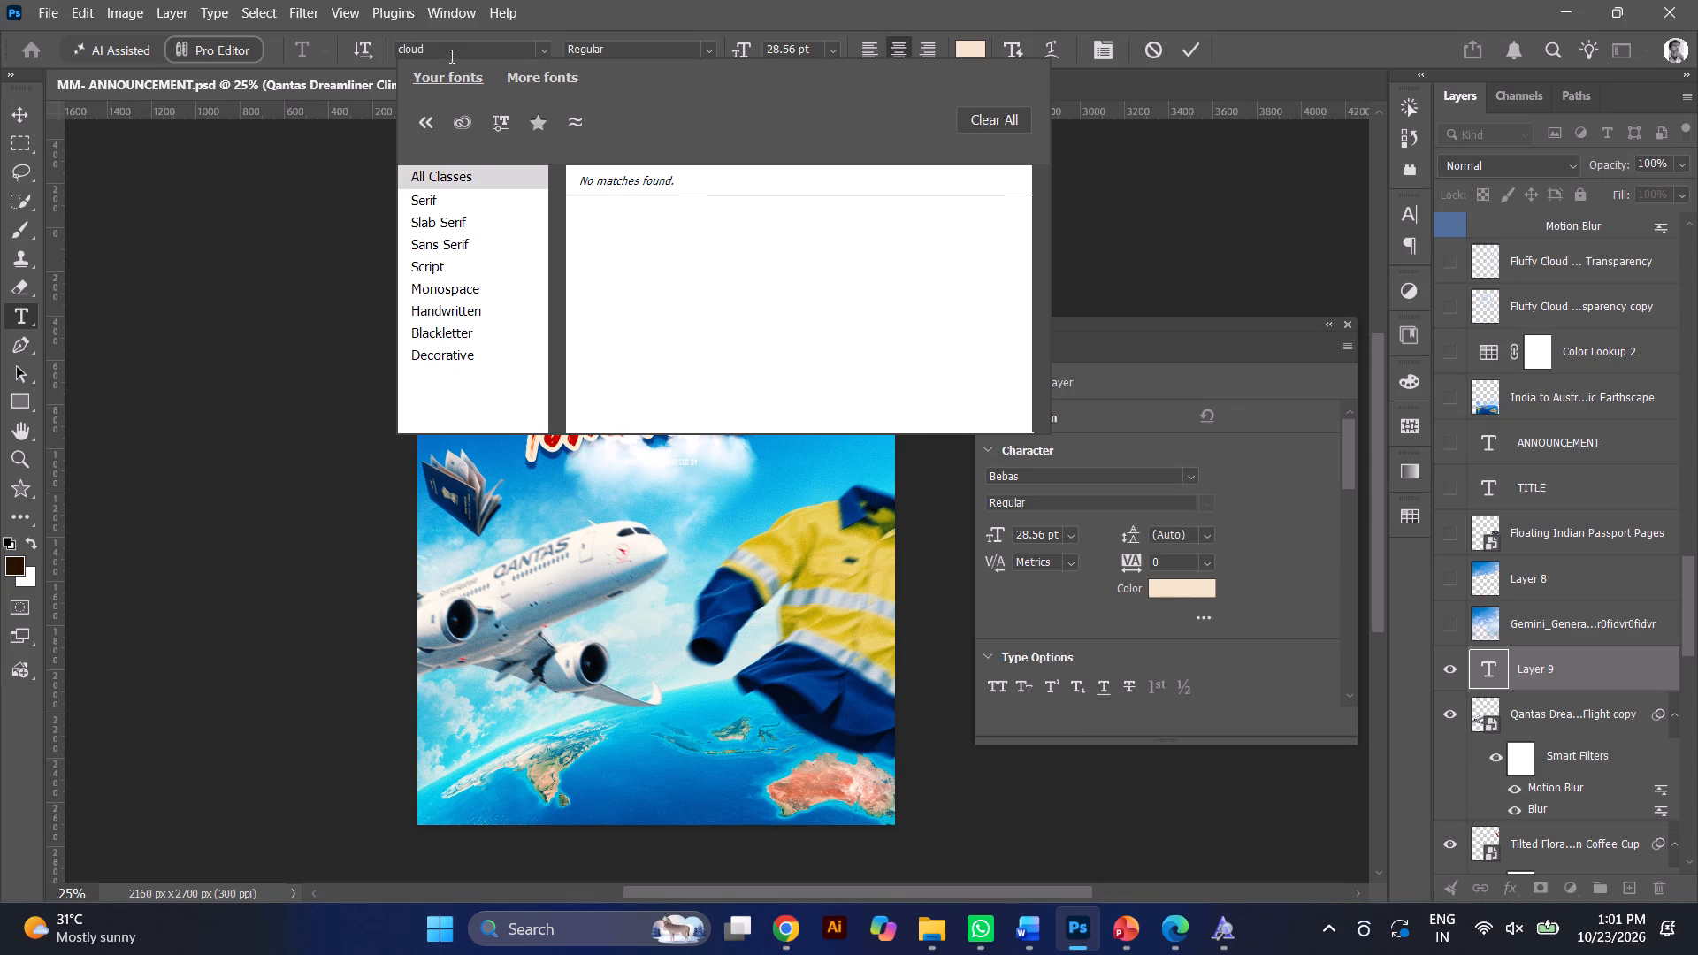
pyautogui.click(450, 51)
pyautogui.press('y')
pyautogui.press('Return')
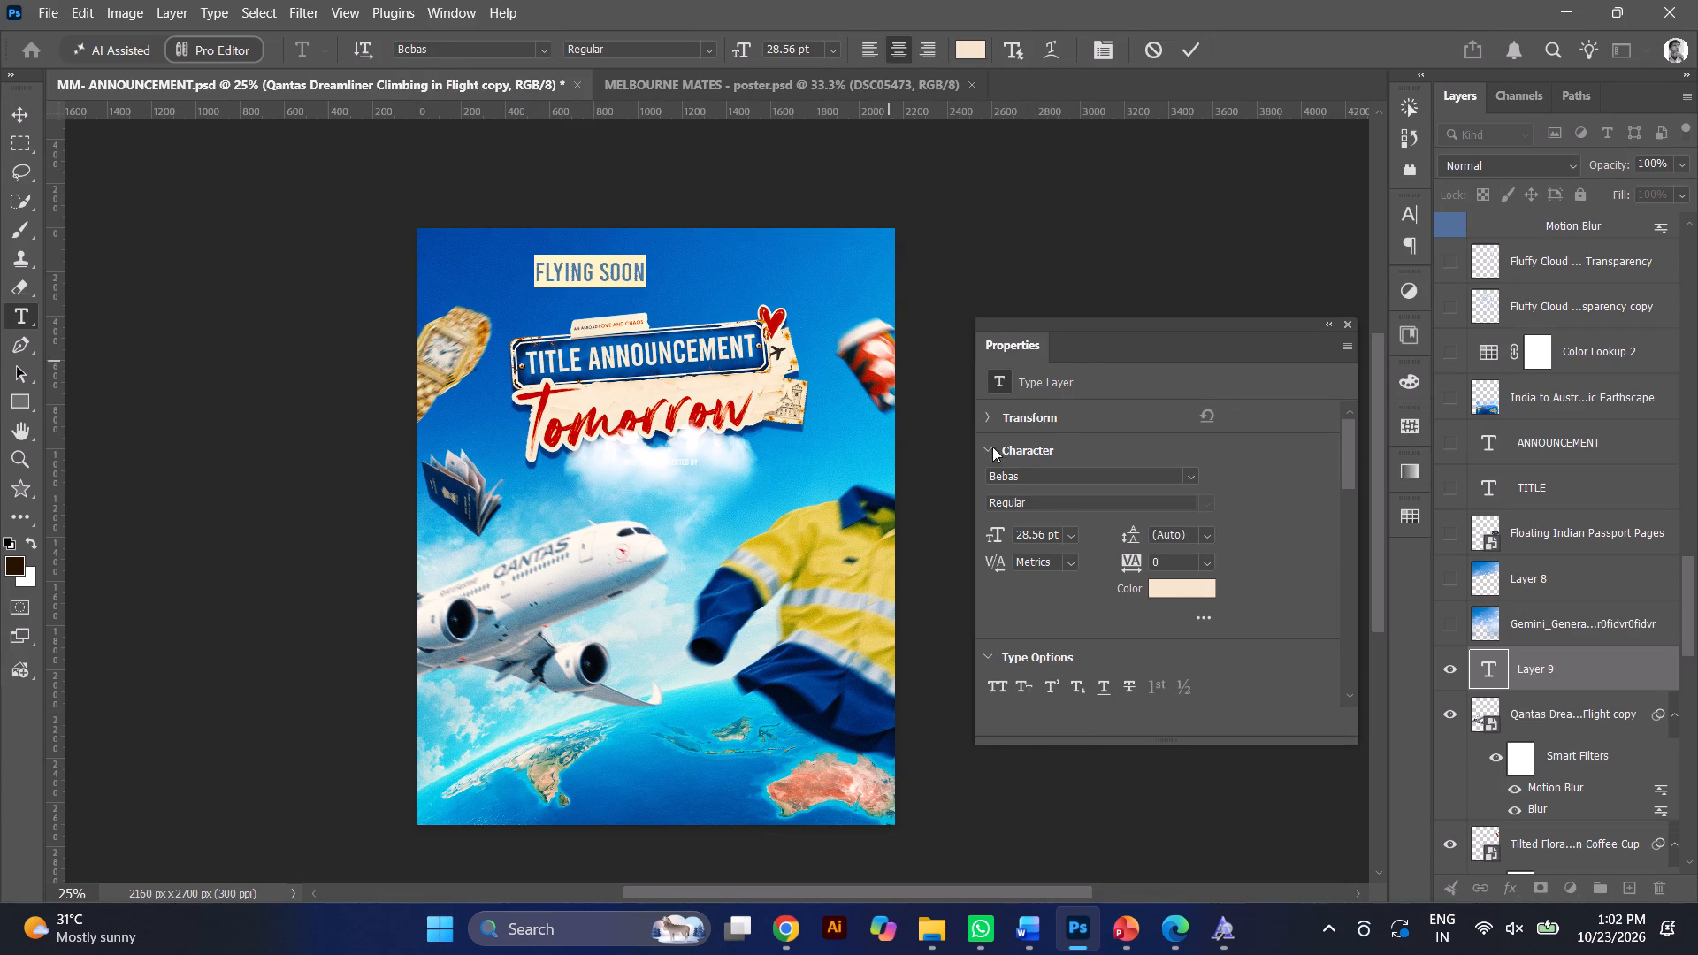
# Check the installed font's name in the Windows font viewer, close the viewer and return to Photoshop.
pyautogui.click(1218, 954)
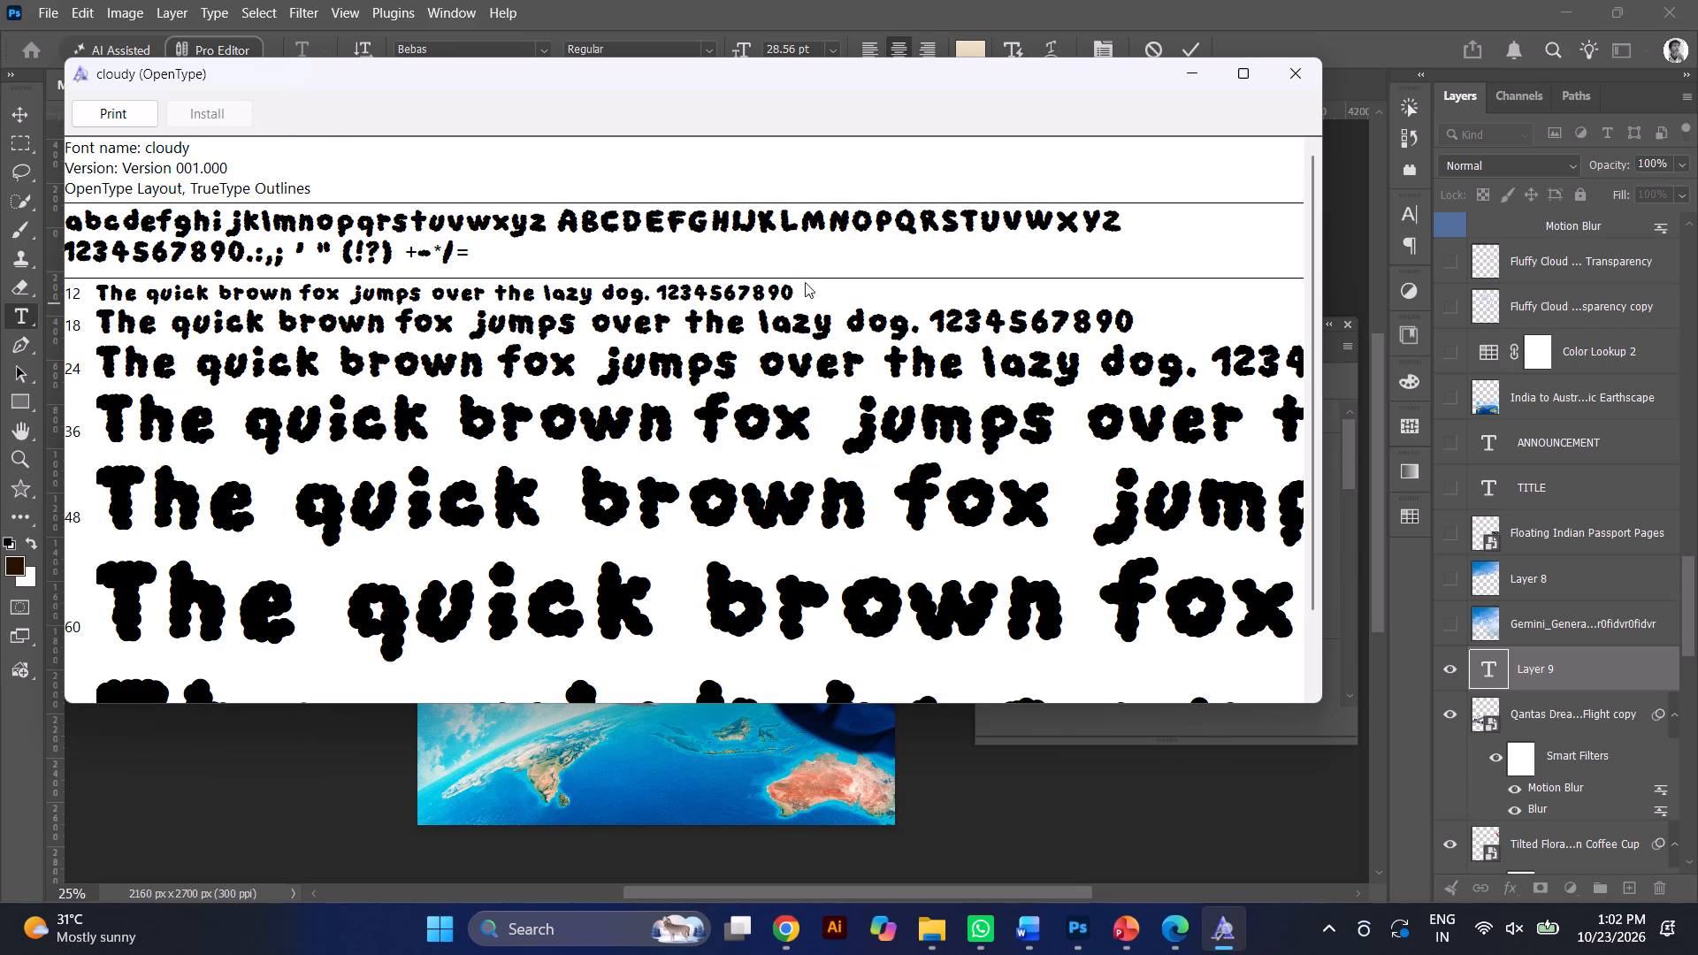
pyautogui.tripleClick(170, 149)
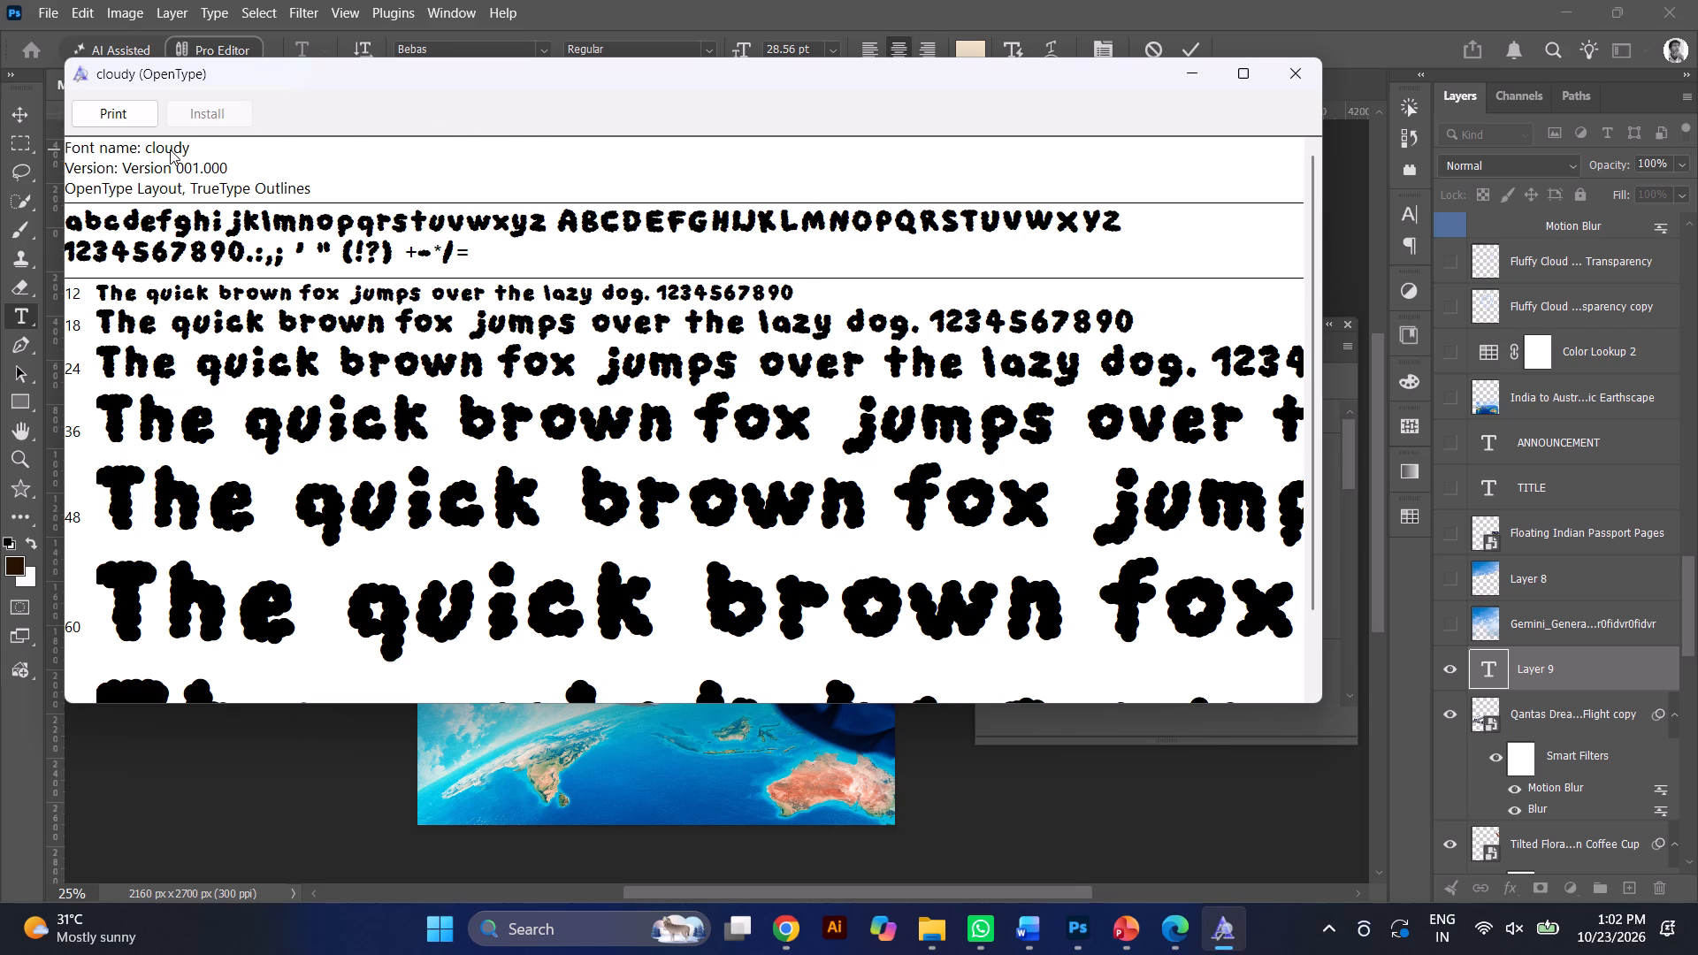
pyautogui.click(170, 149)
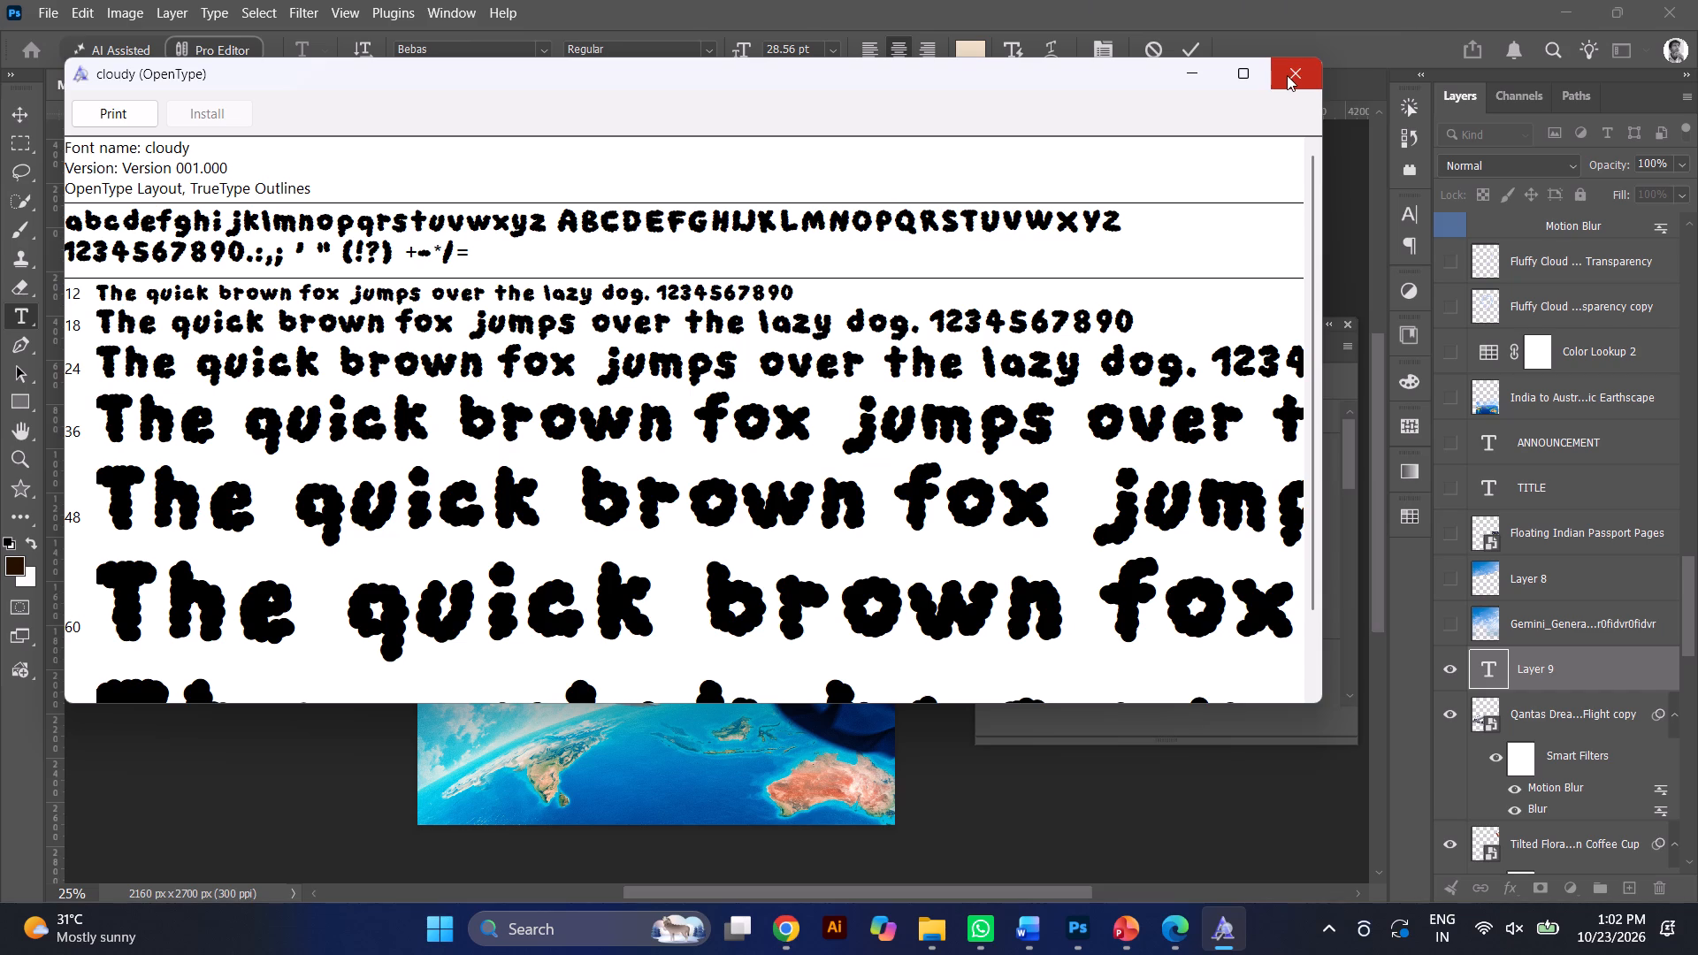
pyautogui.click(1287, 75)
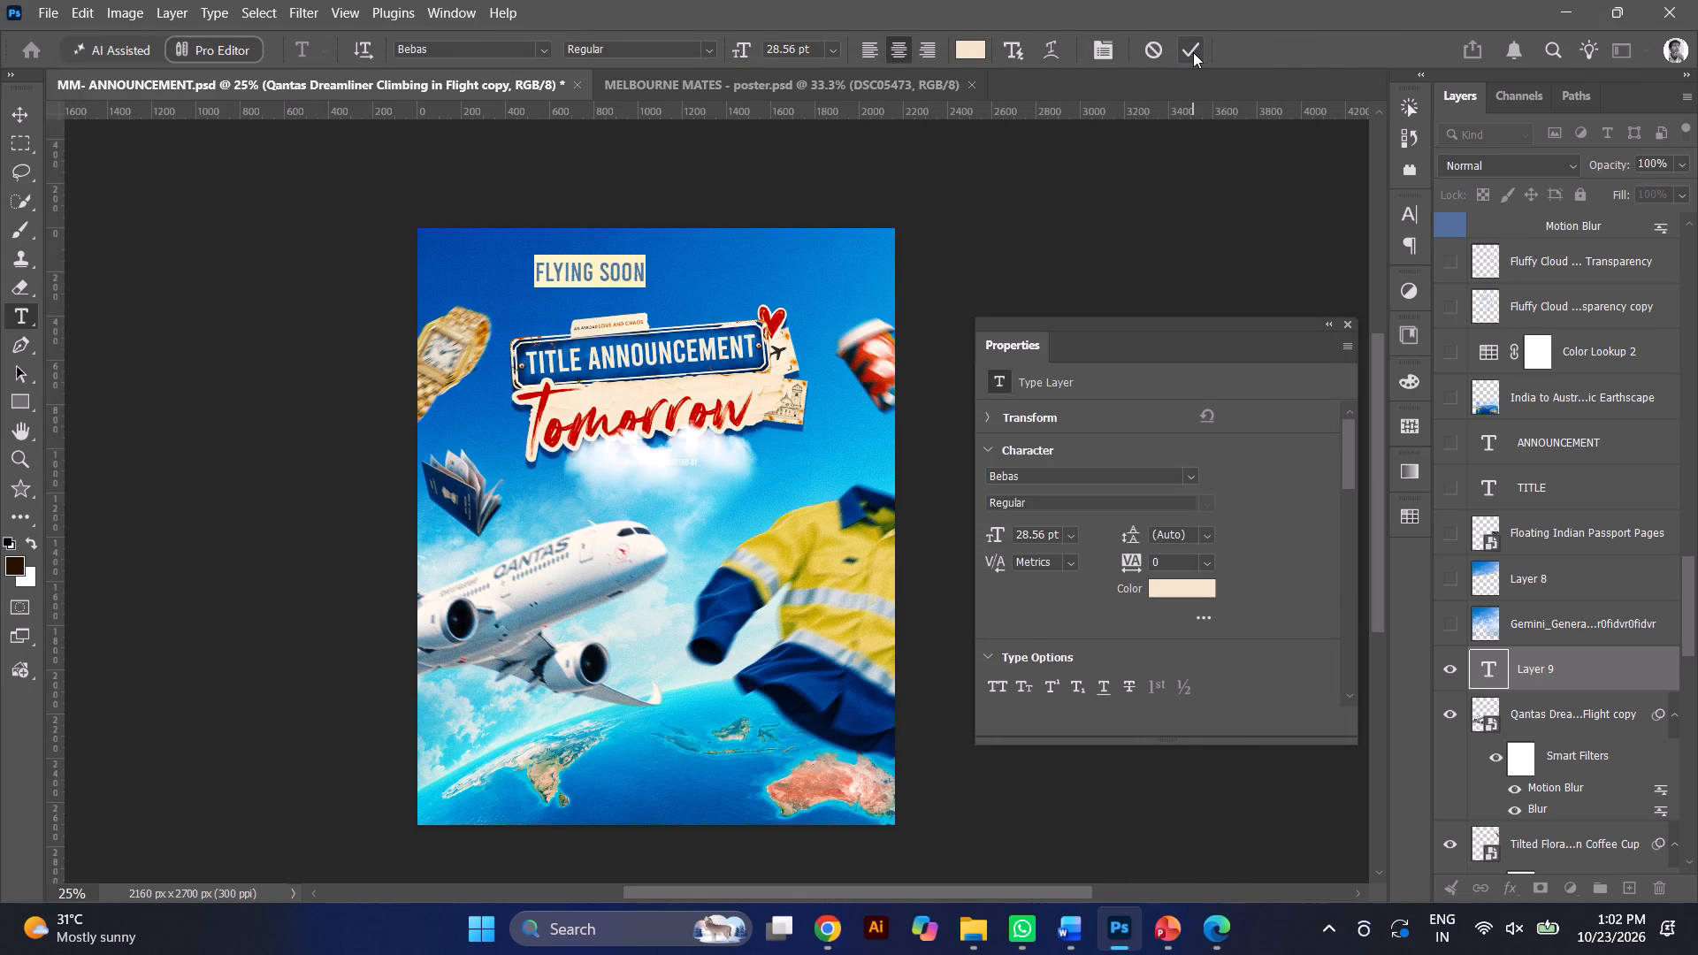
# Commit the Flying Soon text on the poster.
pyautogui.click(1193, 52)
pyautogui.scroll(20, 1598, 446)
pyautogui.scroll(2, 1598, 446)
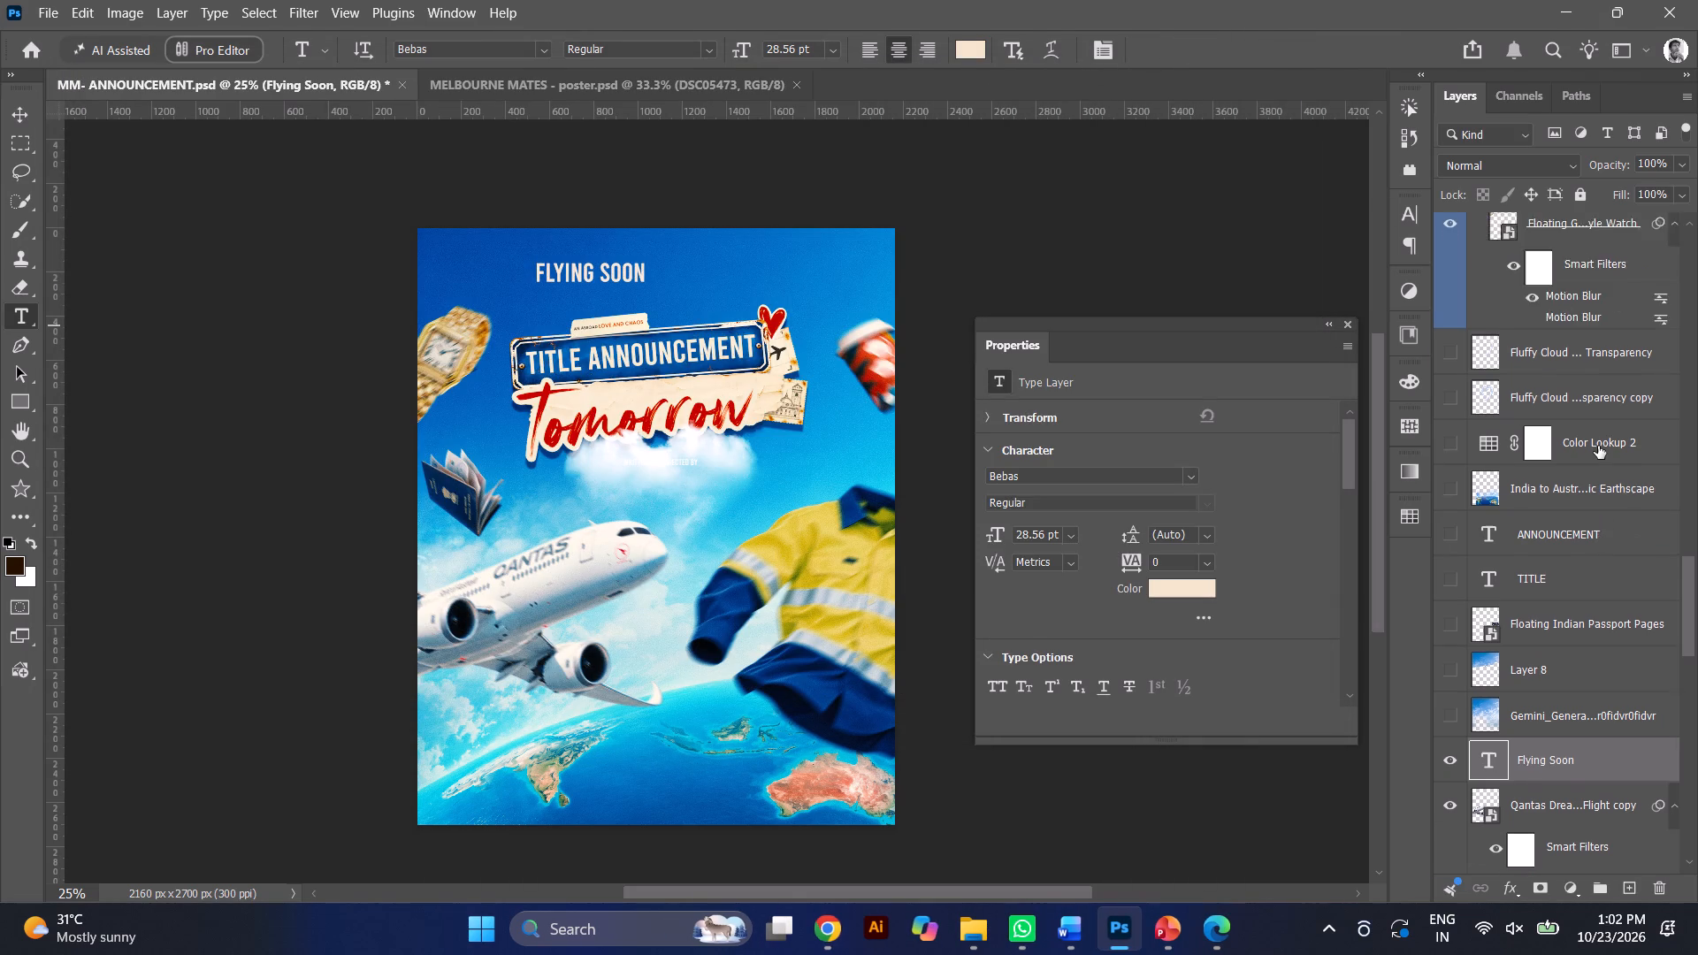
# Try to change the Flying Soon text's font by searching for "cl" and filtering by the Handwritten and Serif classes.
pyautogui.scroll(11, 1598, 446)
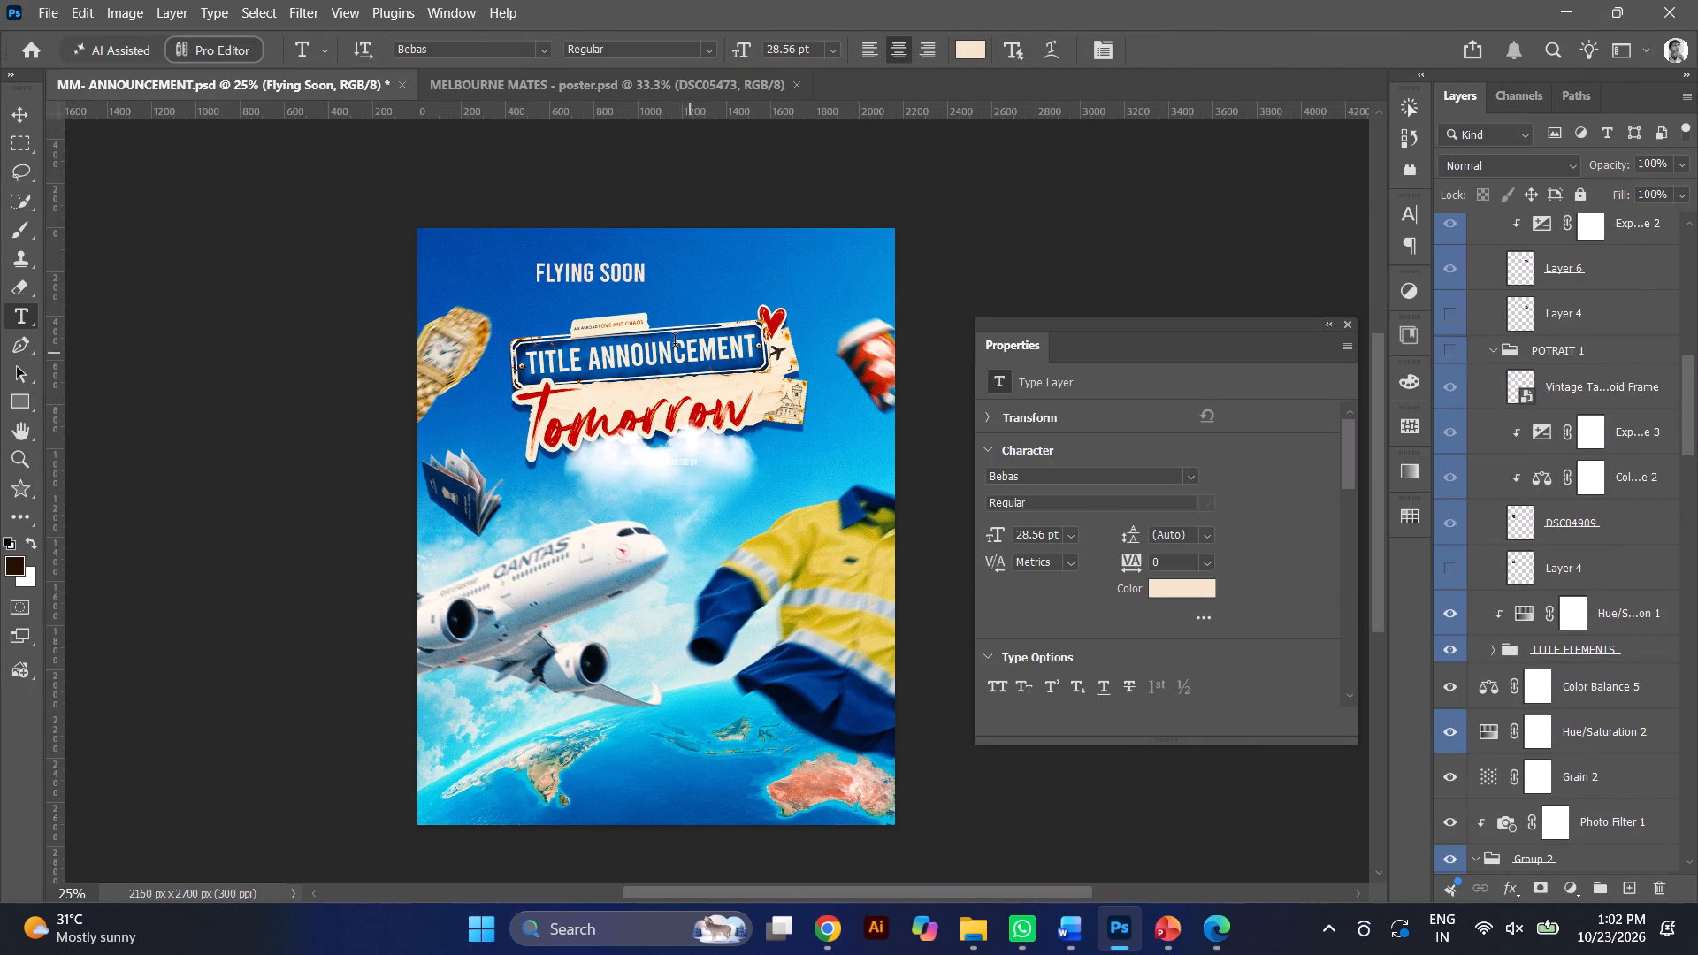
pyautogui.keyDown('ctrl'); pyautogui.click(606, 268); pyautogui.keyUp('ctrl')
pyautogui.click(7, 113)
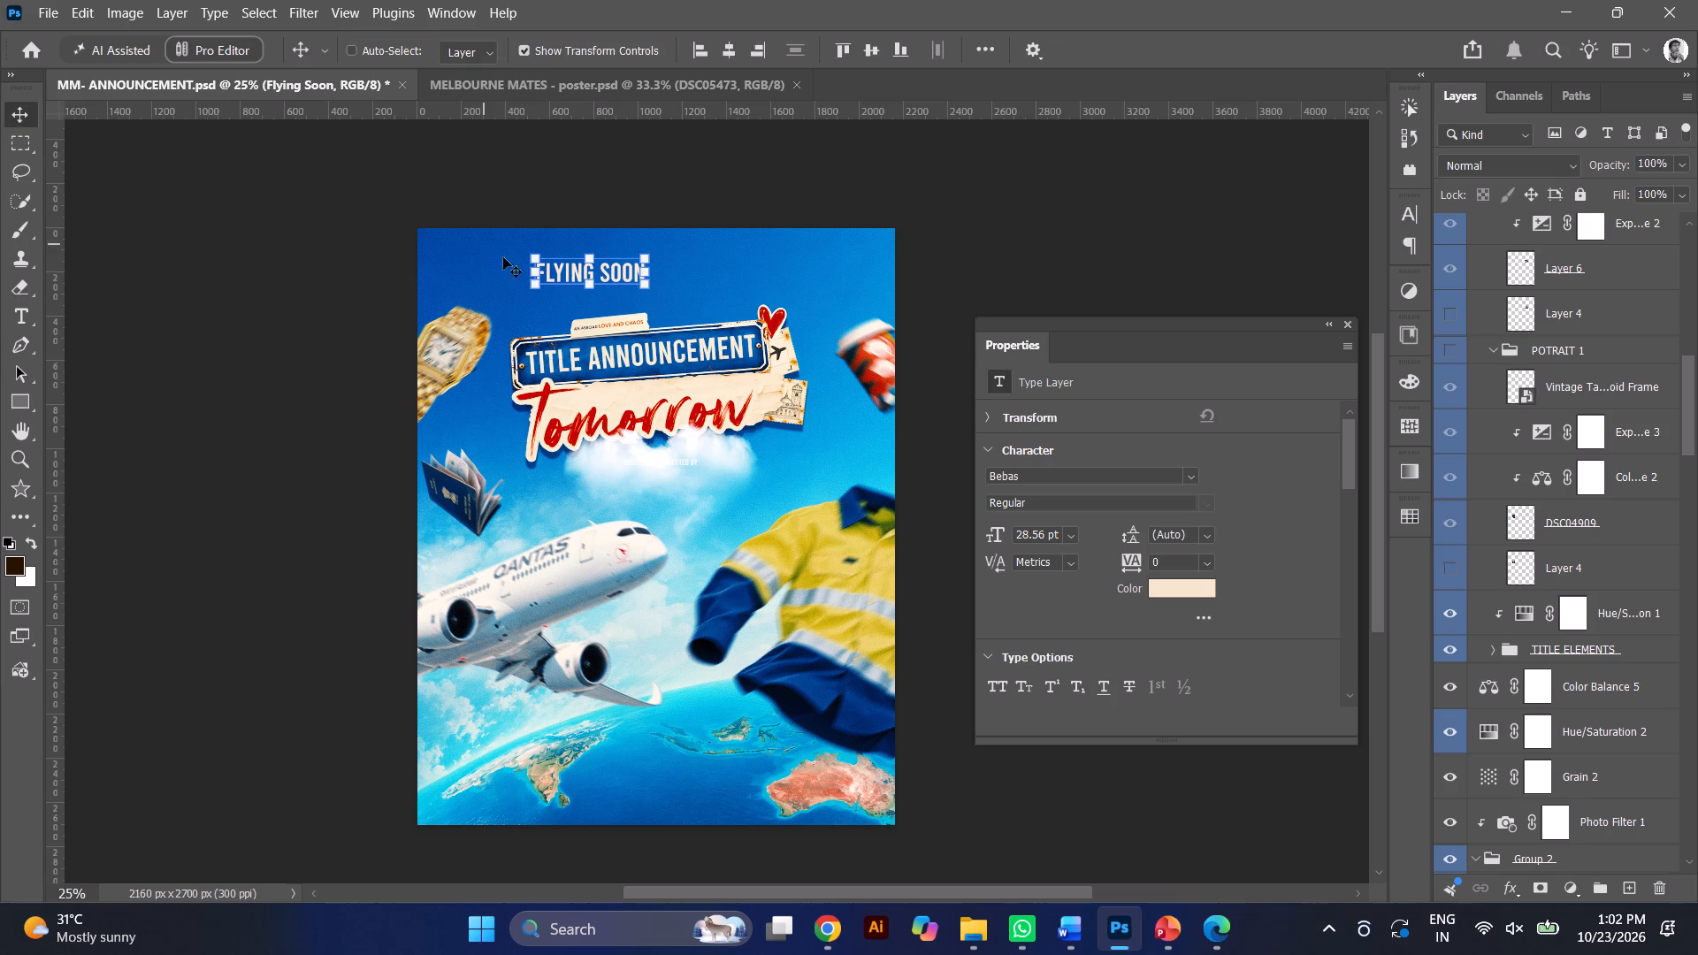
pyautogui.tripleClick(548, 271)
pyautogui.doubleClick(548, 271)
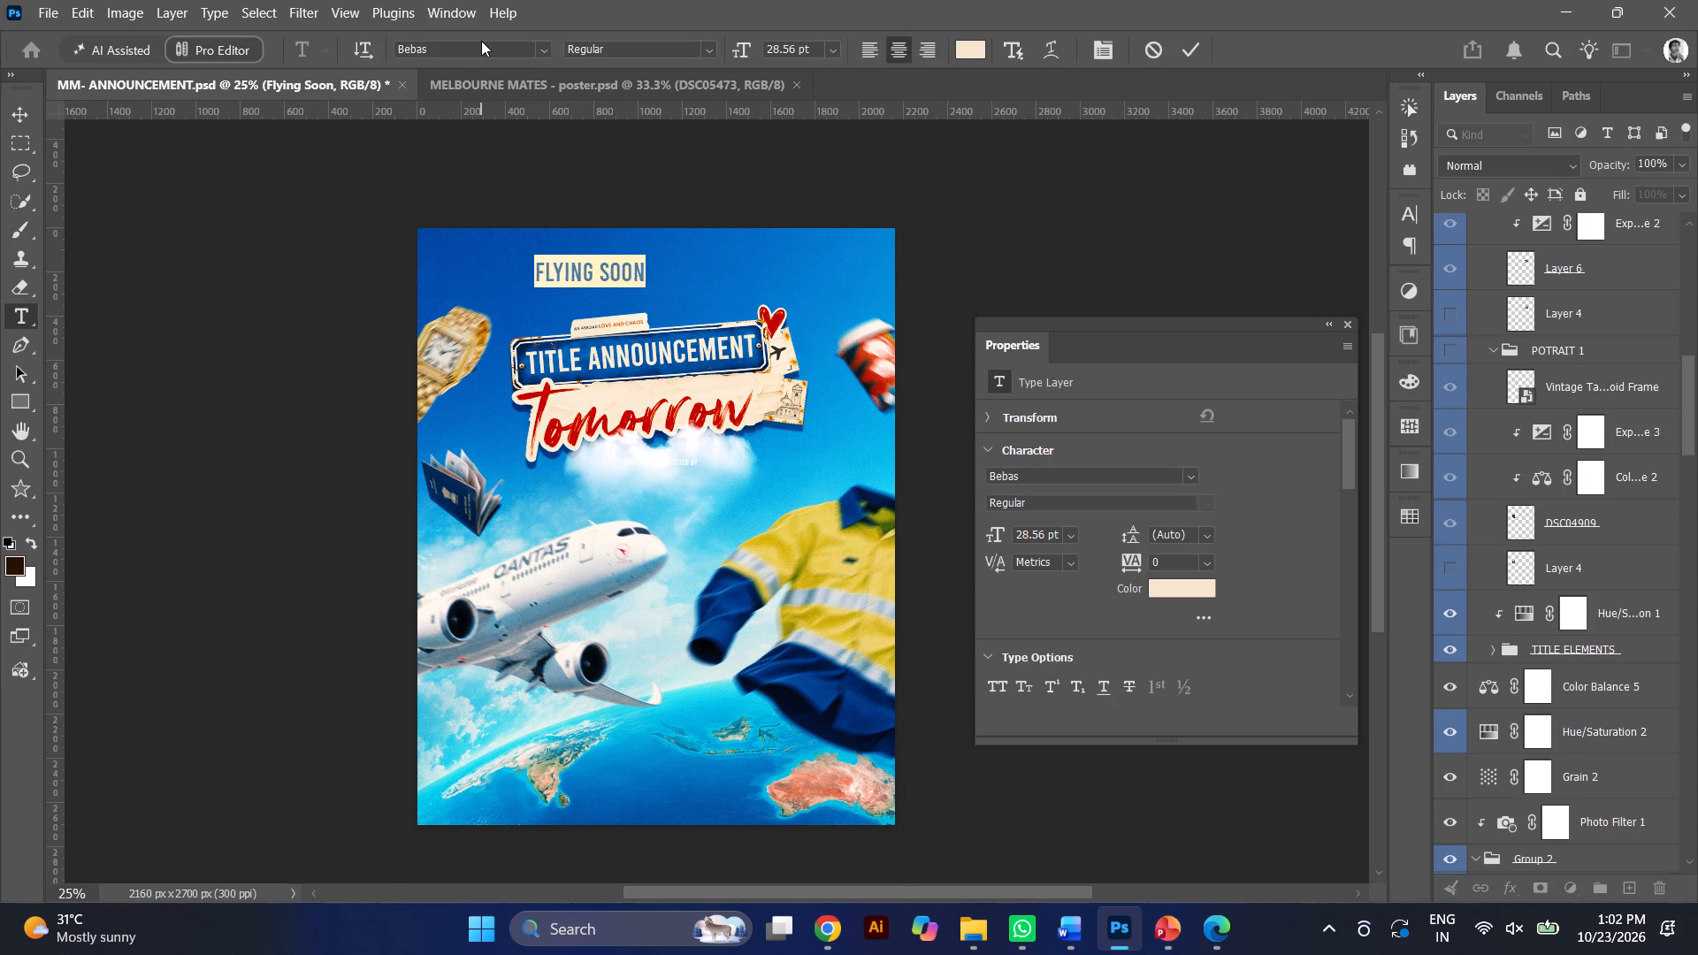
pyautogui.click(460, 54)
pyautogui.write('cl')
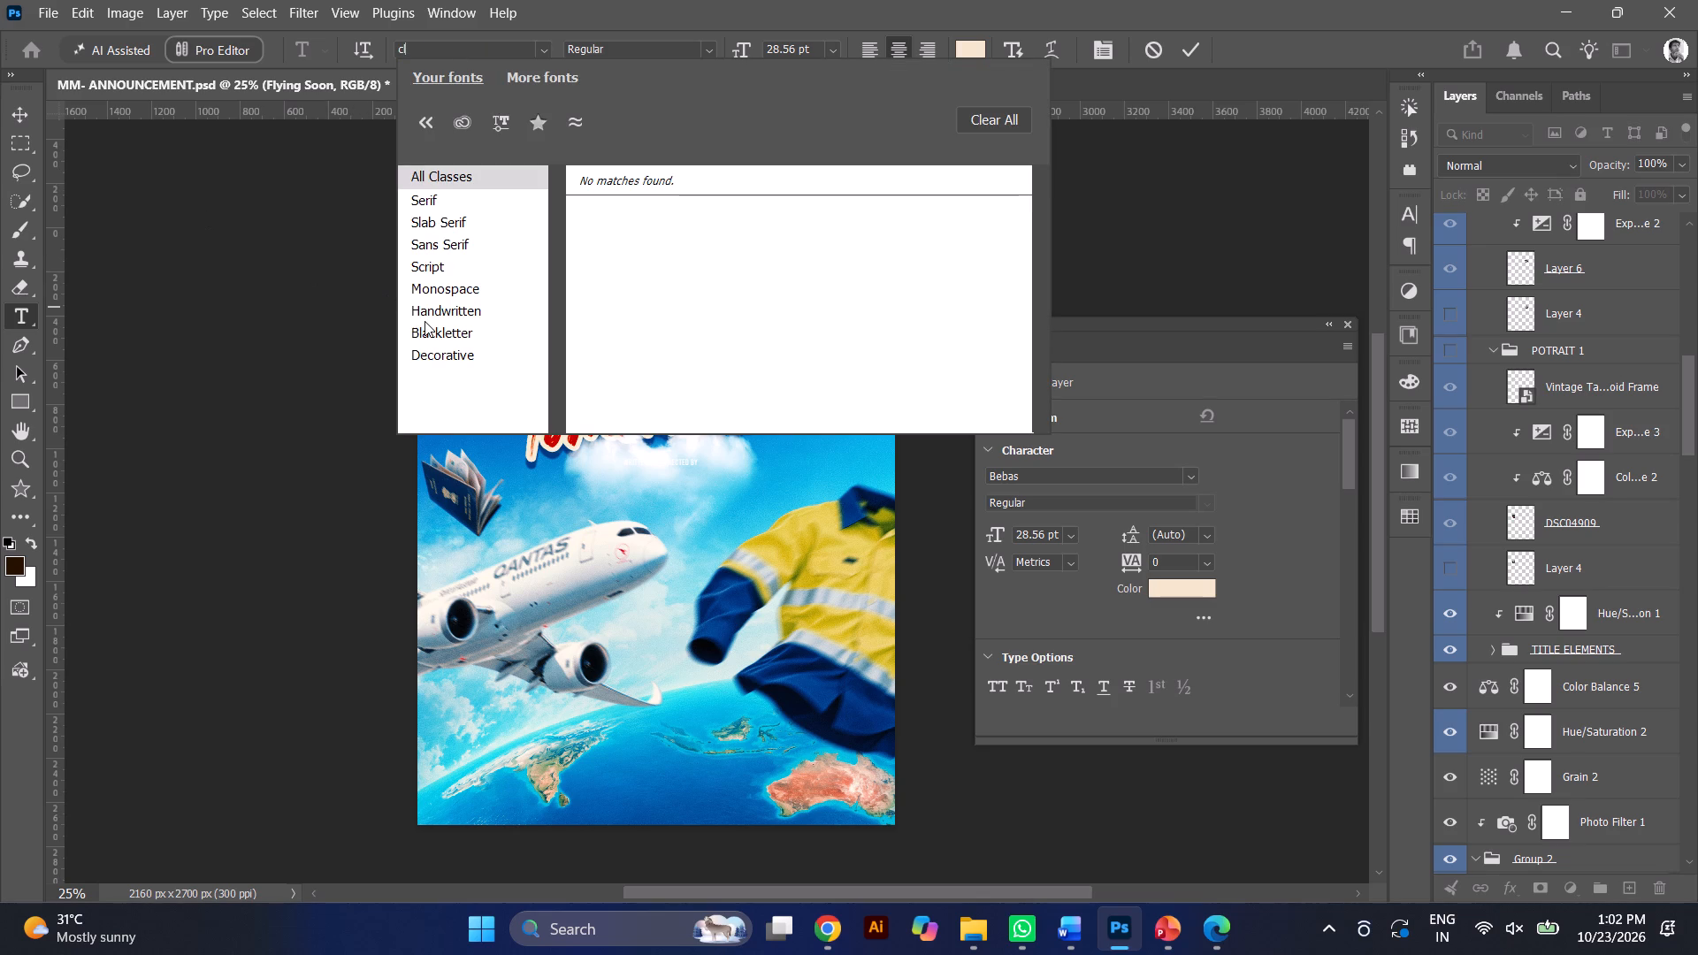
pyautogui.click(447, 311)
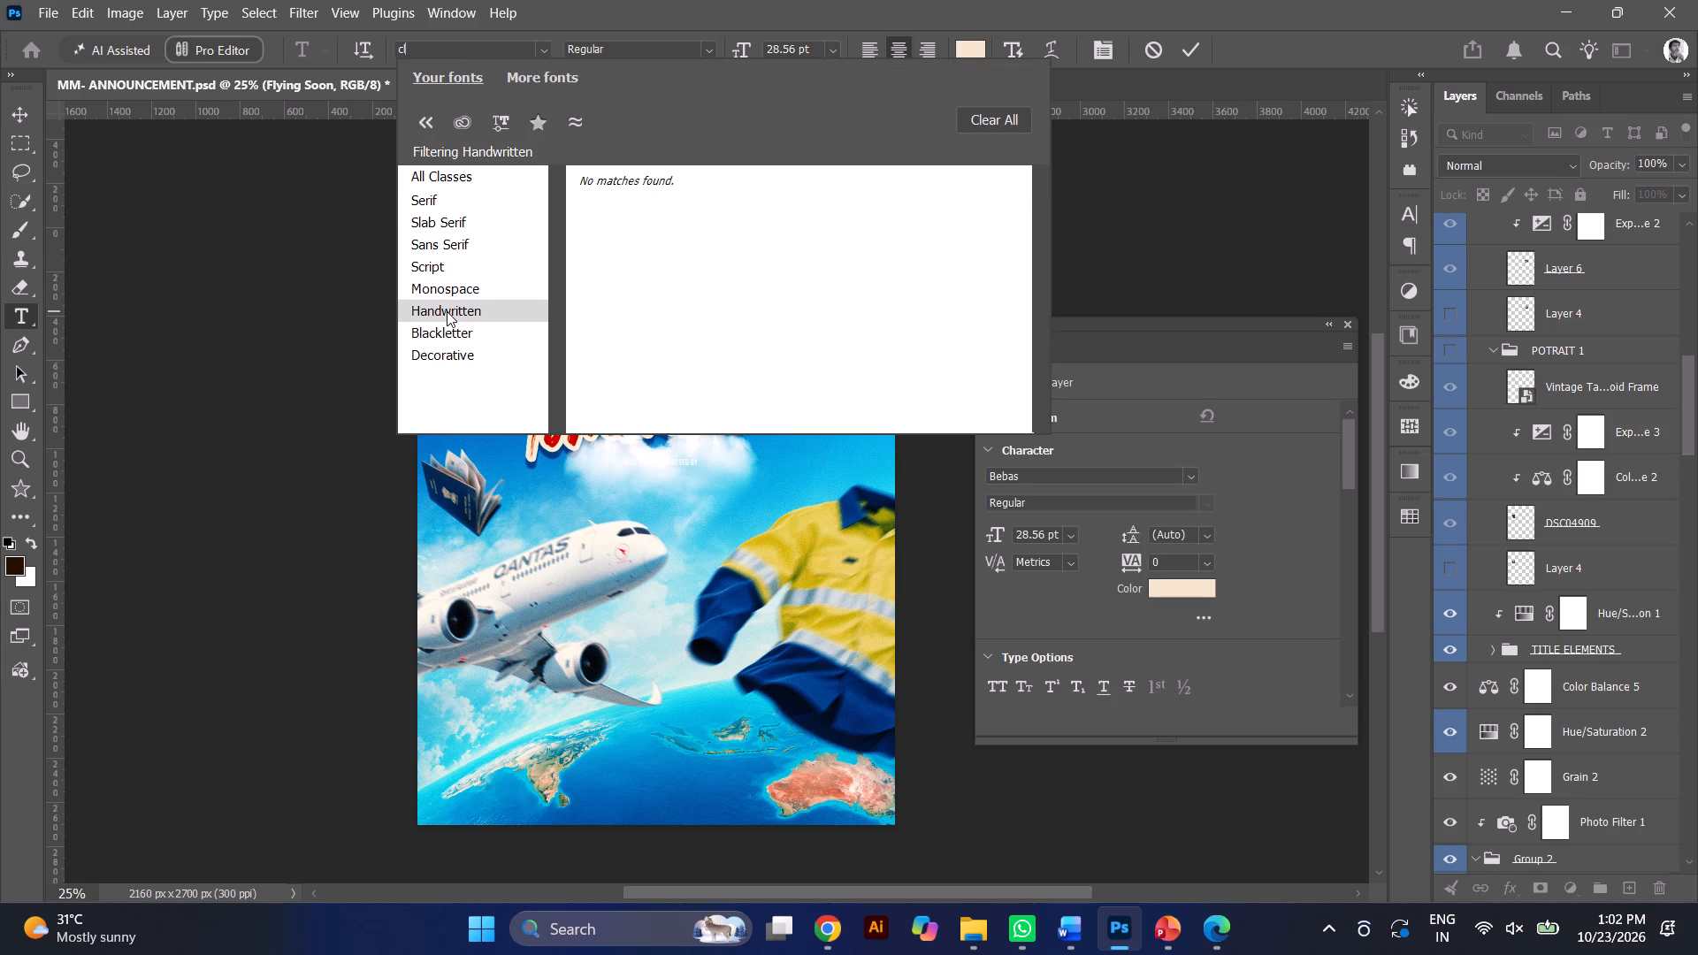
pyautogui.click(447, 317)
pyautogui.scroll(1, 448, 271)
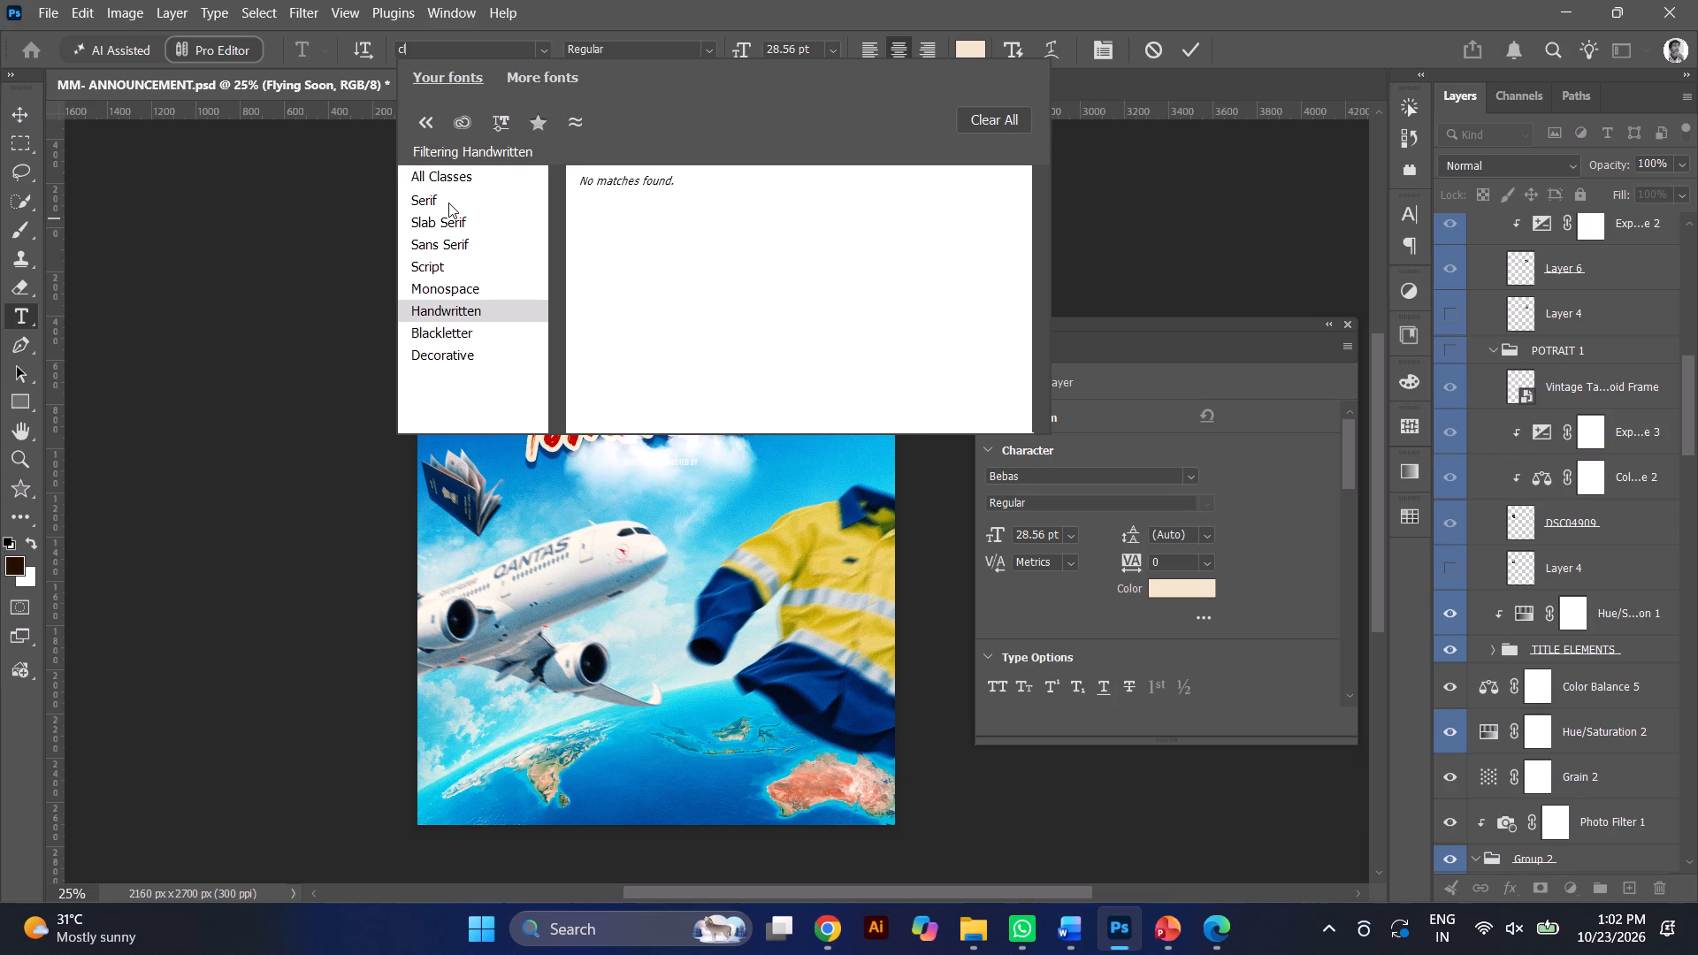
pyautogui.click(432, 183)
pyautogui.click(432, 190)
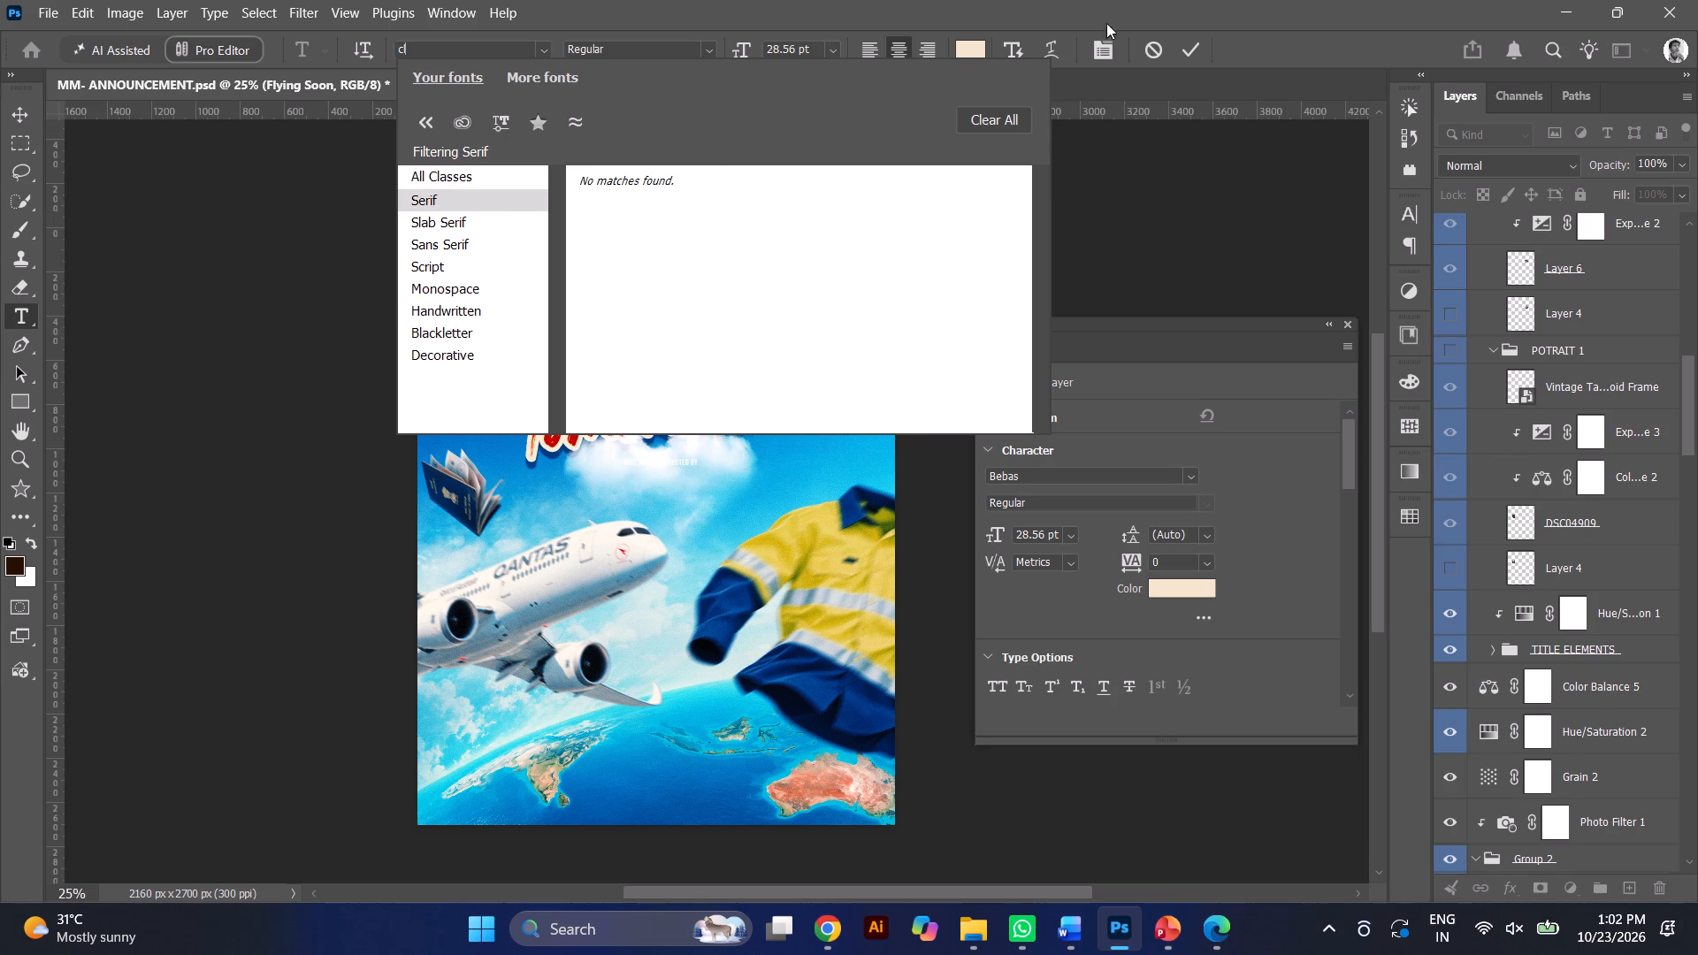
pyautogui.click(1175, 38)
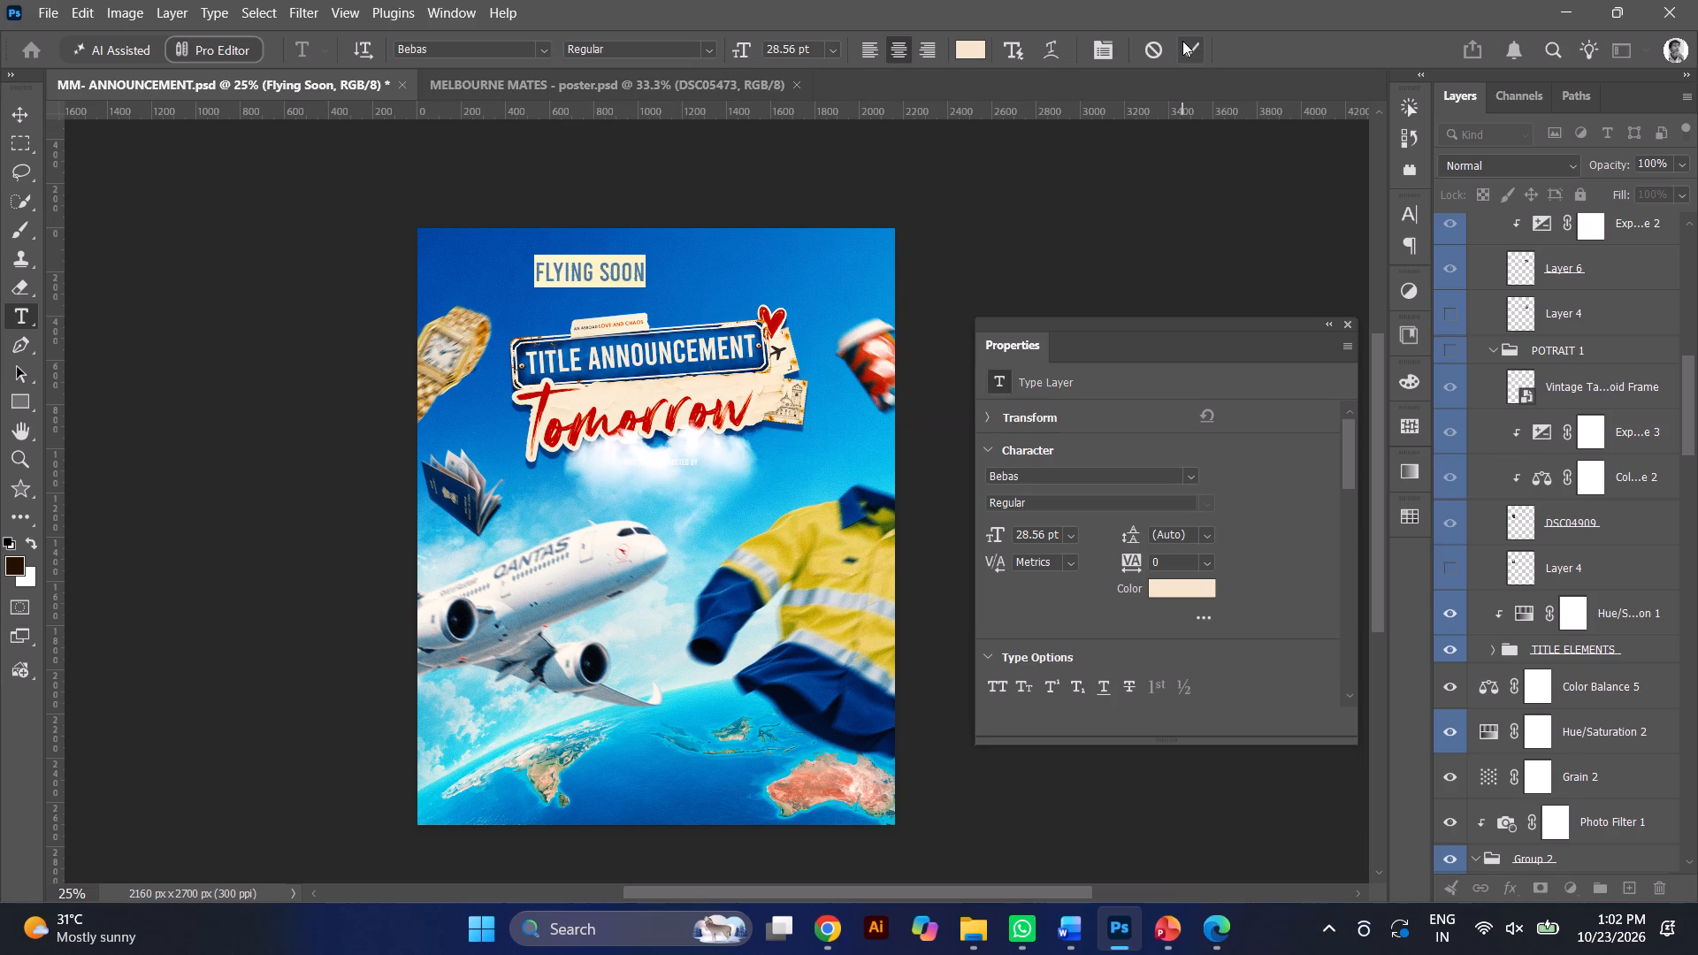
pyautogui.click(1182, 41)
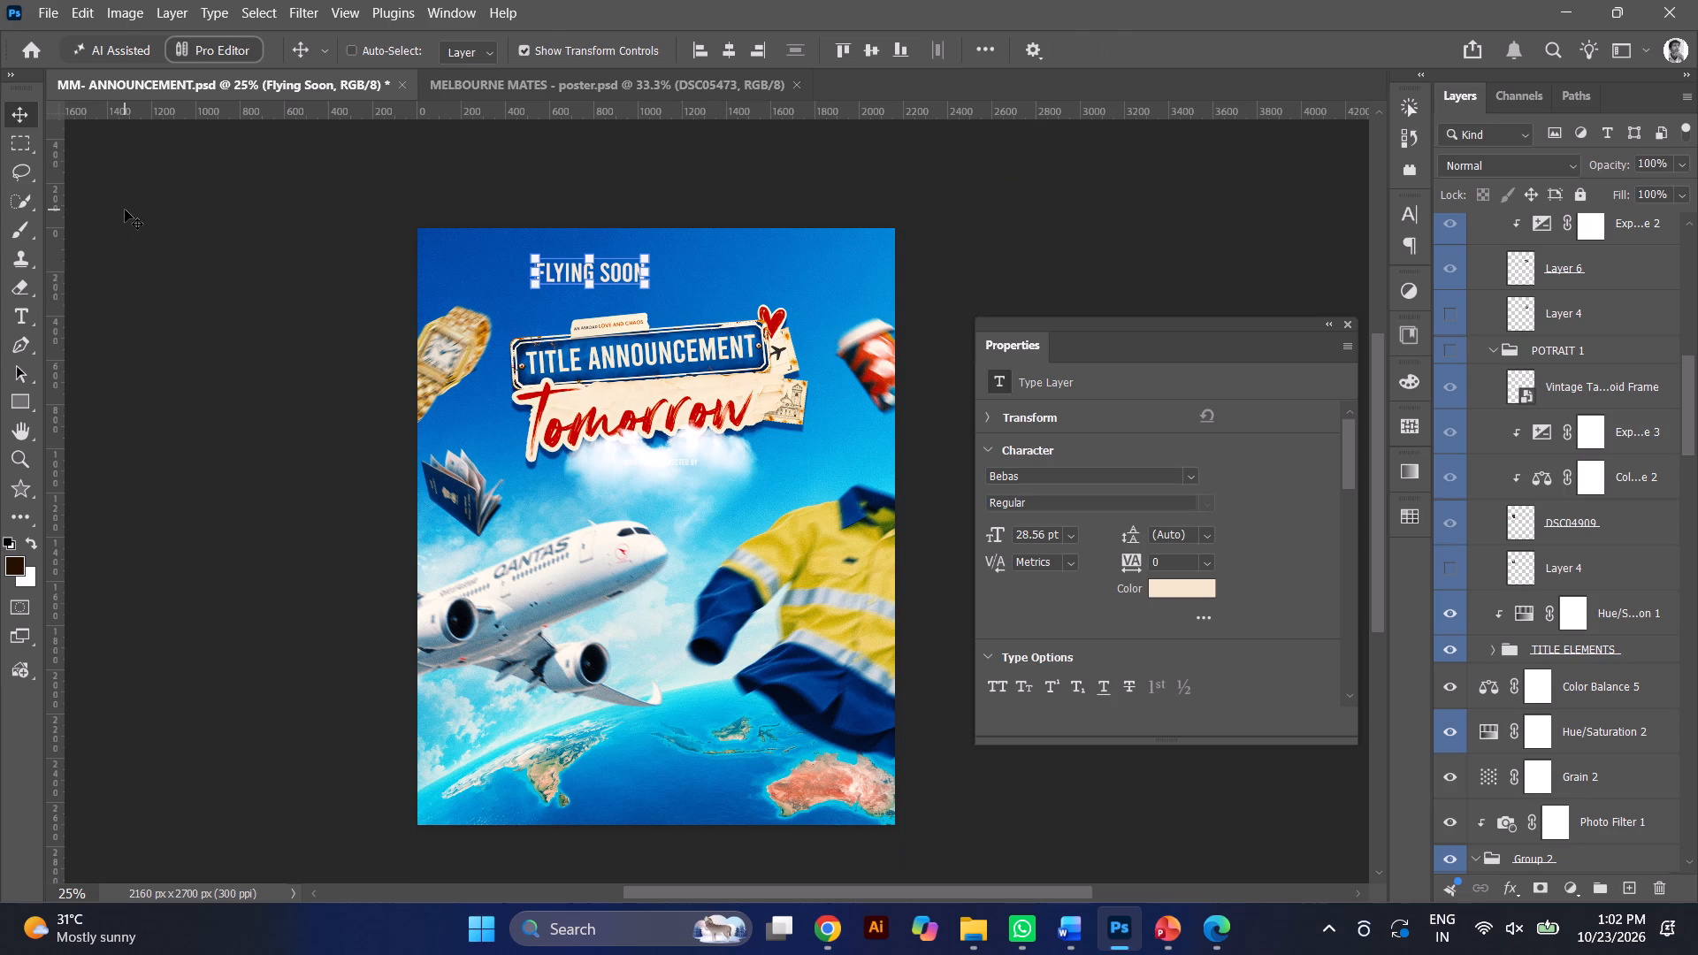
# Place a new horizontal text on the poster, beside the existing Flying Soon text above the title graphic.
pyautogui.press('t')
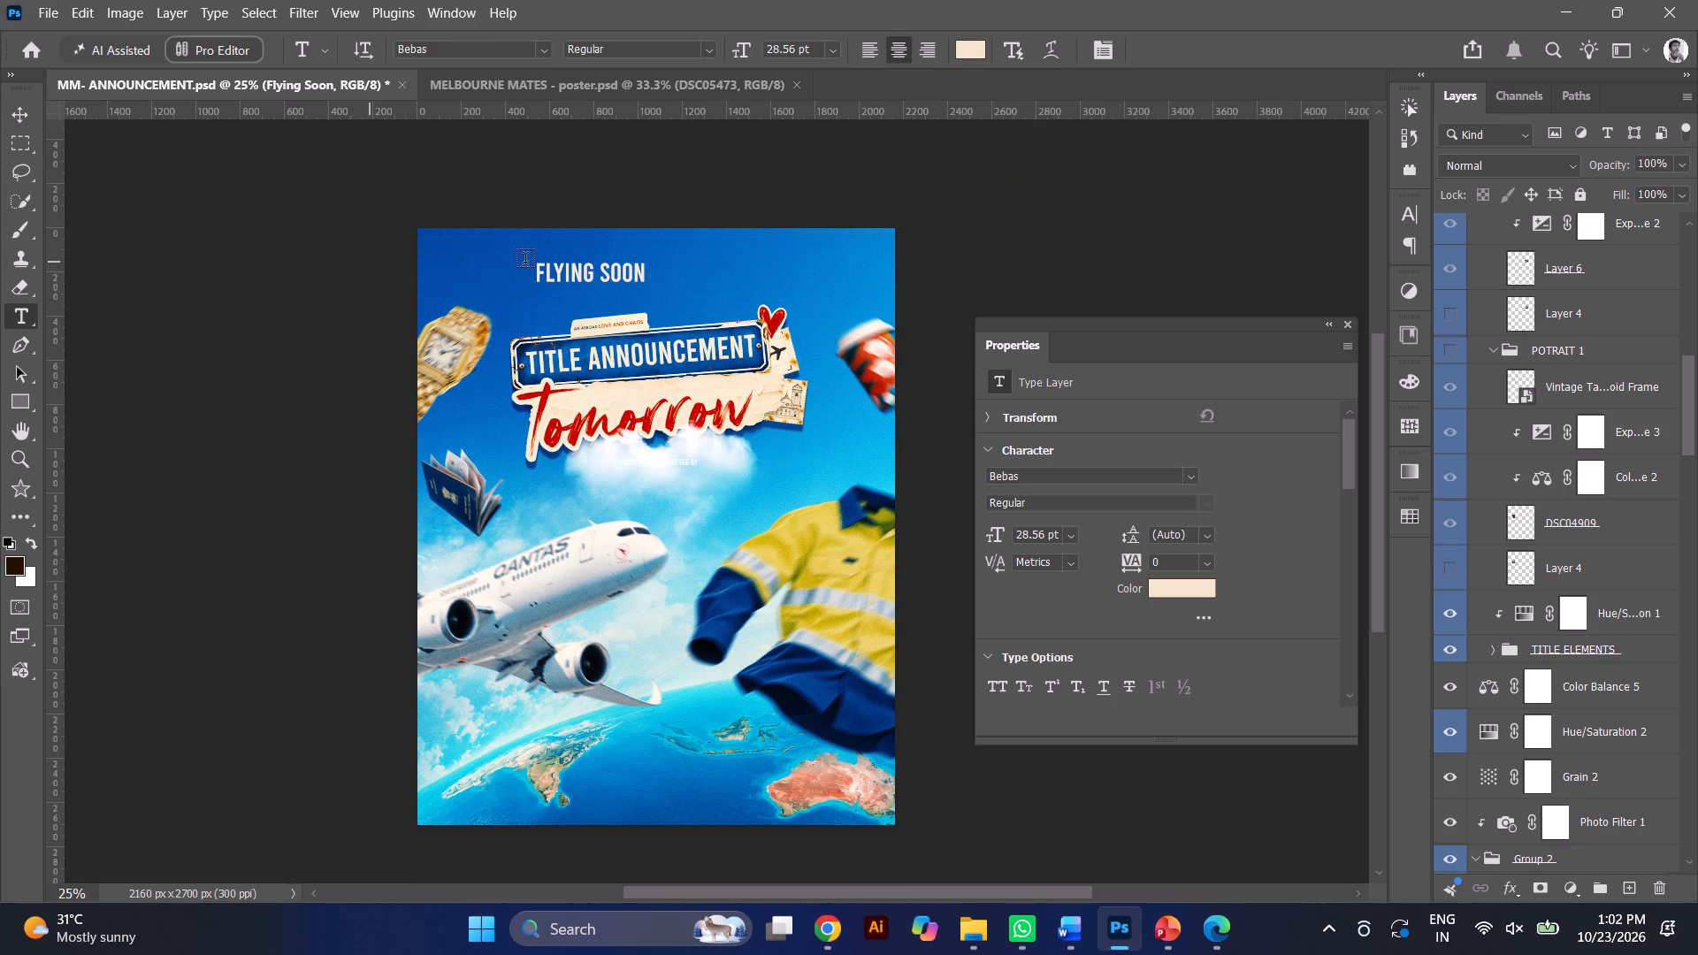
pyautogui.click(769, 271)
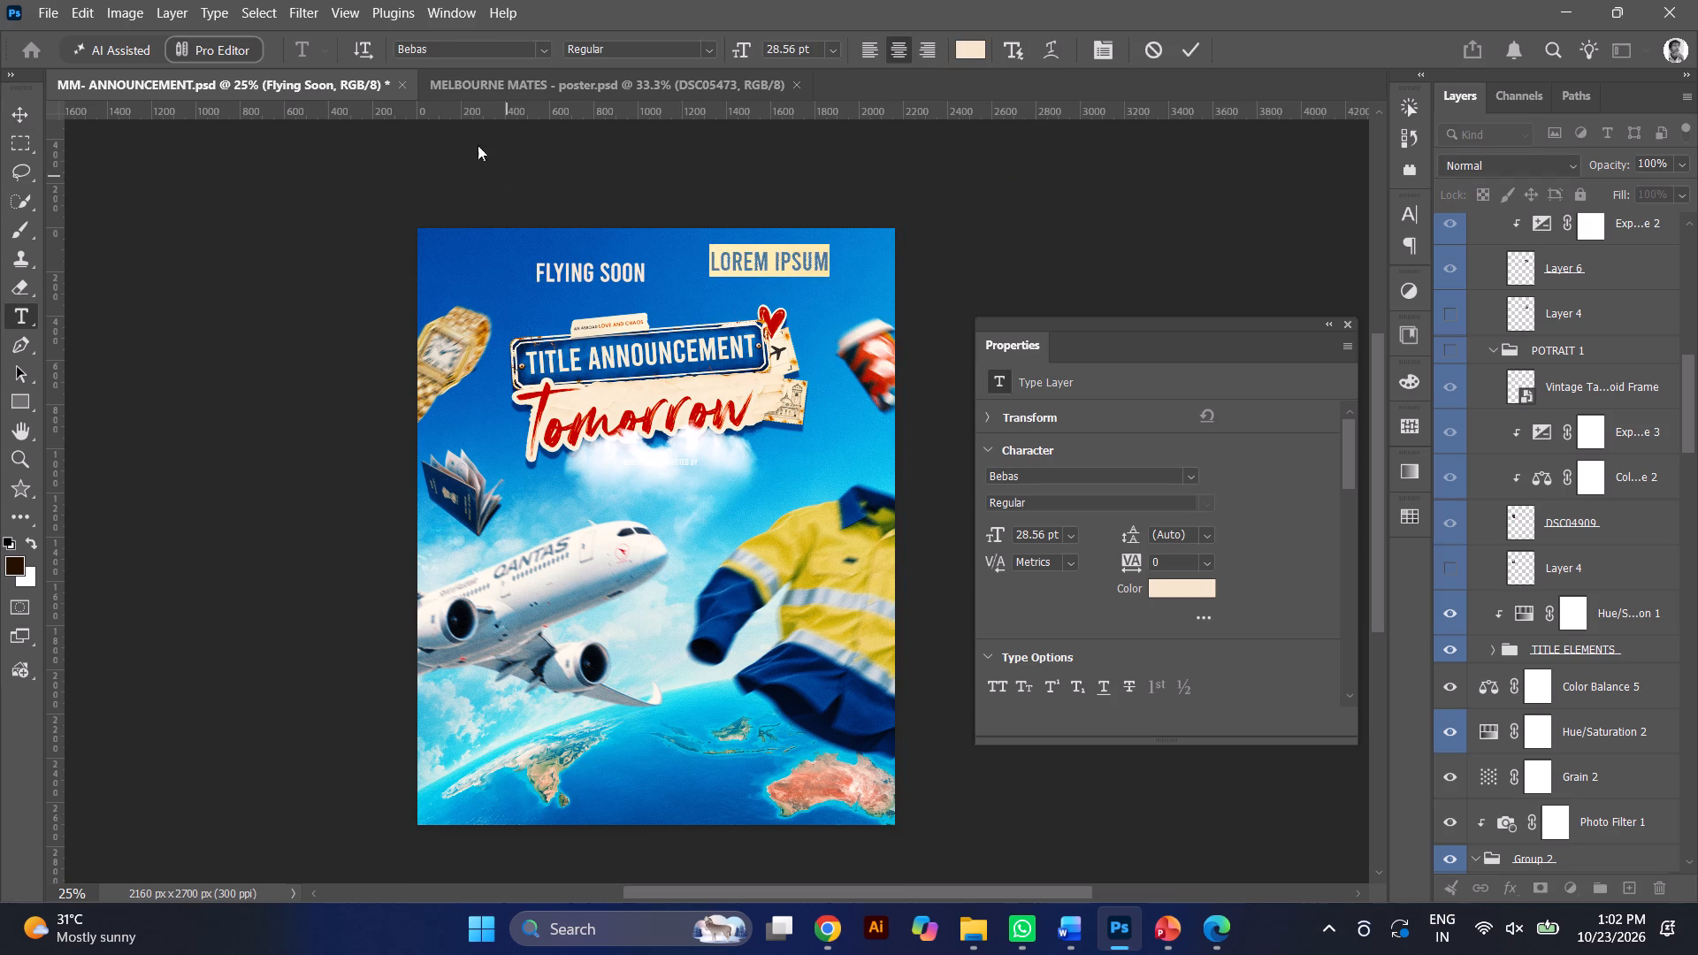
# Search the Serif fonts for "clou", shorten the search to "c" and examine the matching fonts for a cloud-style one.
pyautogui.click(509, 49)
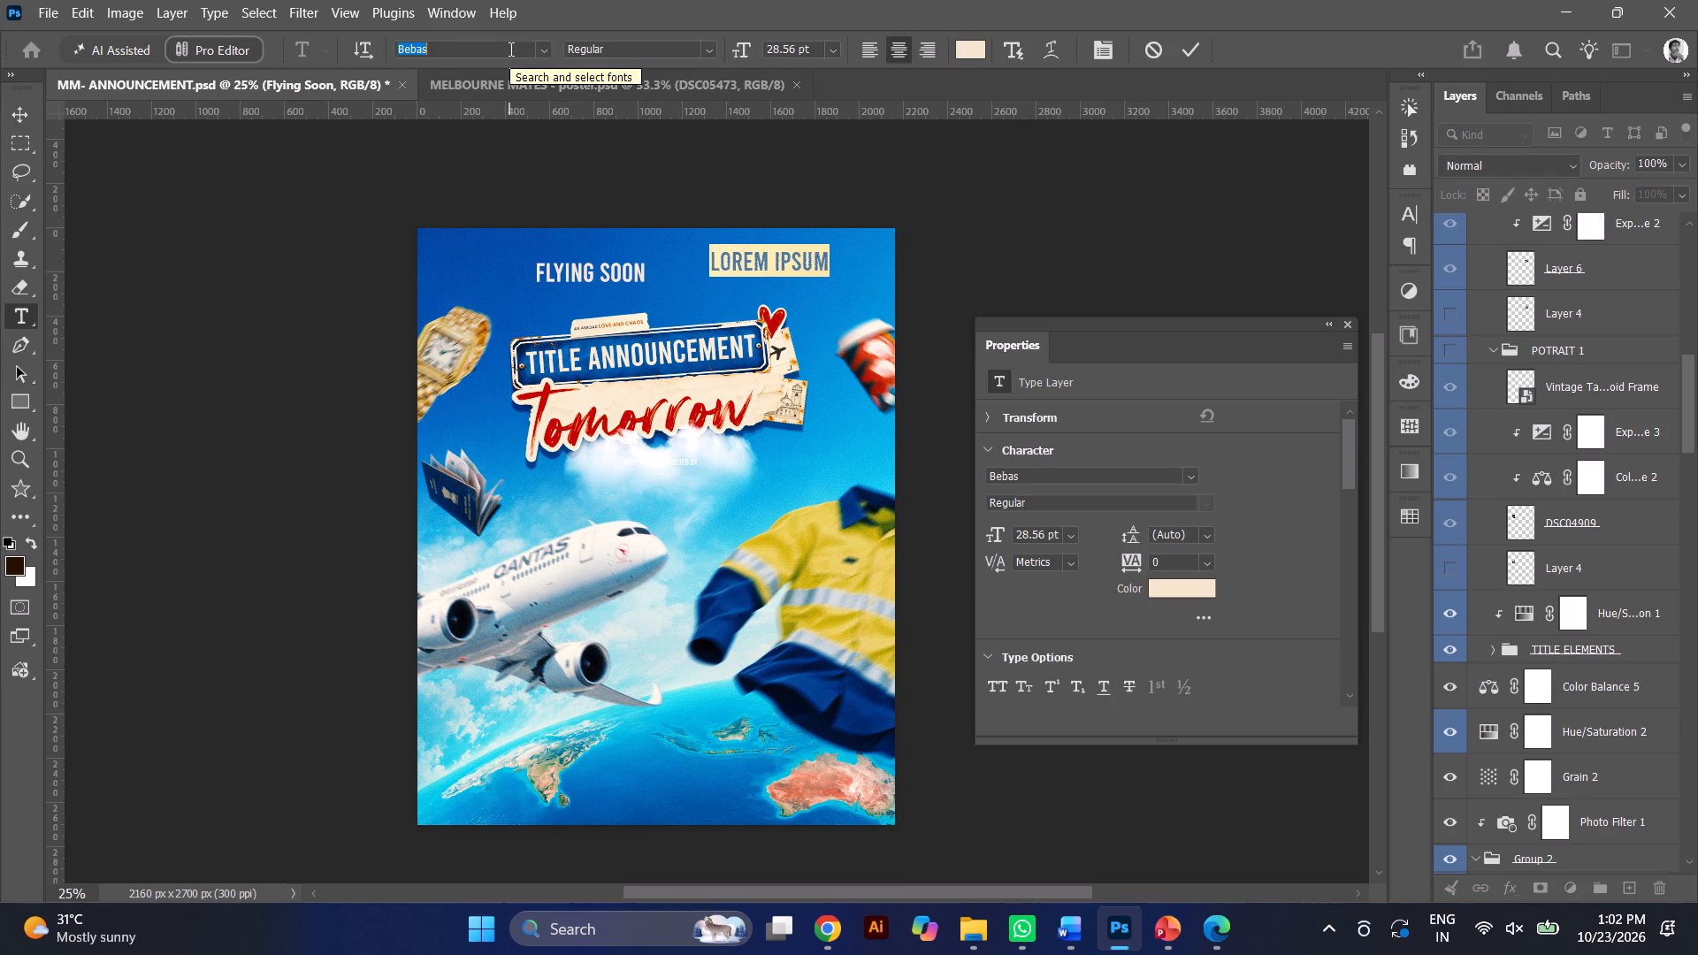
pyautogui.press('BackSpace')
pyautogui.press('c')
pyautogui.write('lou')
pyautogui.press('BackSpace')
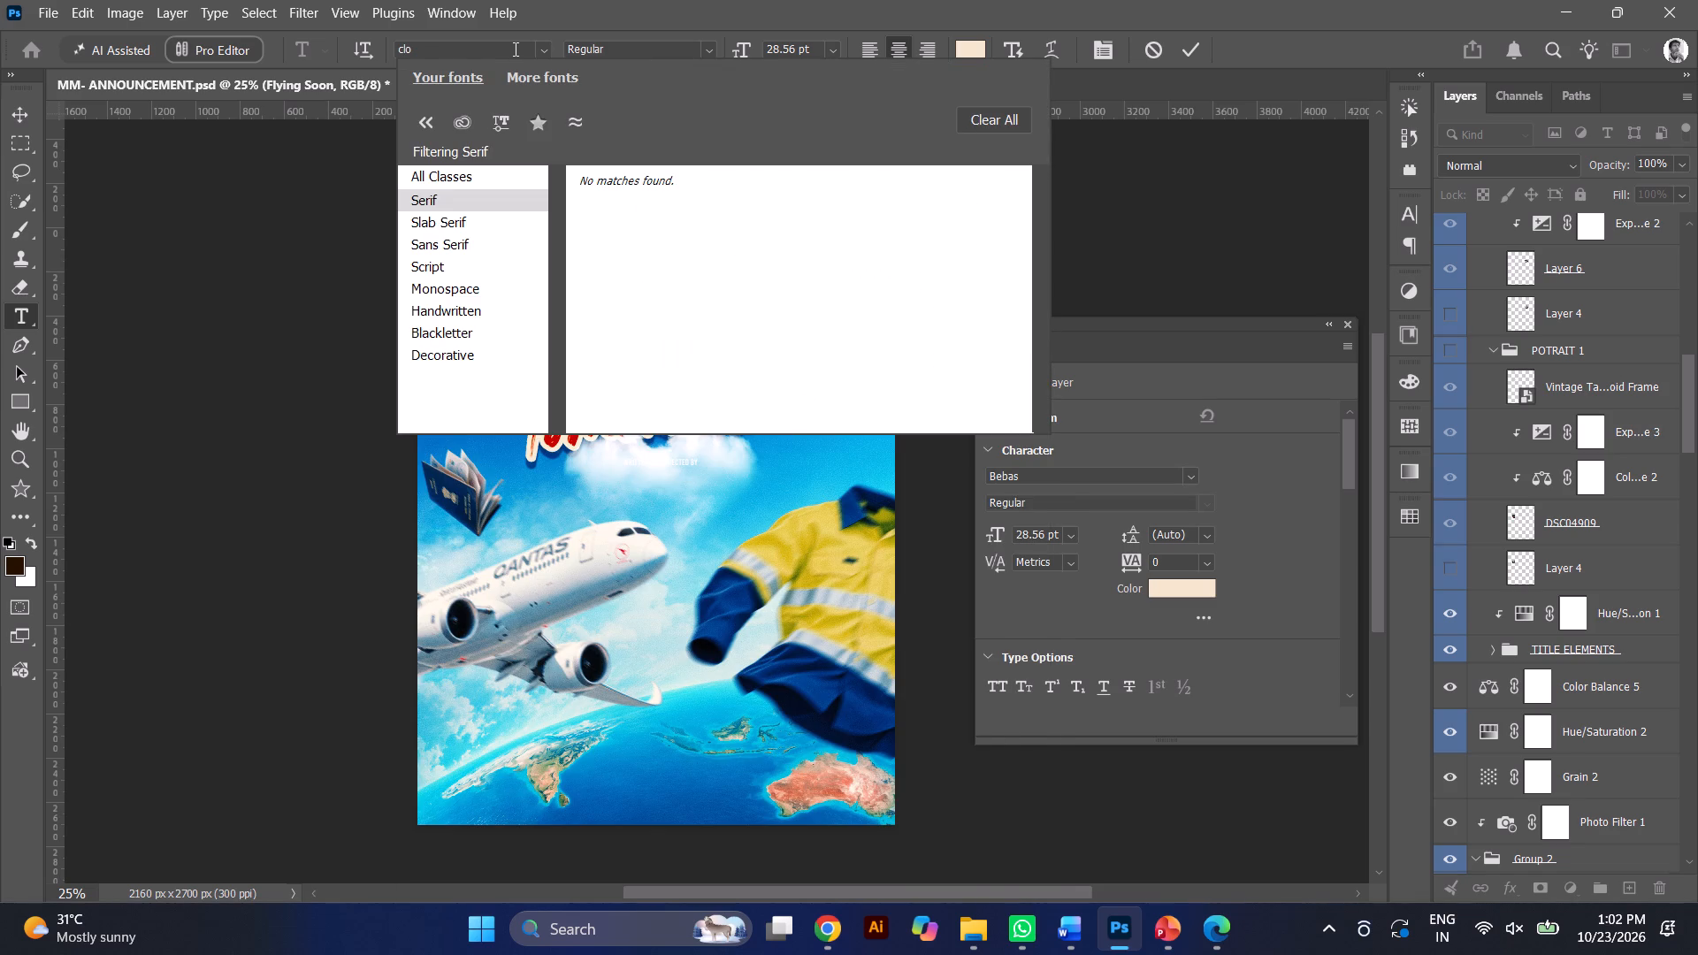
pyautogui.press('BackSpace')
pyautogui.press('BackSpace')
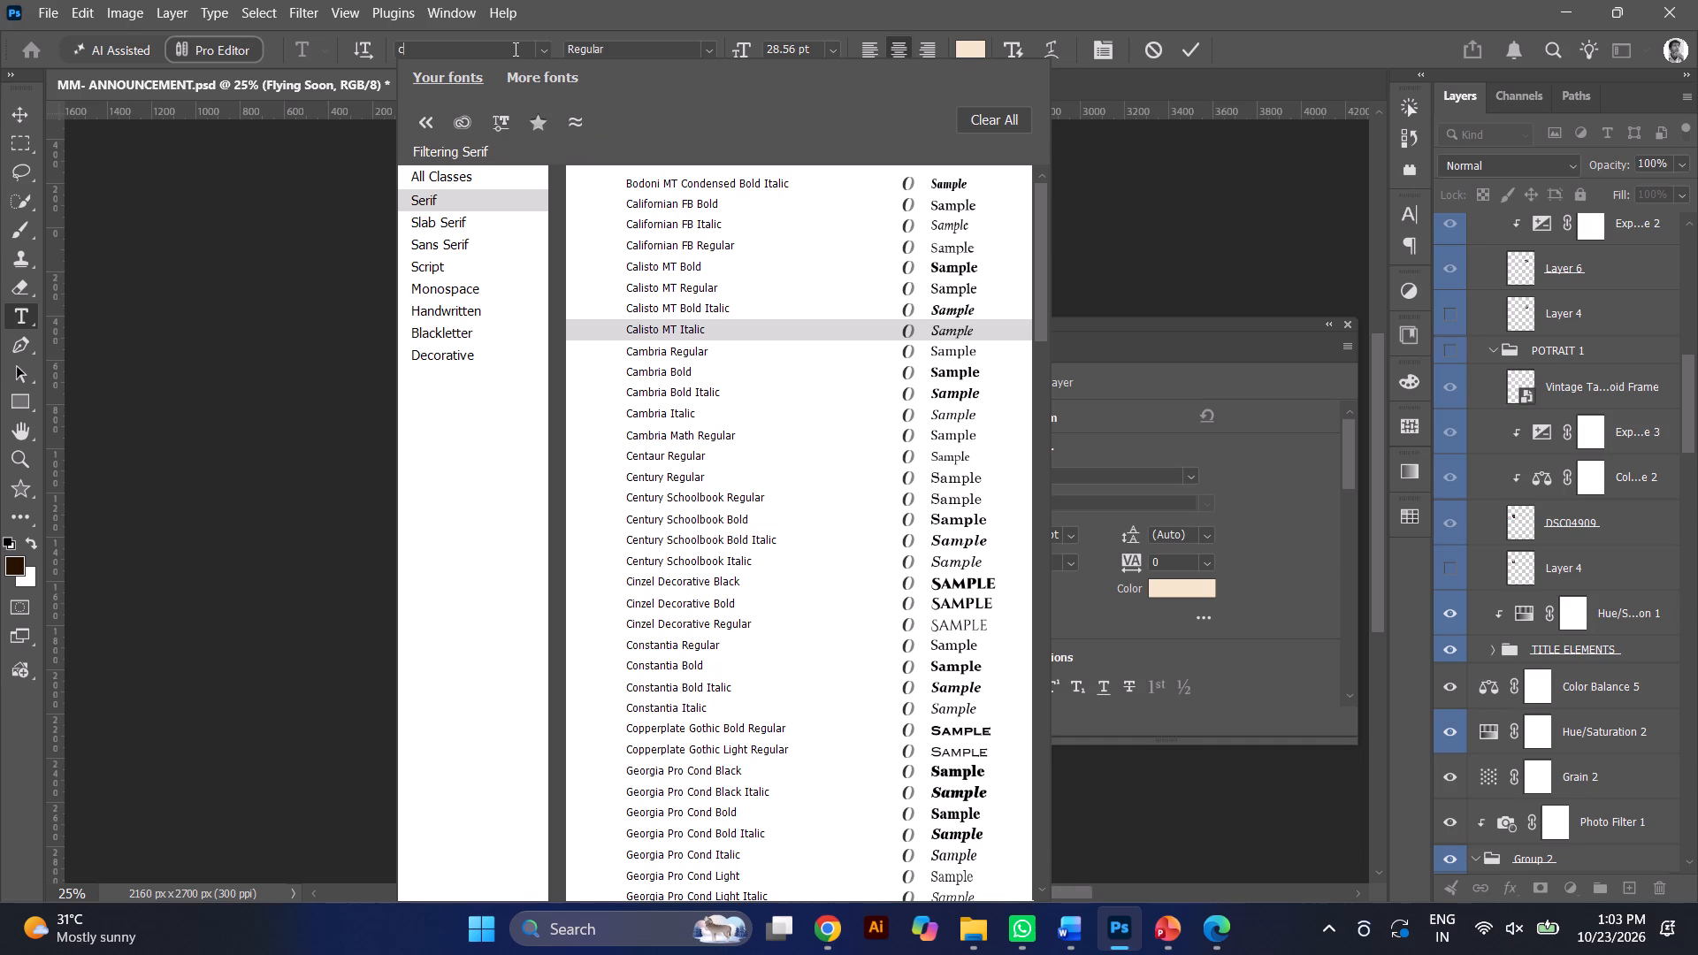
pyautogui.scroll(3, 665, 251)
pyautogui.scroll(-3, 665, 251)
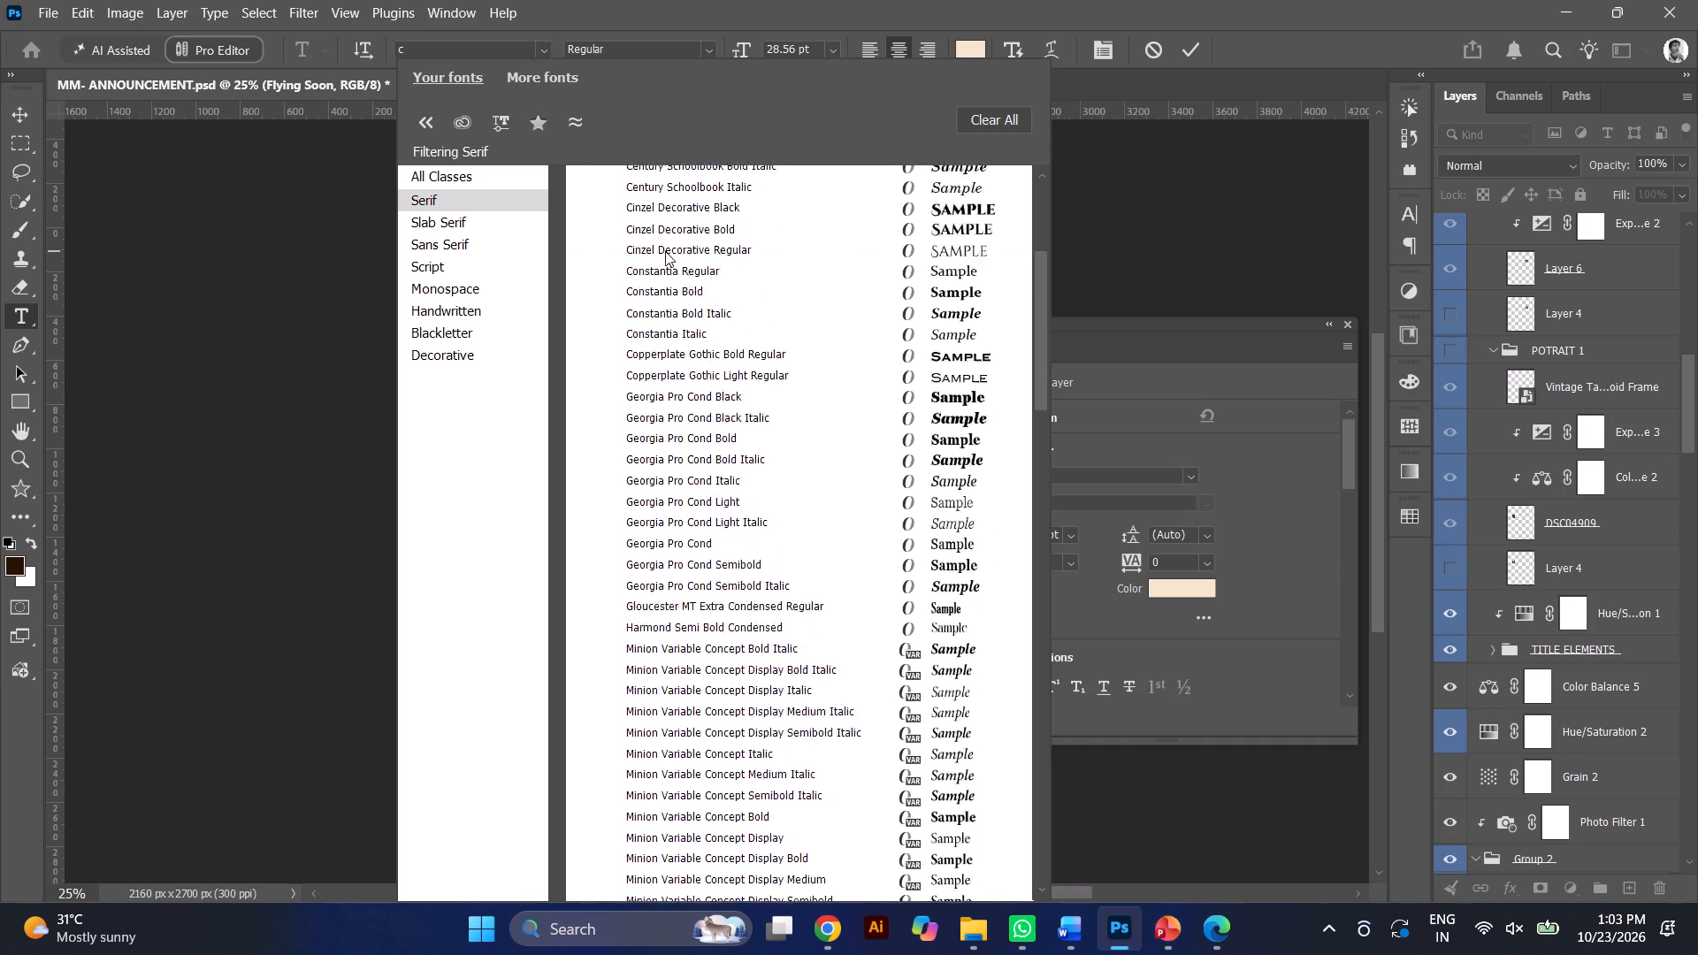
pyautogui.scroll(-5, 665, 251)
pyautogui.scroll(2, 665, 251)
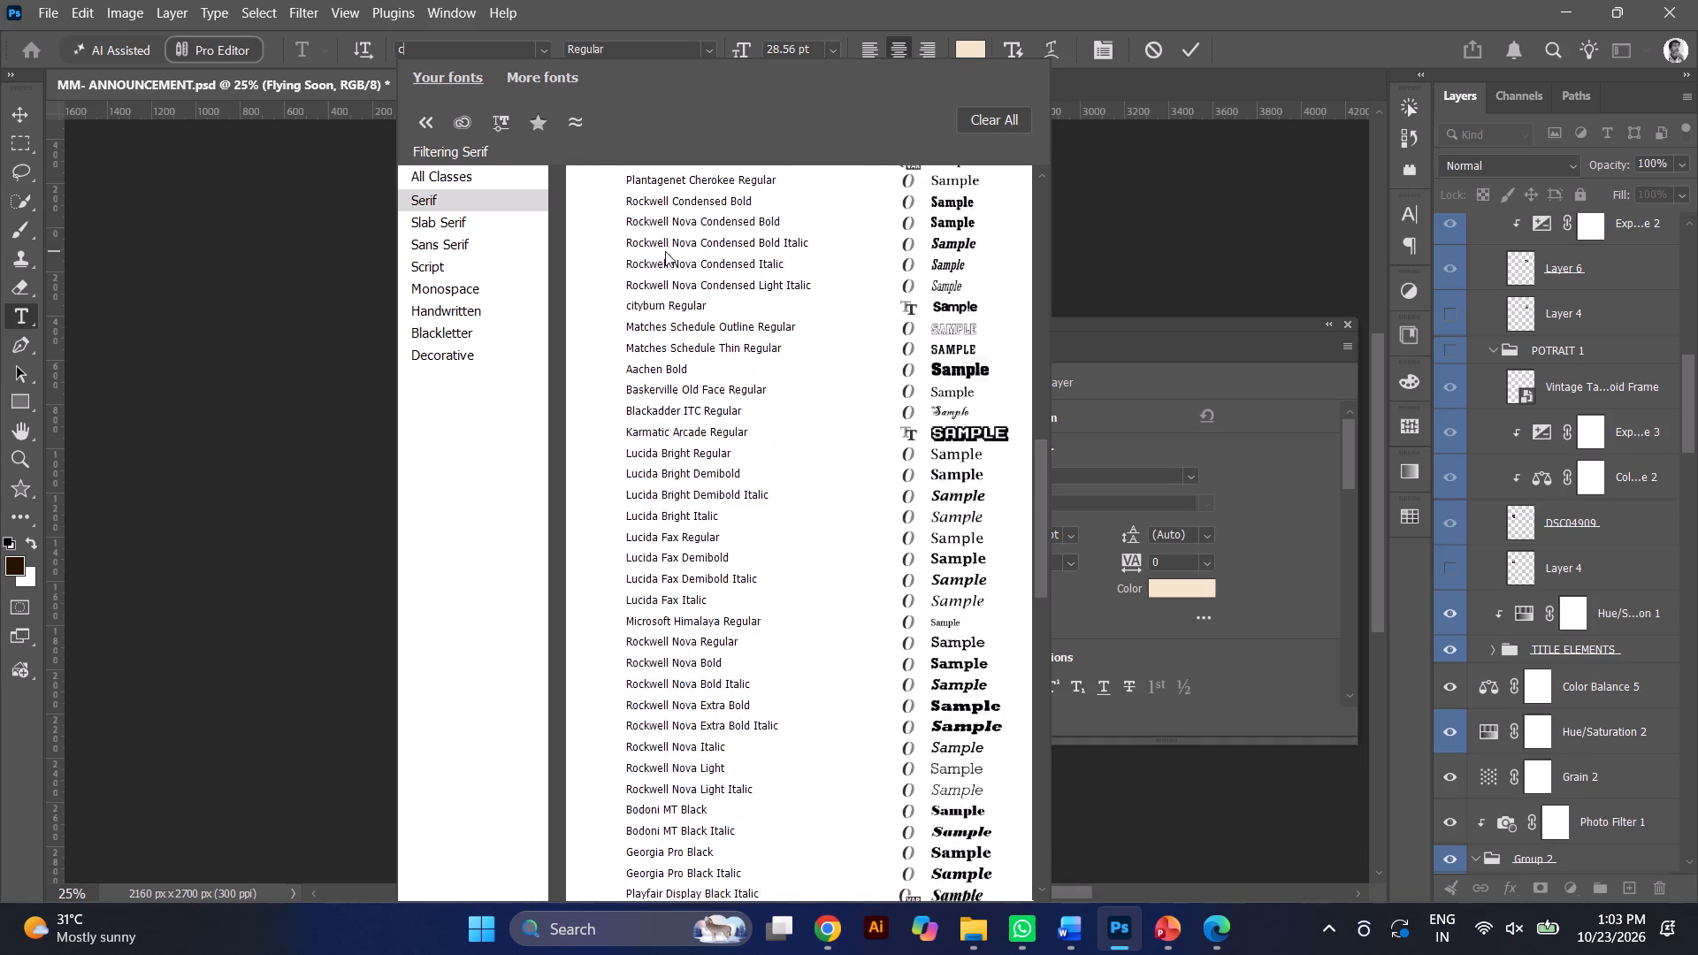
pyautogui.scroll(1, 665, 251)
# Browse the "c" matches across all font classes and apply Bodoni MT Black Italic to the new placeholder text.
pyautogui.click(436, 178)
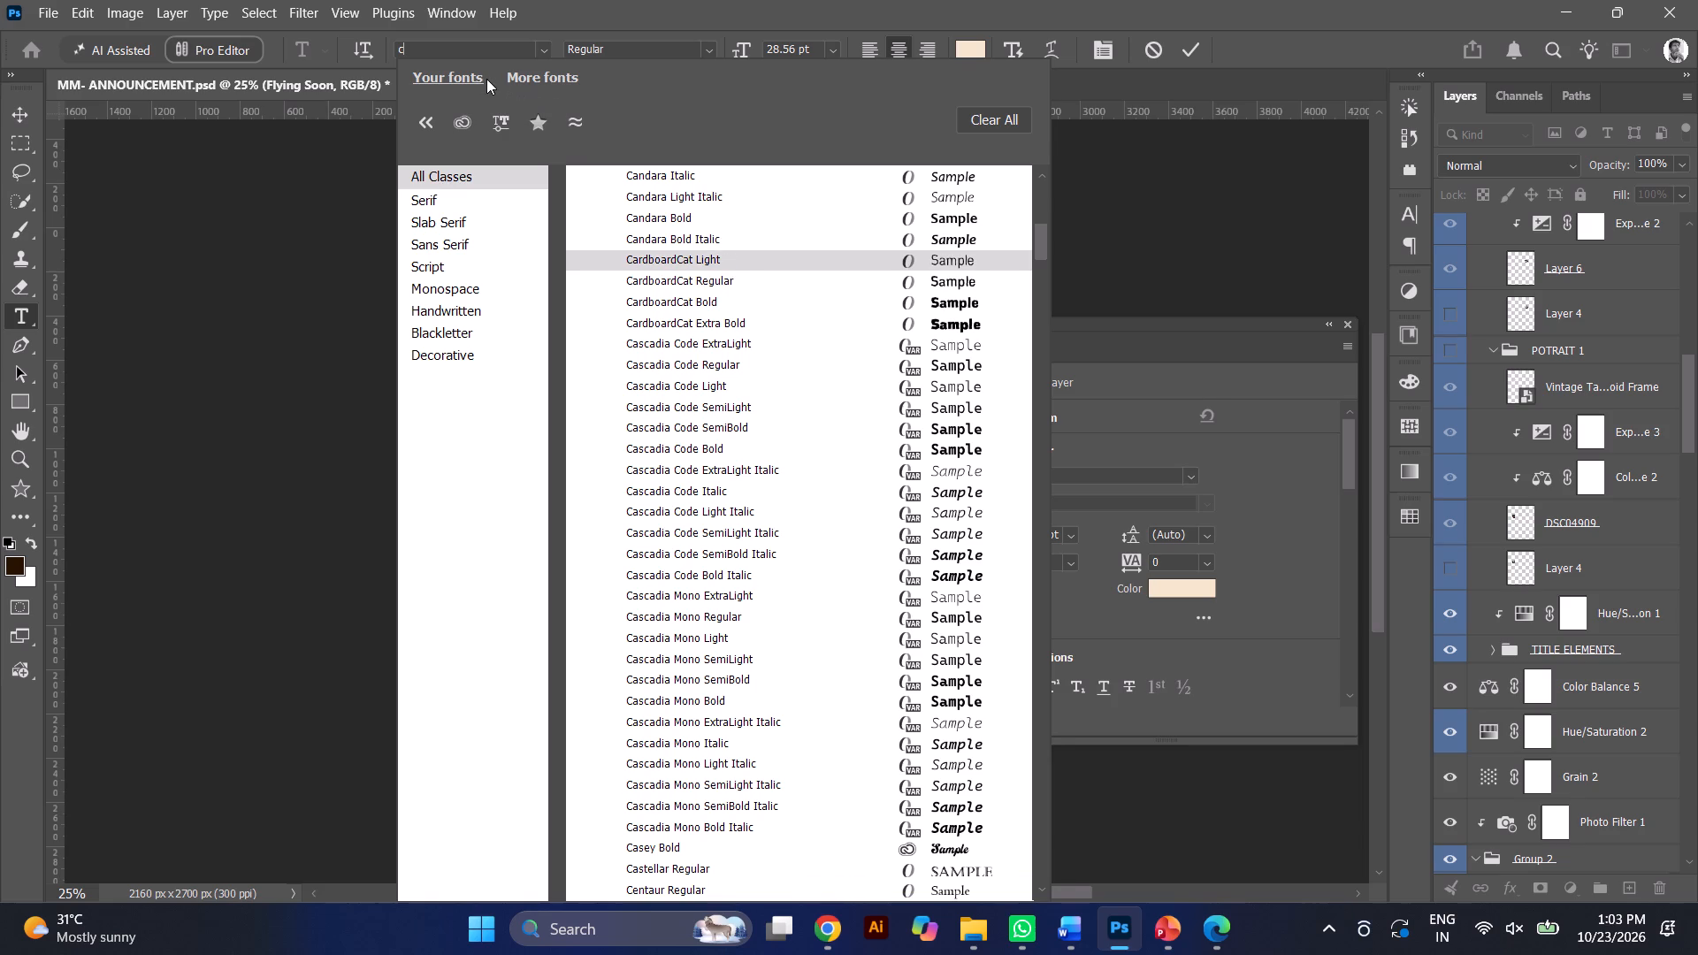
pyautogui.write('lo')
pyautogui.press('BackSpace')
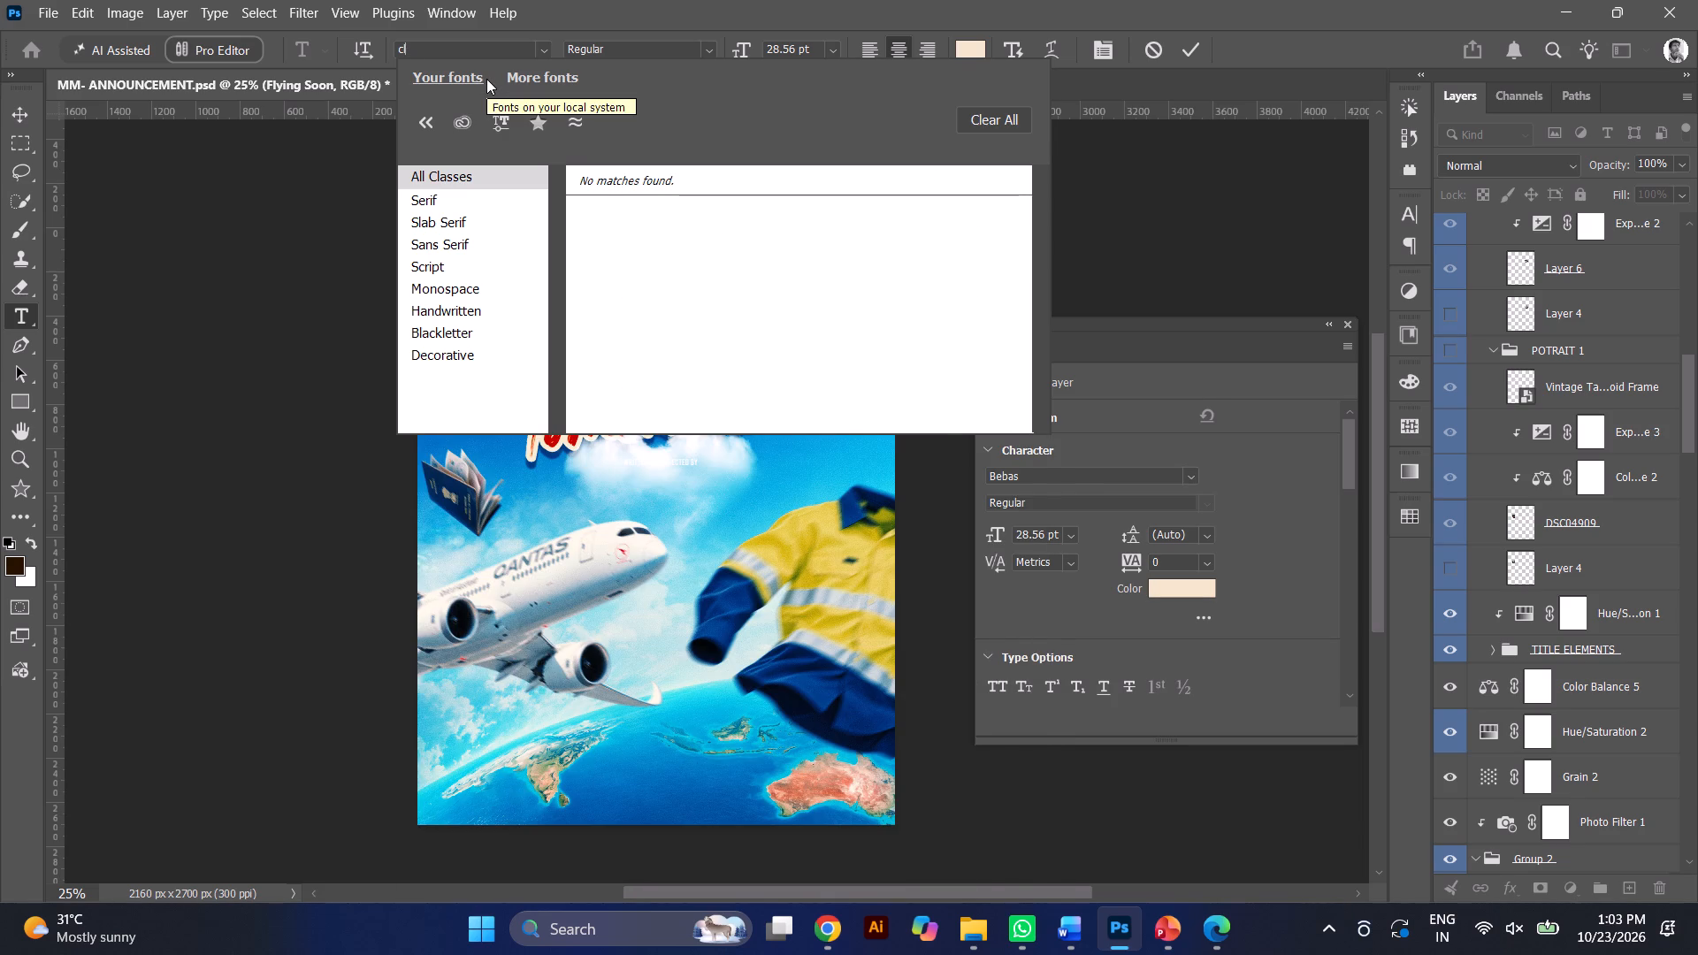
pyautogui.press('BackSpace')
pyautogui.scroll(-7, 740, 325)
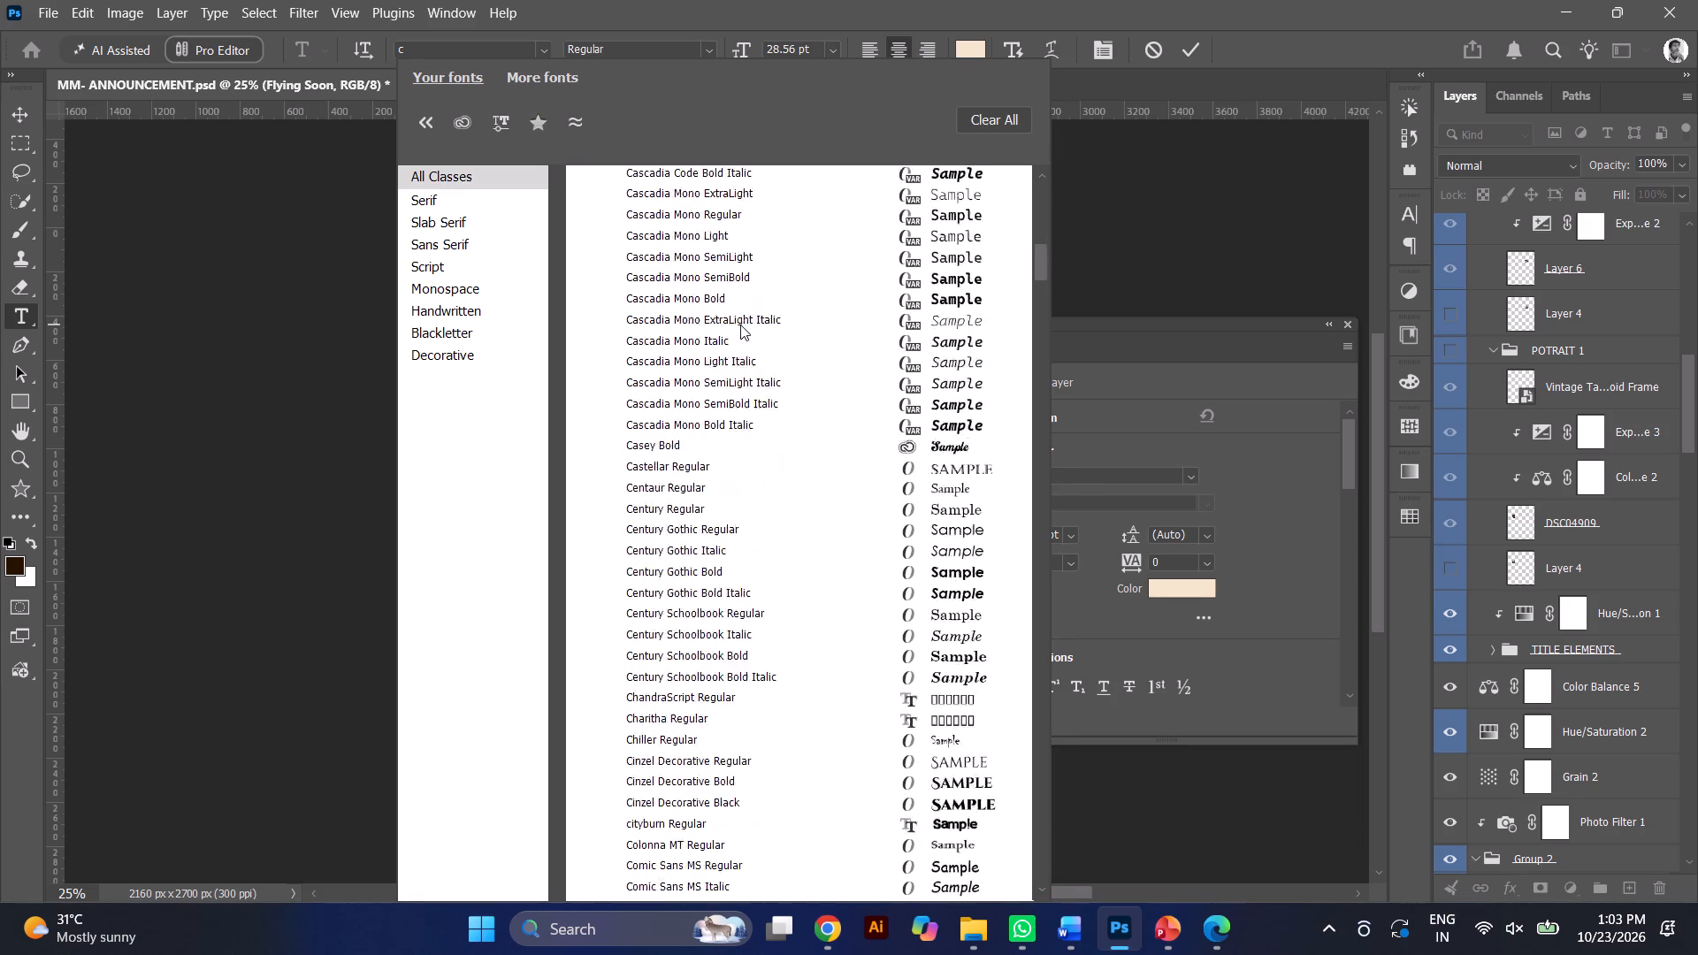
pyautogui.scroll(-1, 740, 325)
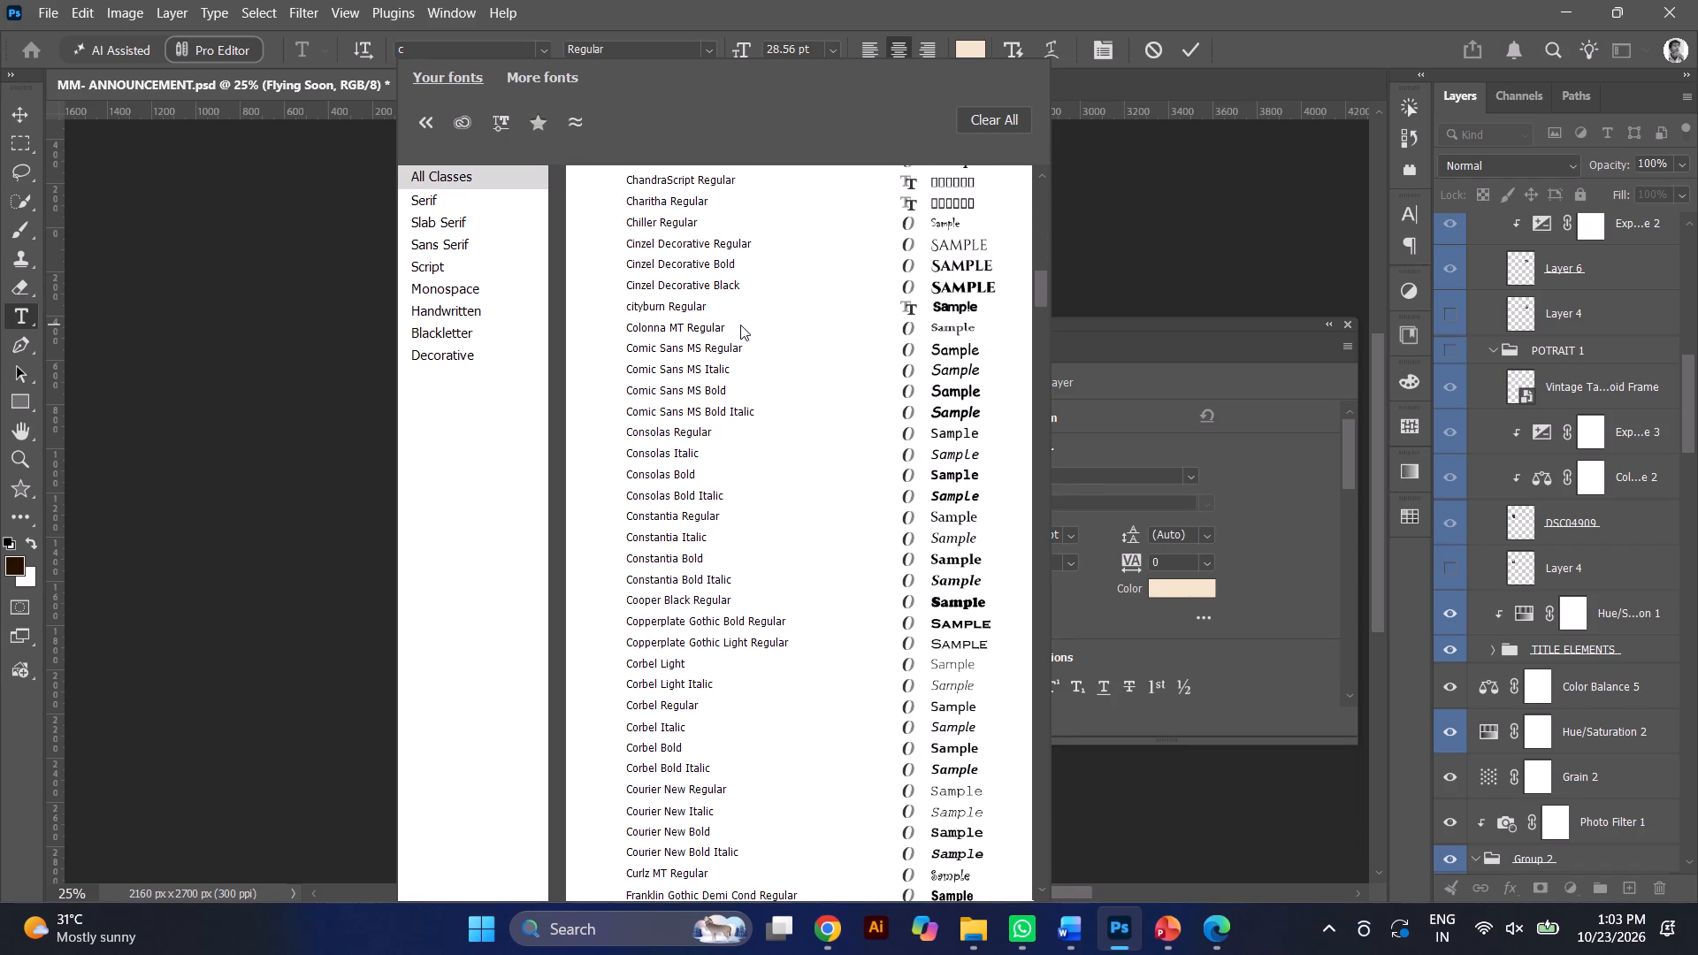
pyautogui.scroll(-4, 740, 325)
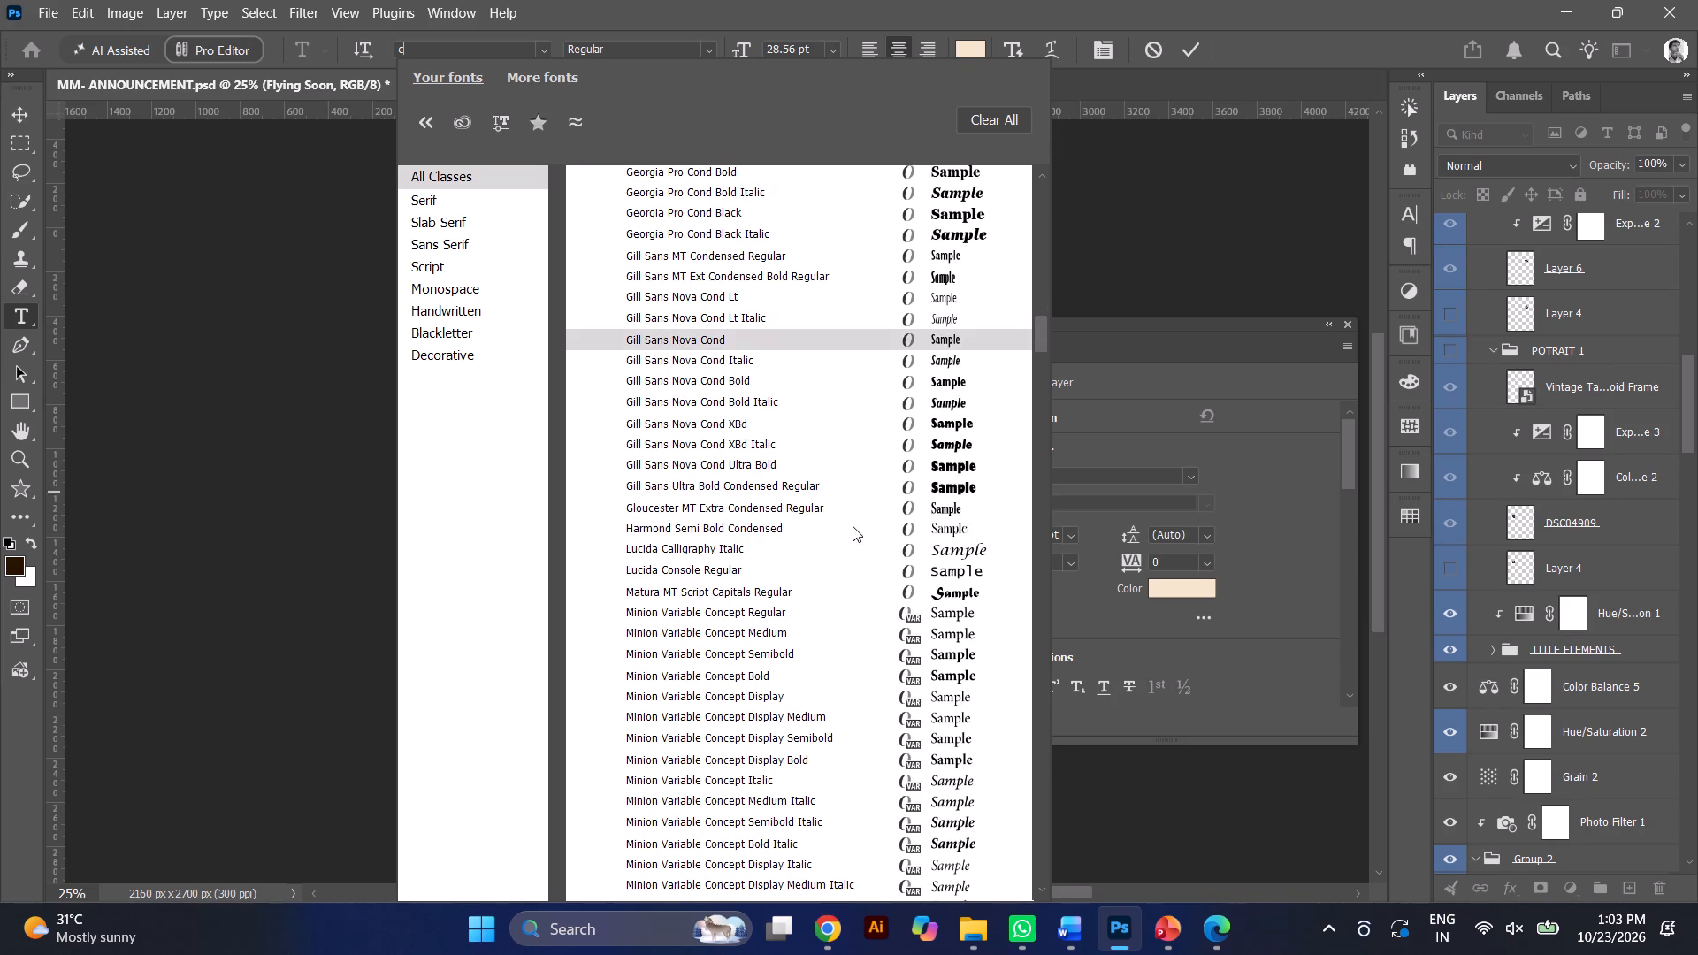
pyautogui.scroll(-5, 856, 569)
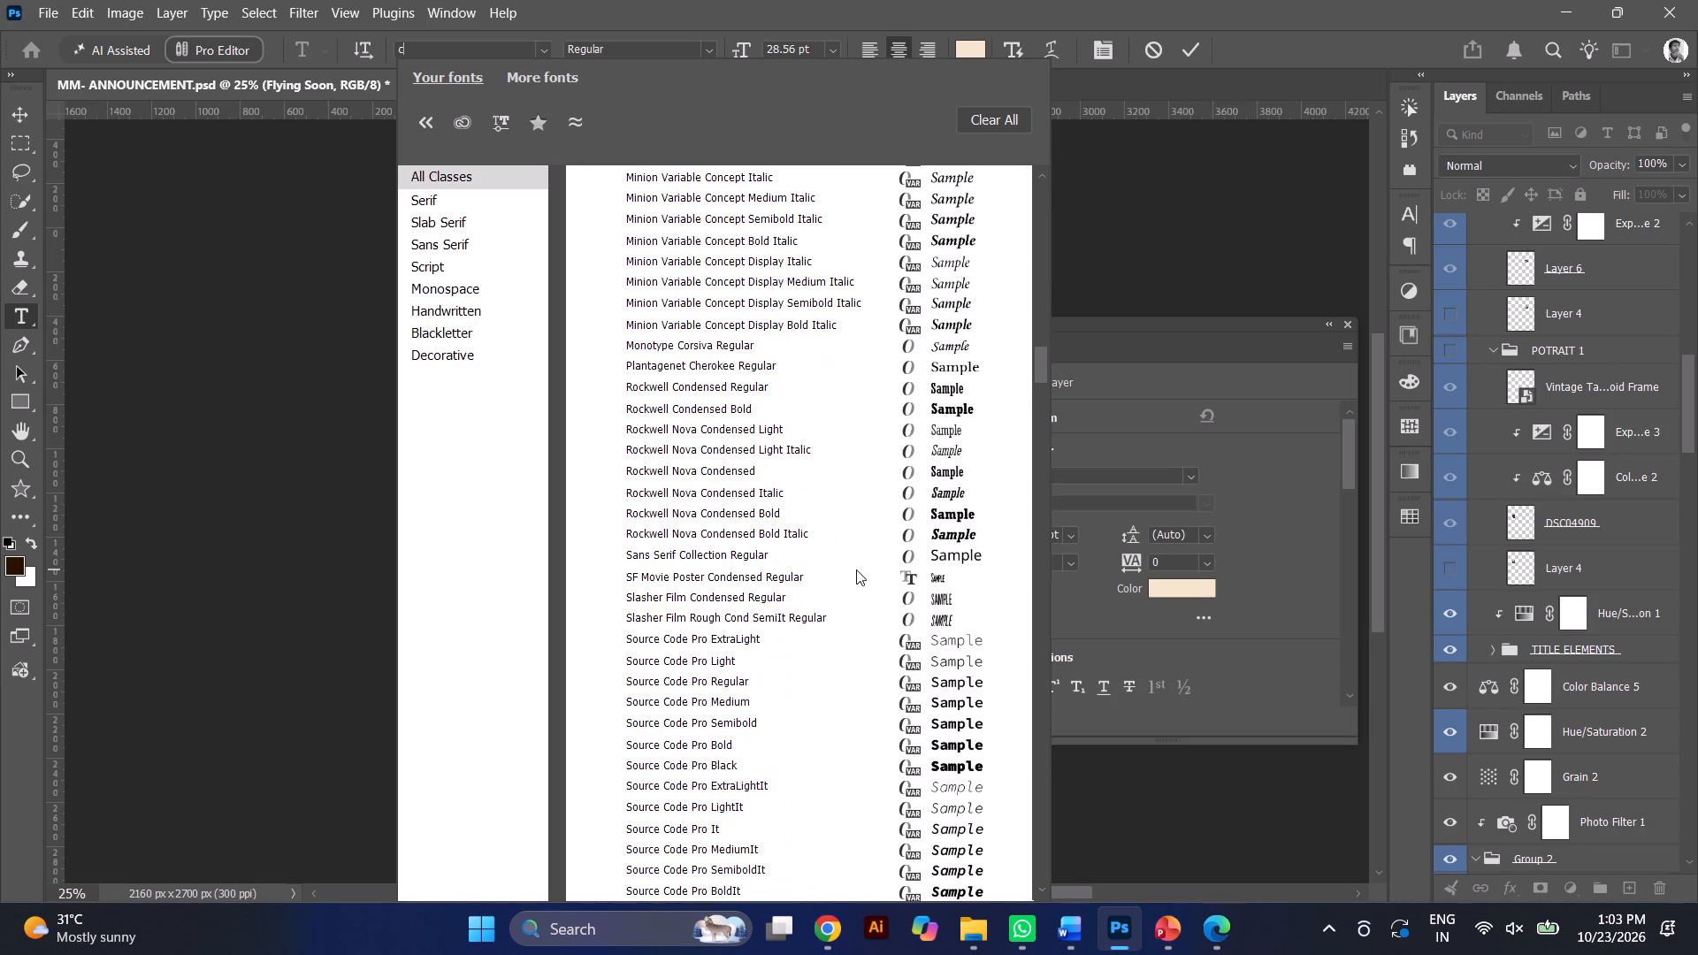
pyautogui.scroll(-8, 856, 569)
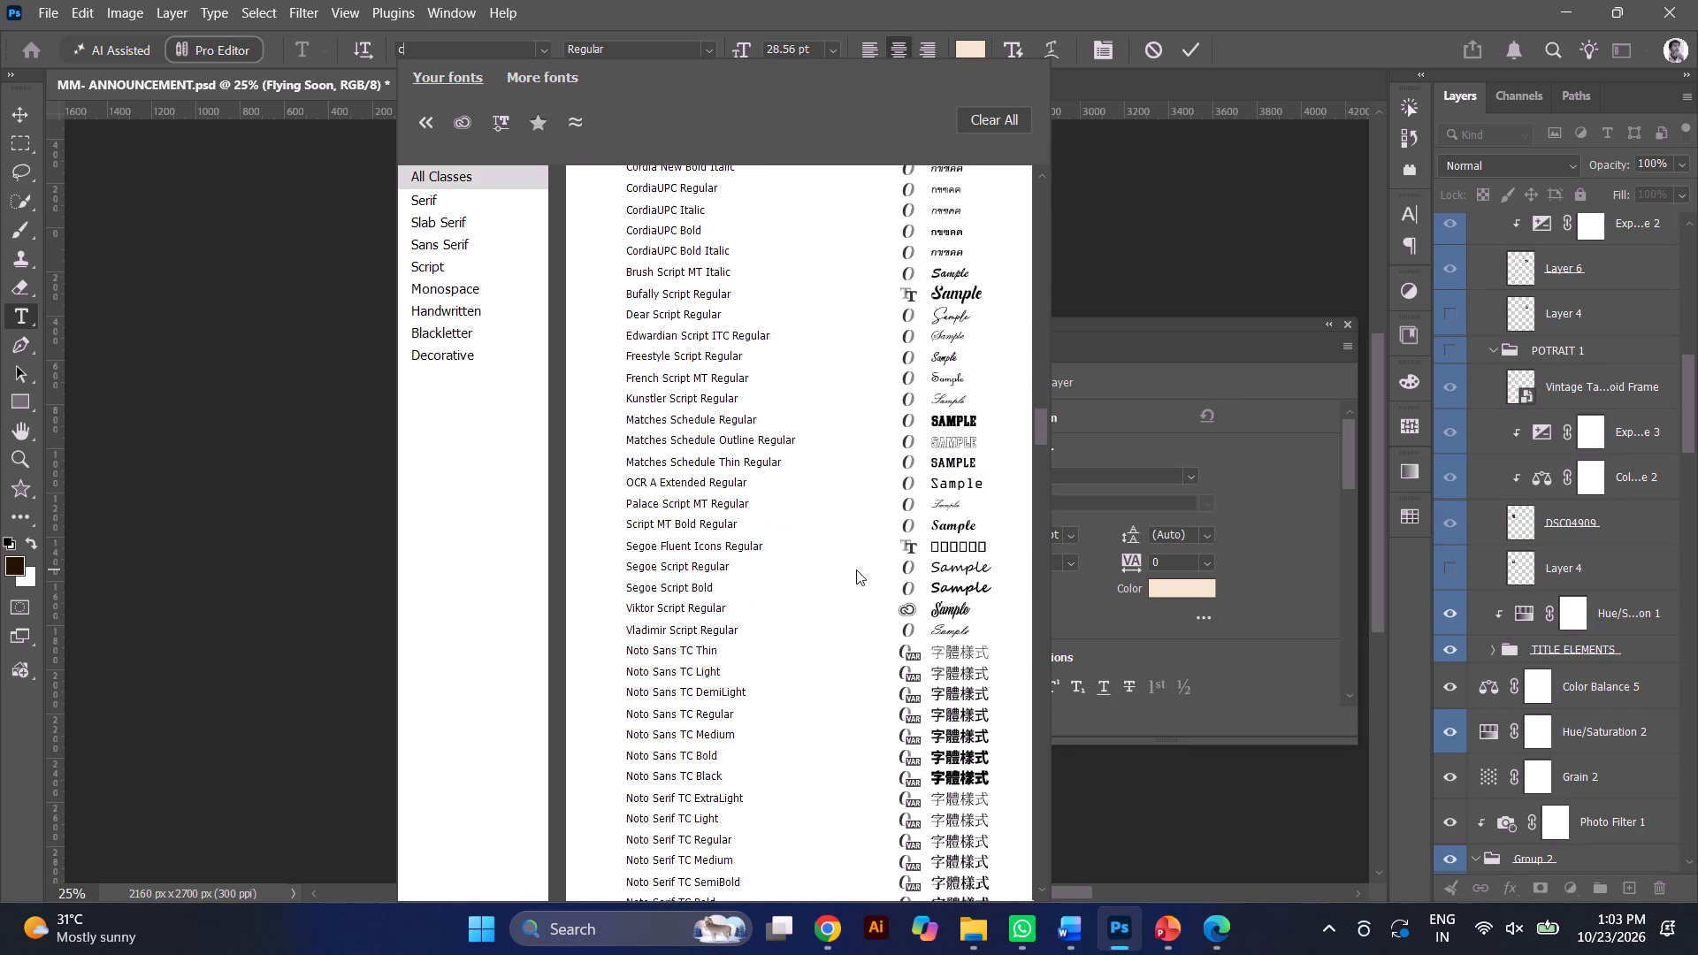
pyautogui.scroll(-8, 856, 569)
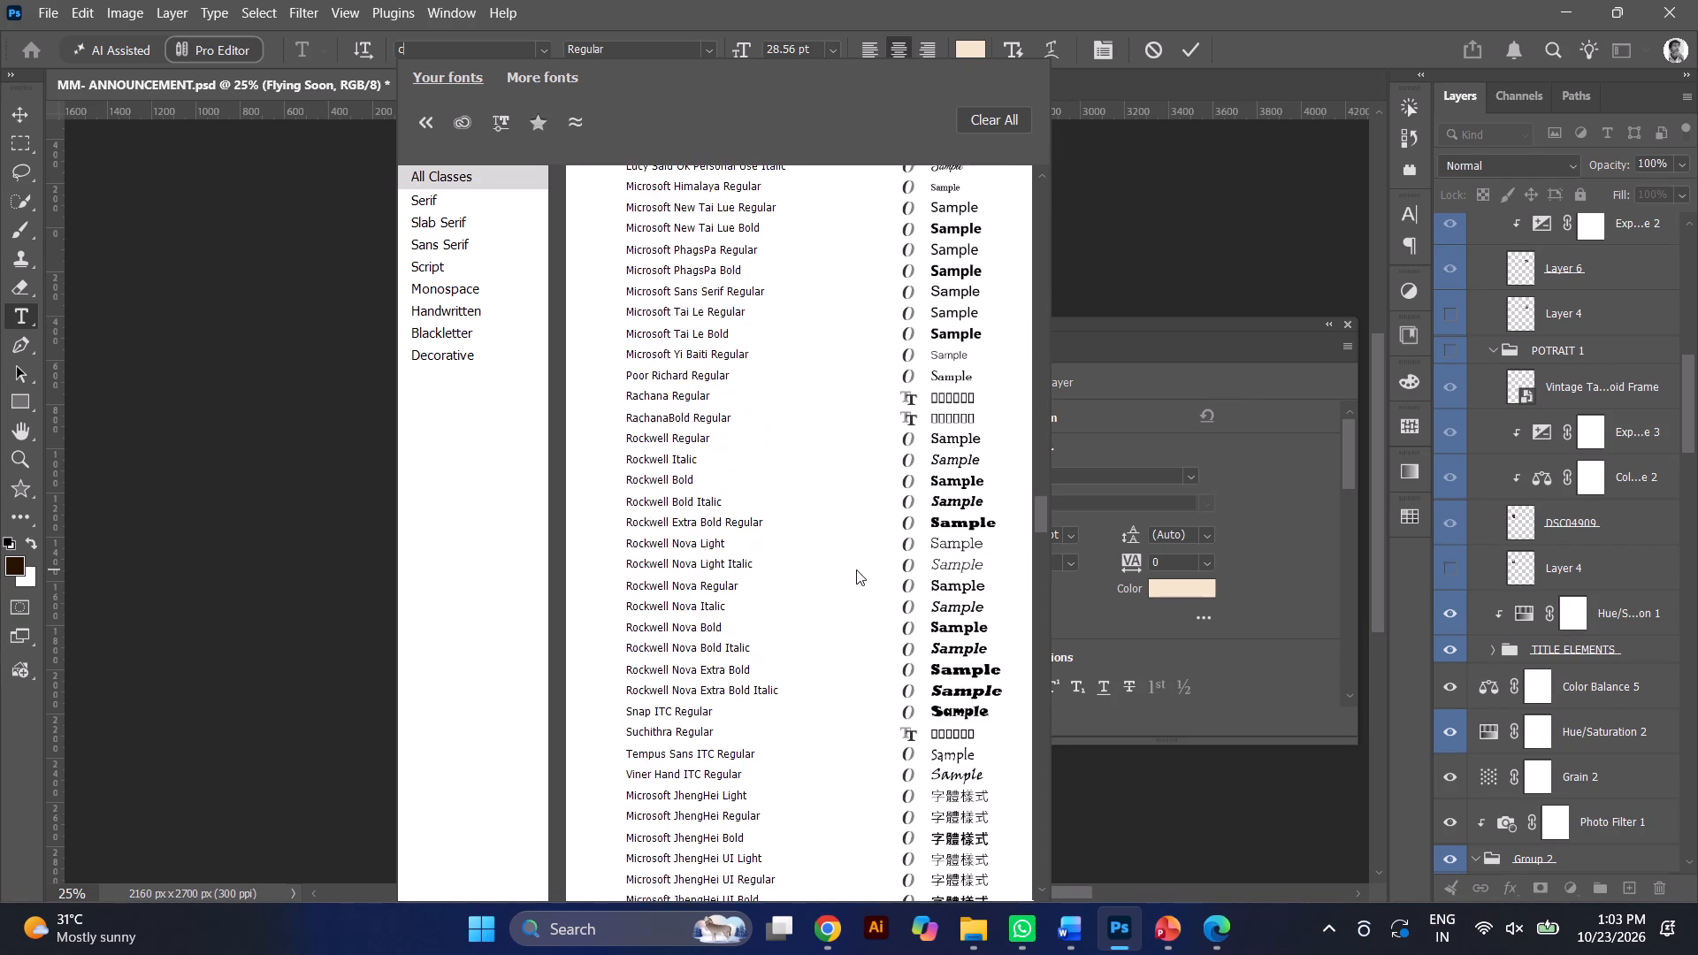
pyautogui.scroll(-2, 856, 569)
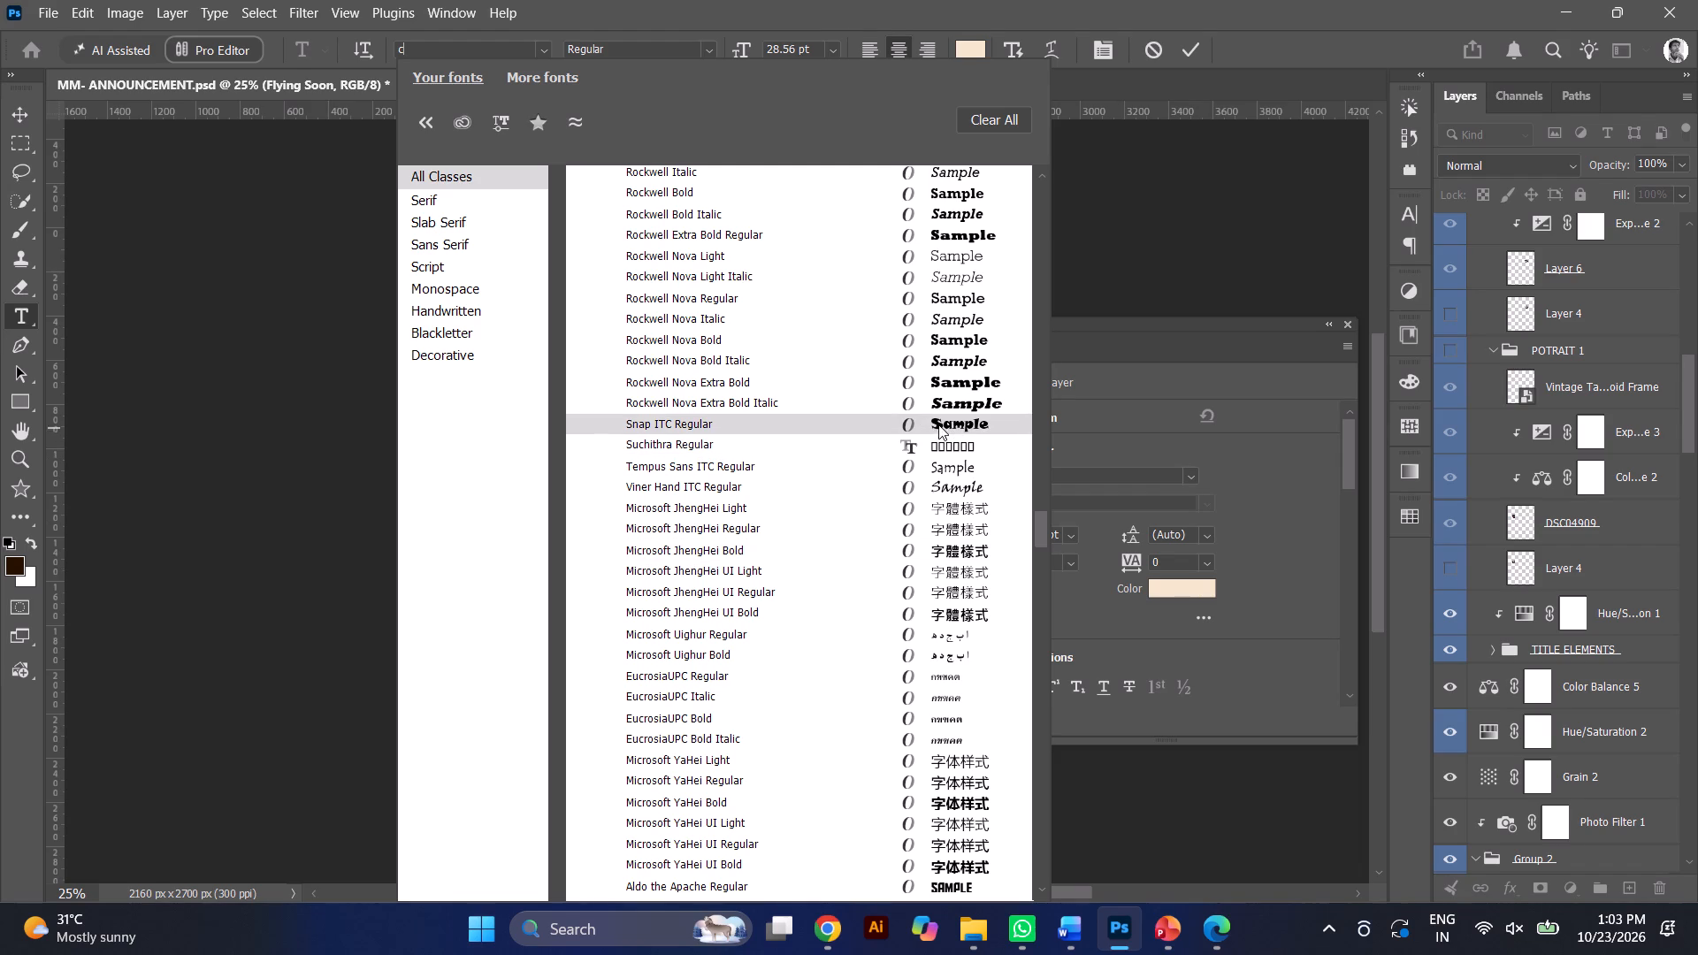
pyautogui.scroll(-2, 935, 379)
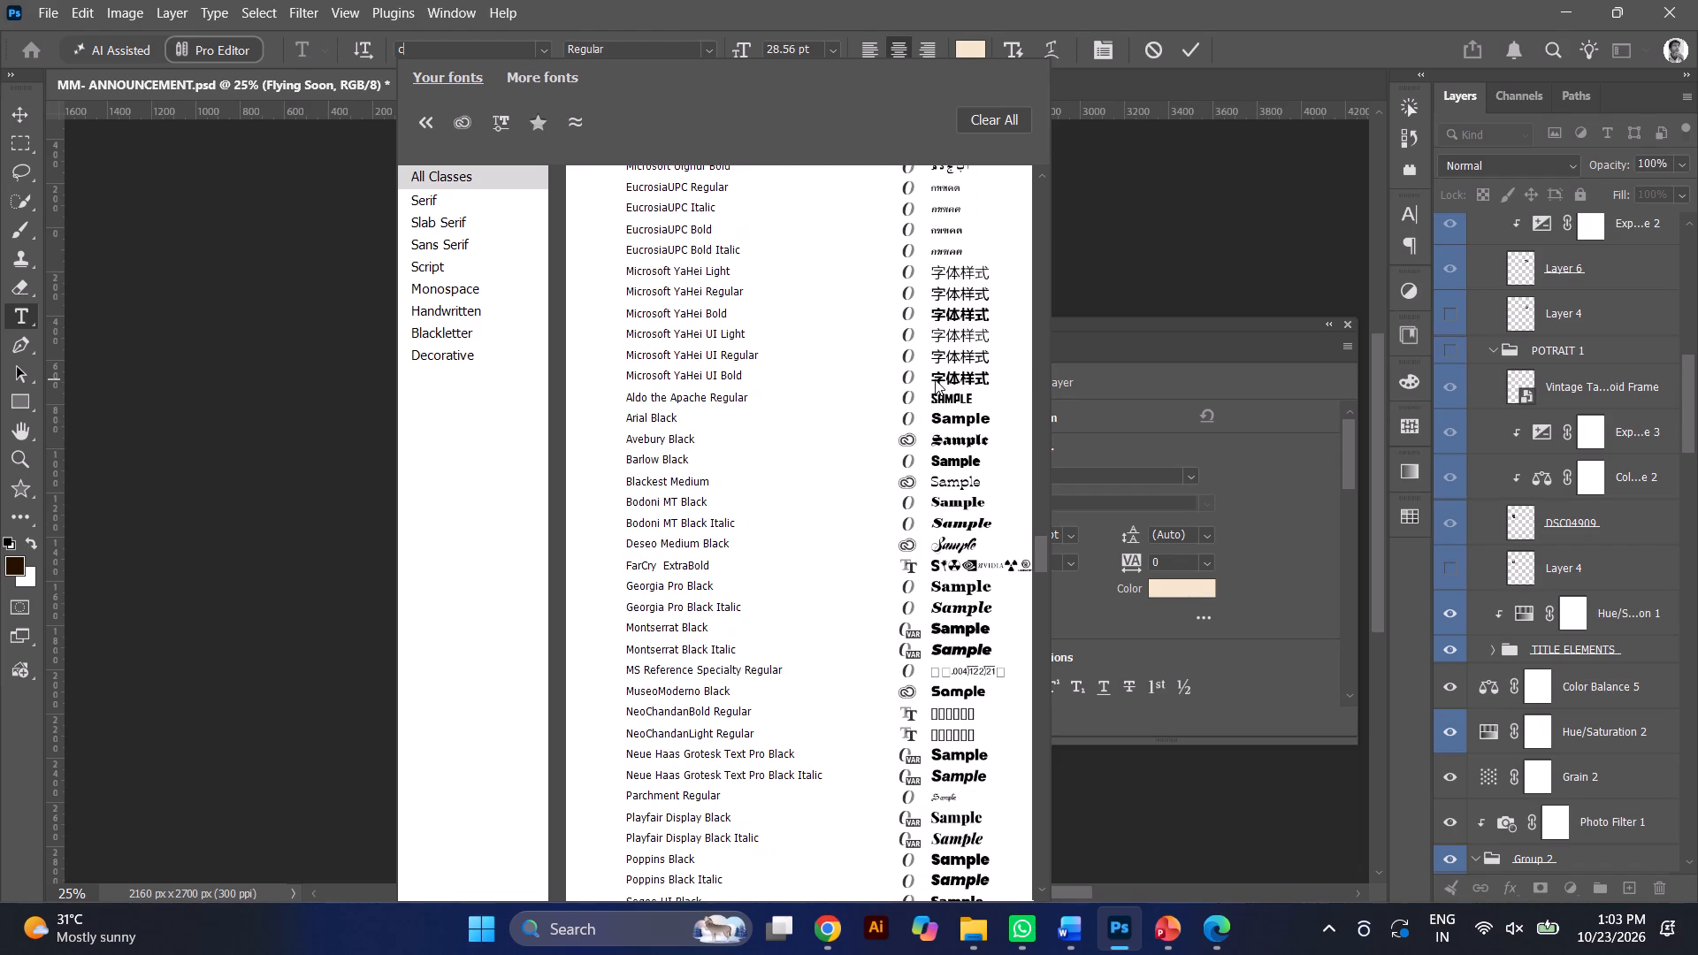
pyautogui.click(968, 525)
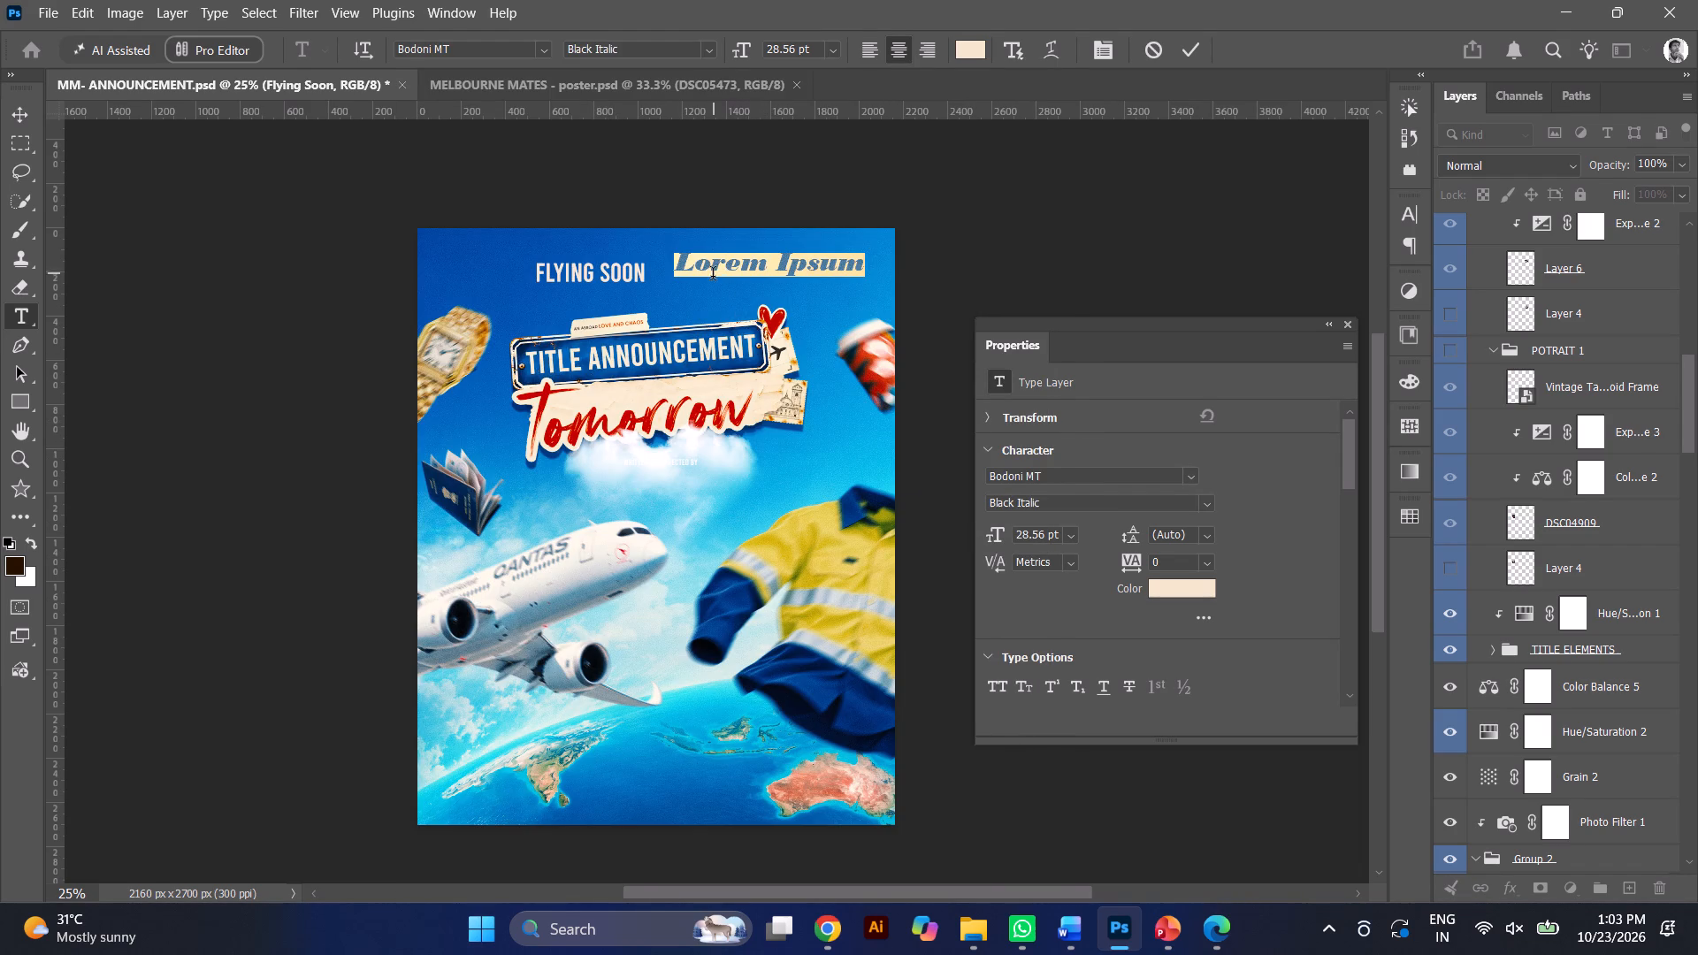
# Replace the whole Lorem Ipsum placeholder with "Flying Soon" and commit the text.
pyautogui.click(713, 276)
pyautogui.doubleClick(713, 276)
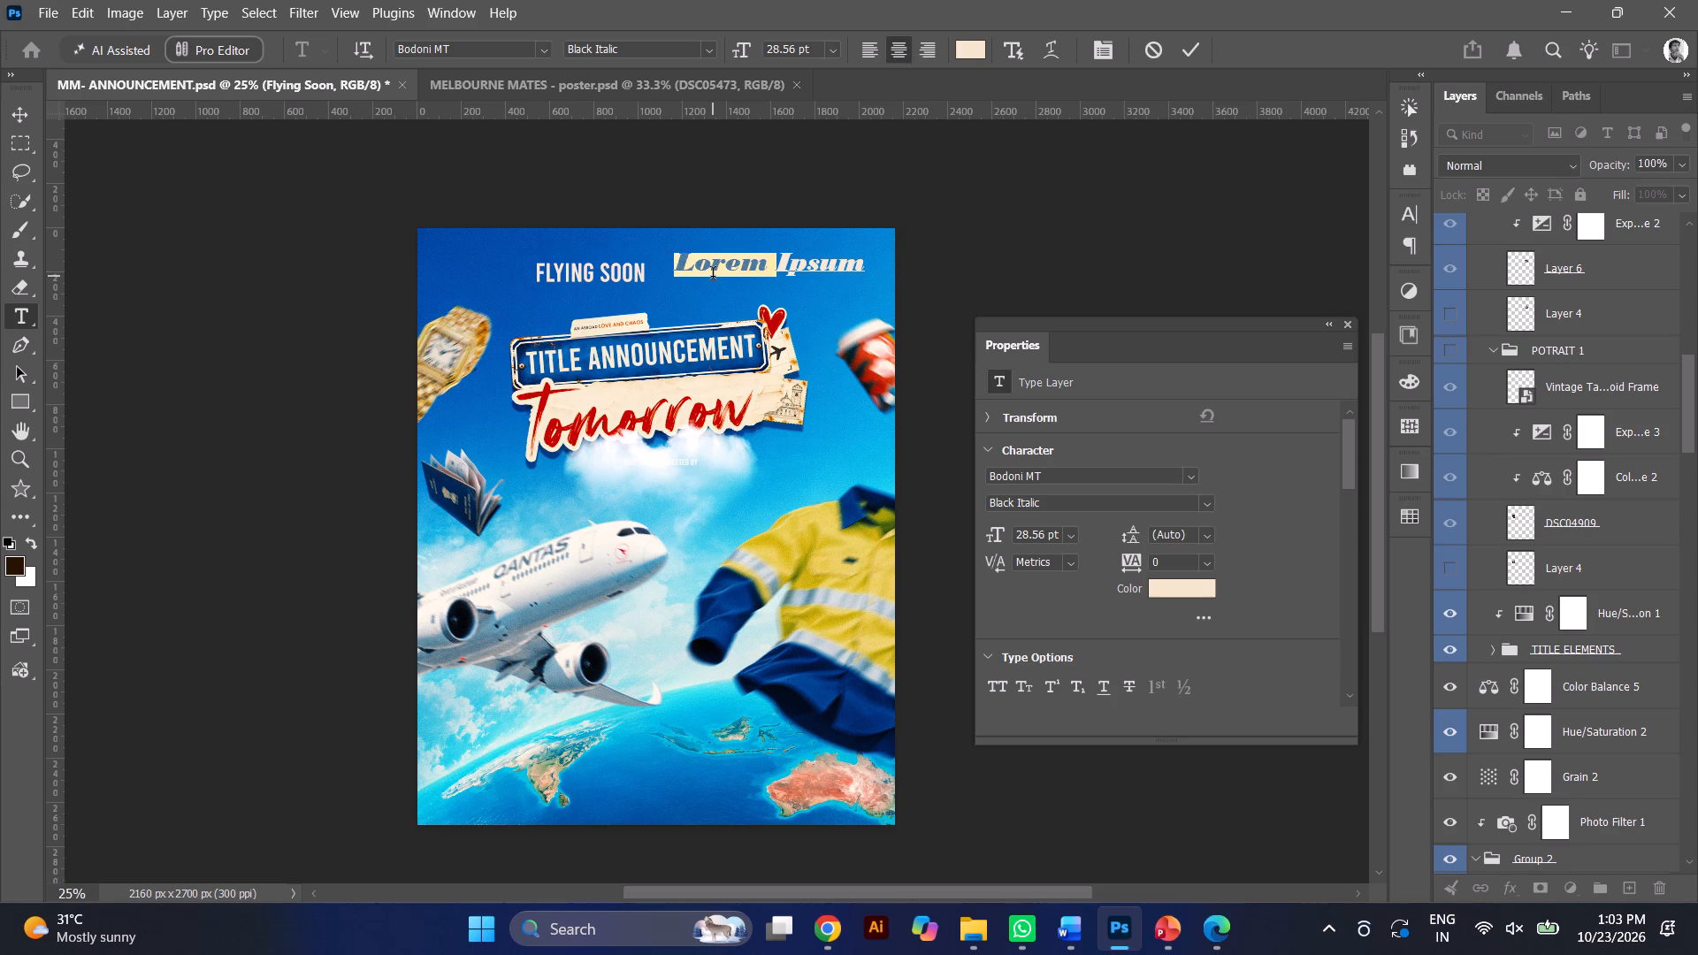
pyautogui.hotkey('ctrl', 'a')
pyautogui.write('fl')
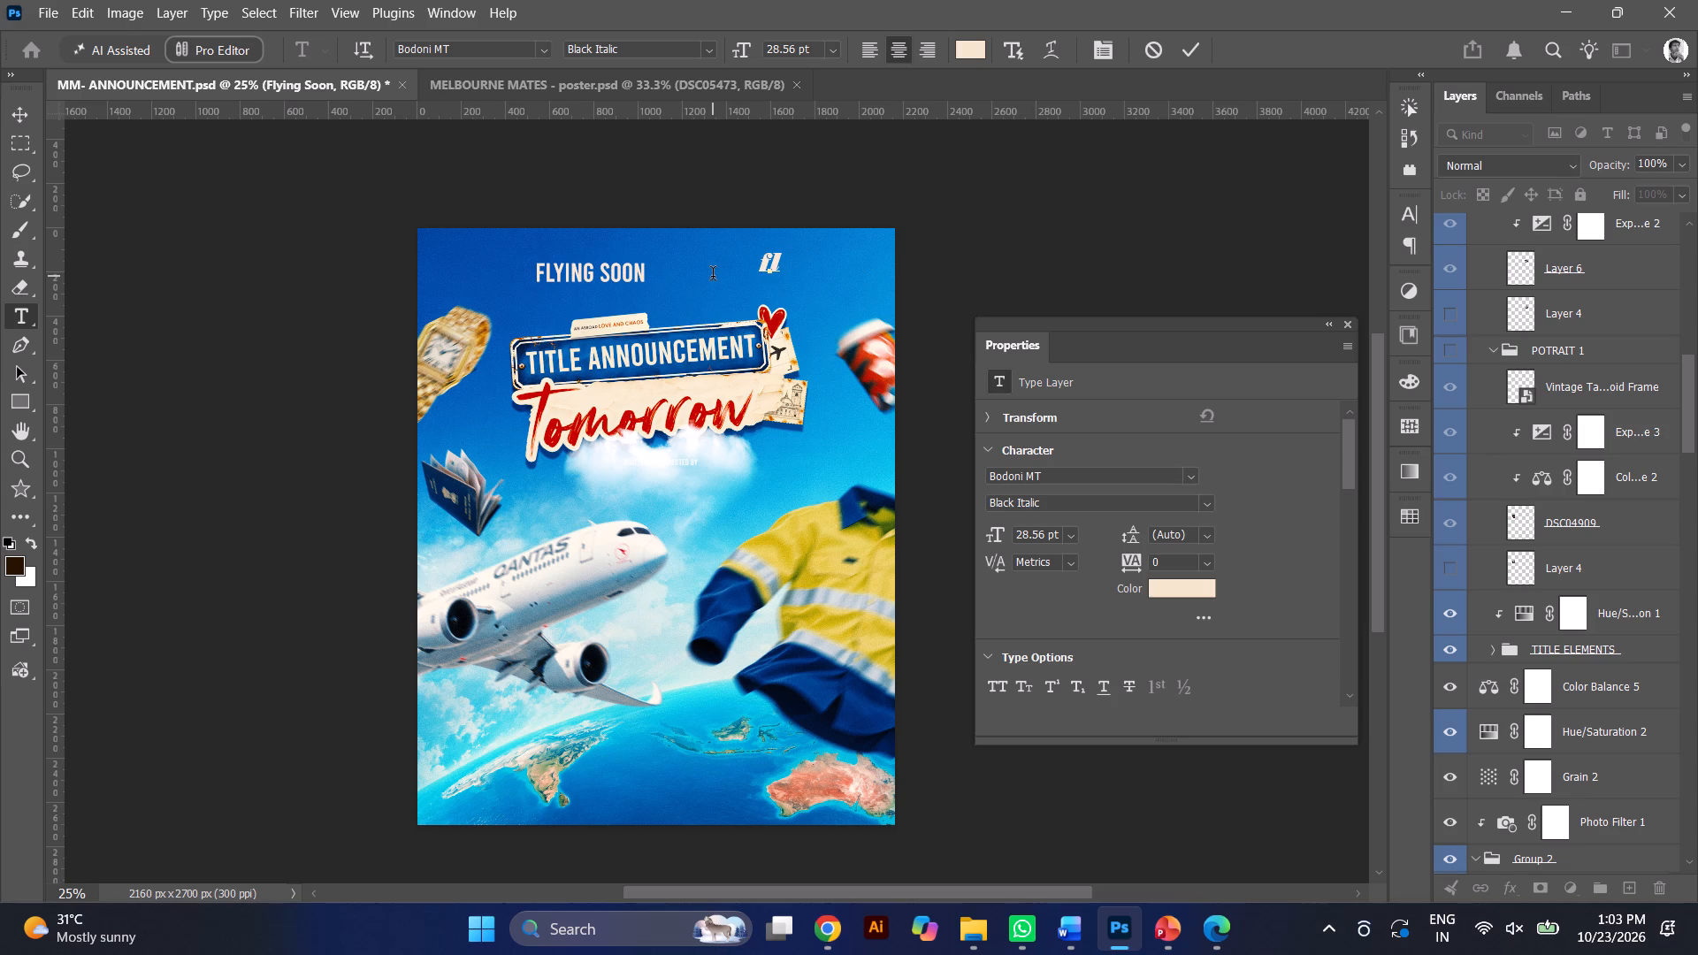
pyautogui.press('BackSpace')
pyautogui.press('BackSpace')
pyautogui.press('BackSpace')
pyautogui.press('BackSpace')
pyautogui.write('Flying Soon')
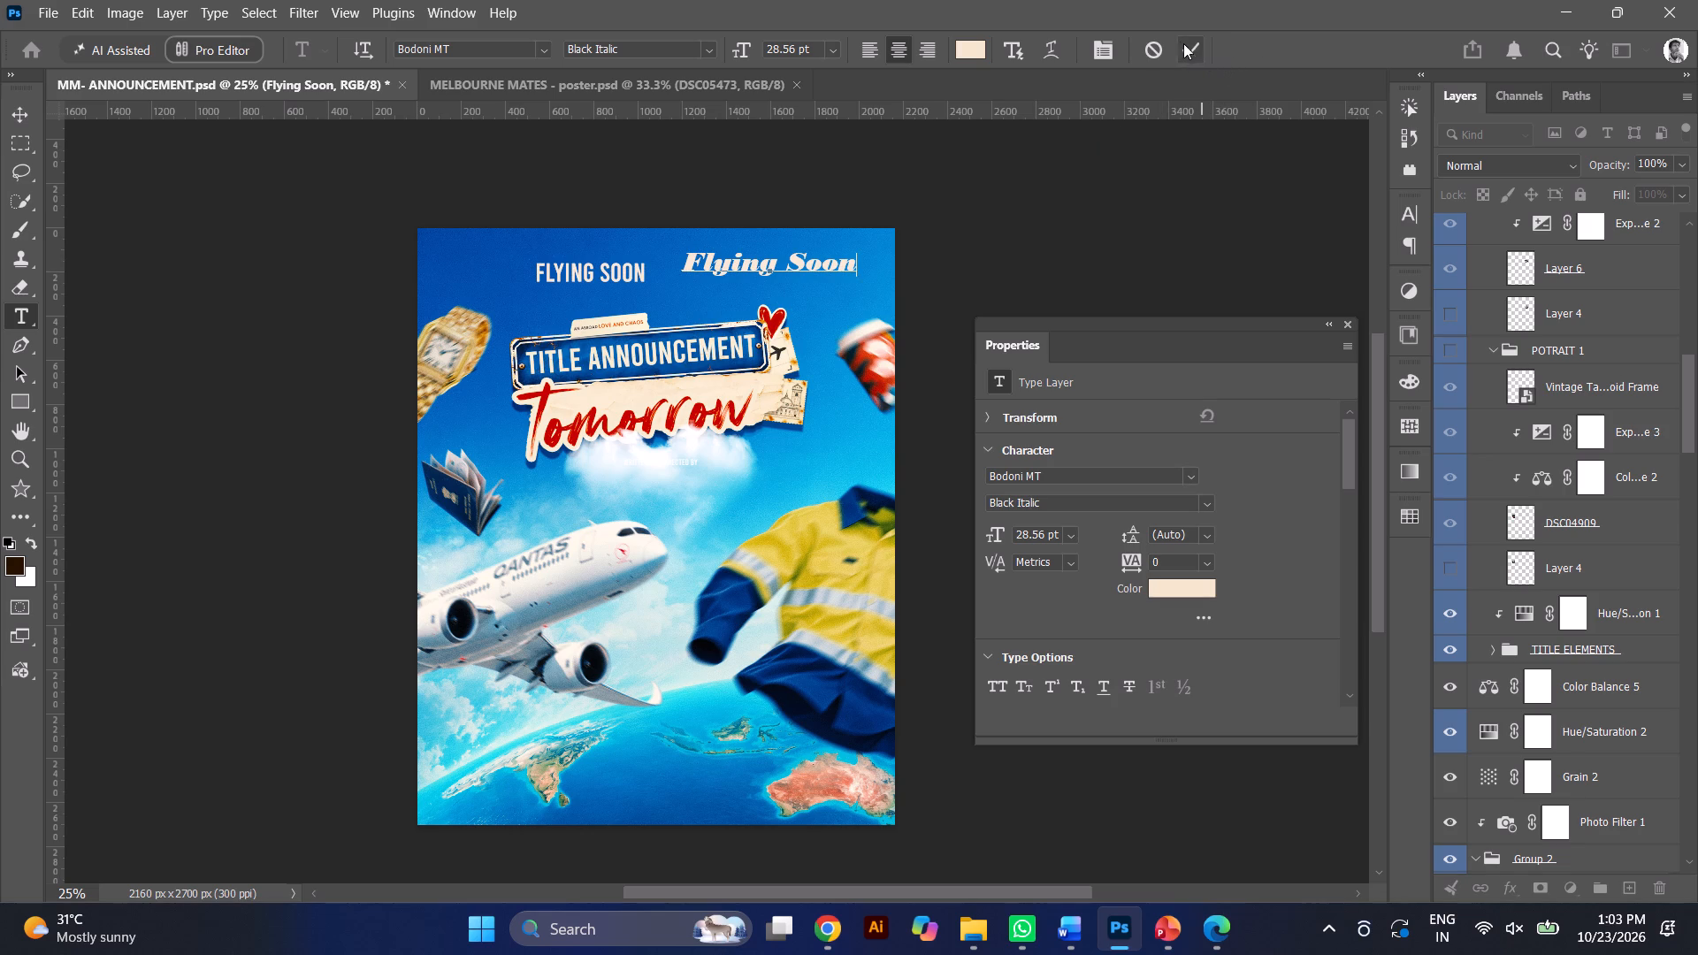
pyautogui.click(1180, 42)
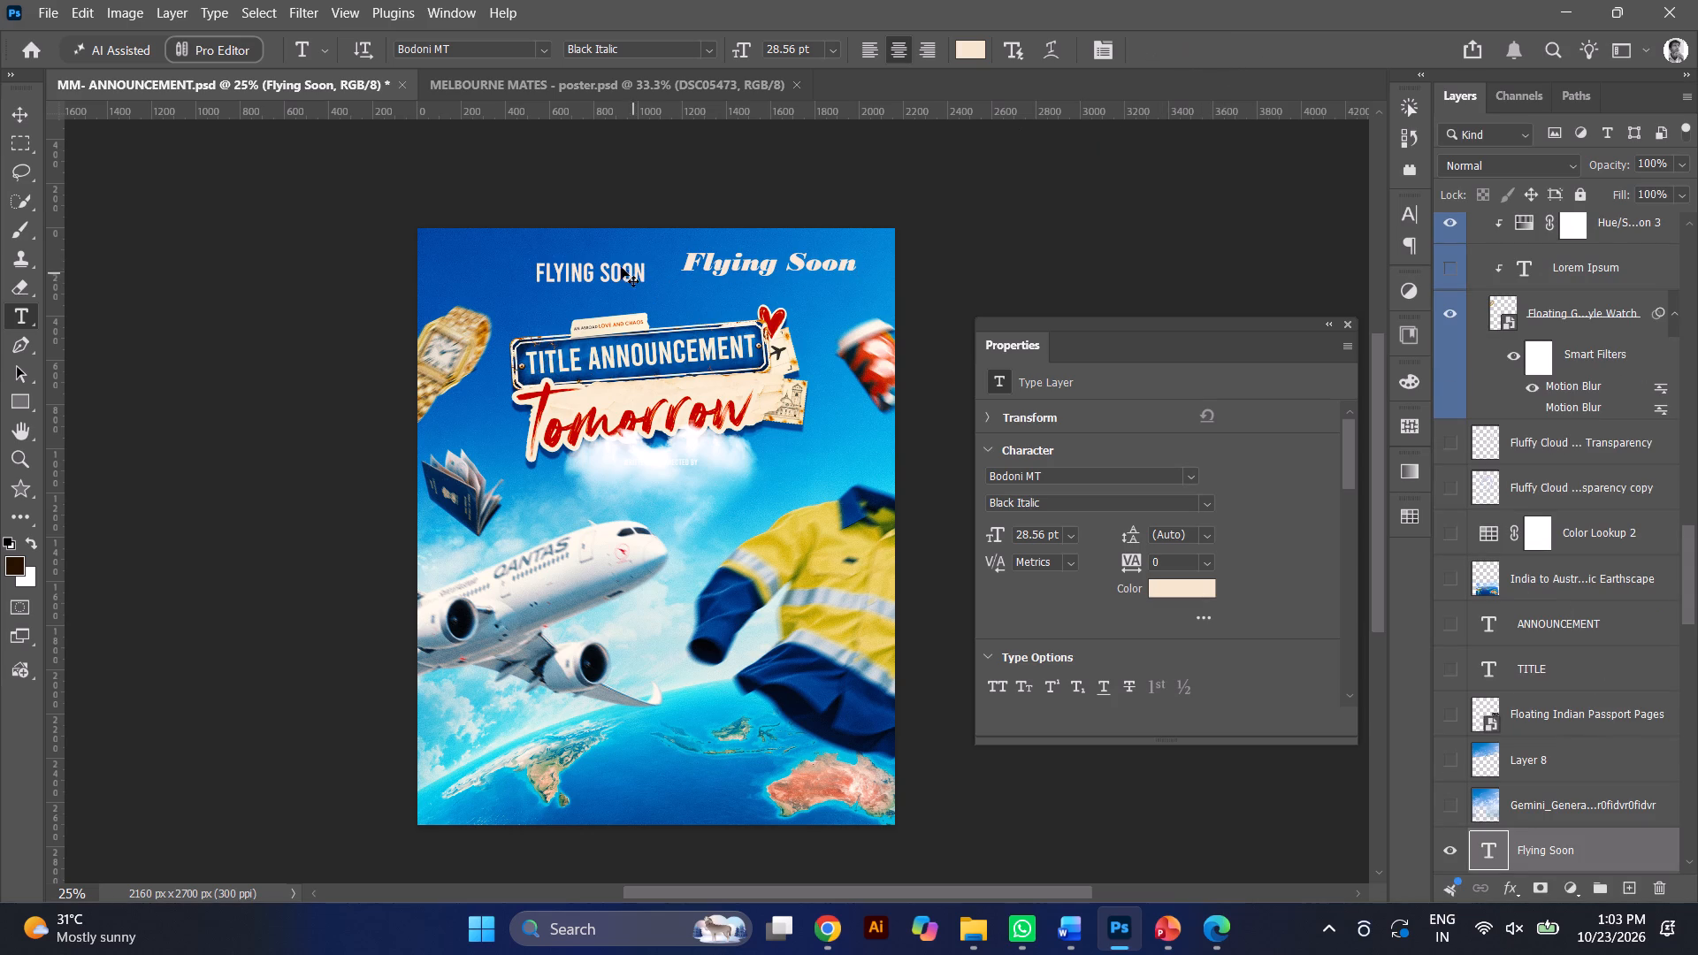
# Delete the earlier Bebas "Flying Soon" text above the title graphic.
pyautogui.keyDown('ctrl'); pyautogui.click(604, 276); pyautogui.keyUp('ctrl')
pyautogui.click(20, 109)
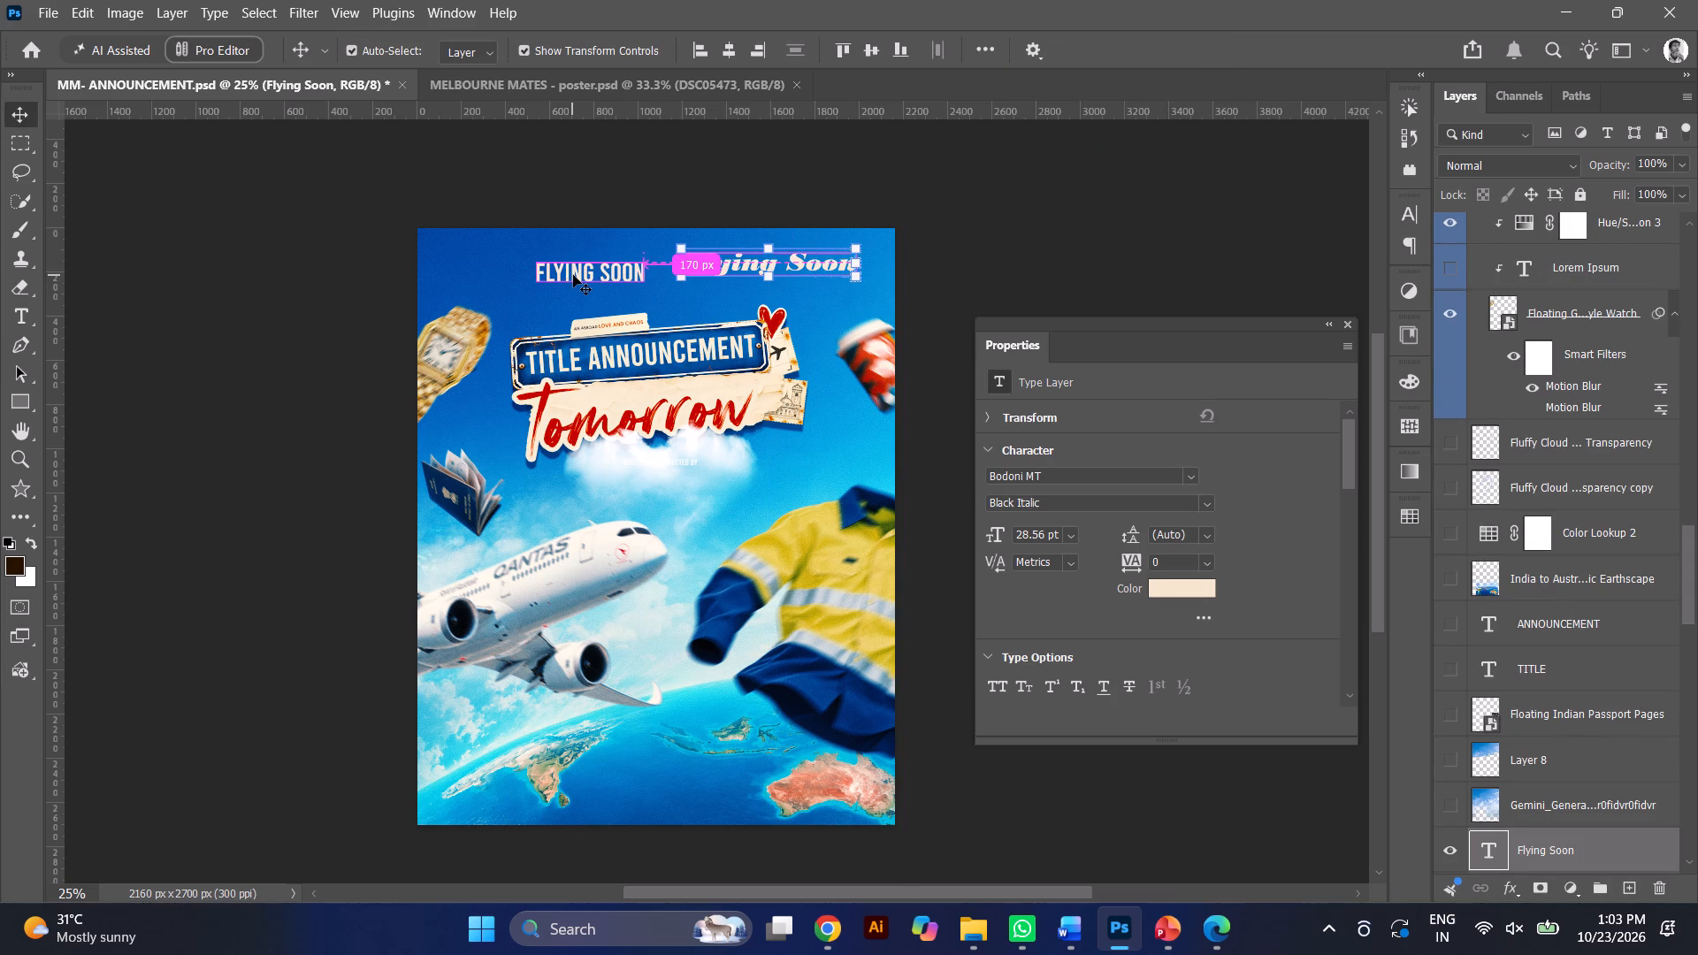
pyautogui.keyDown('ctrl'); pyautogui.click(574, 275); pyautogui.keyUp('ctrl')
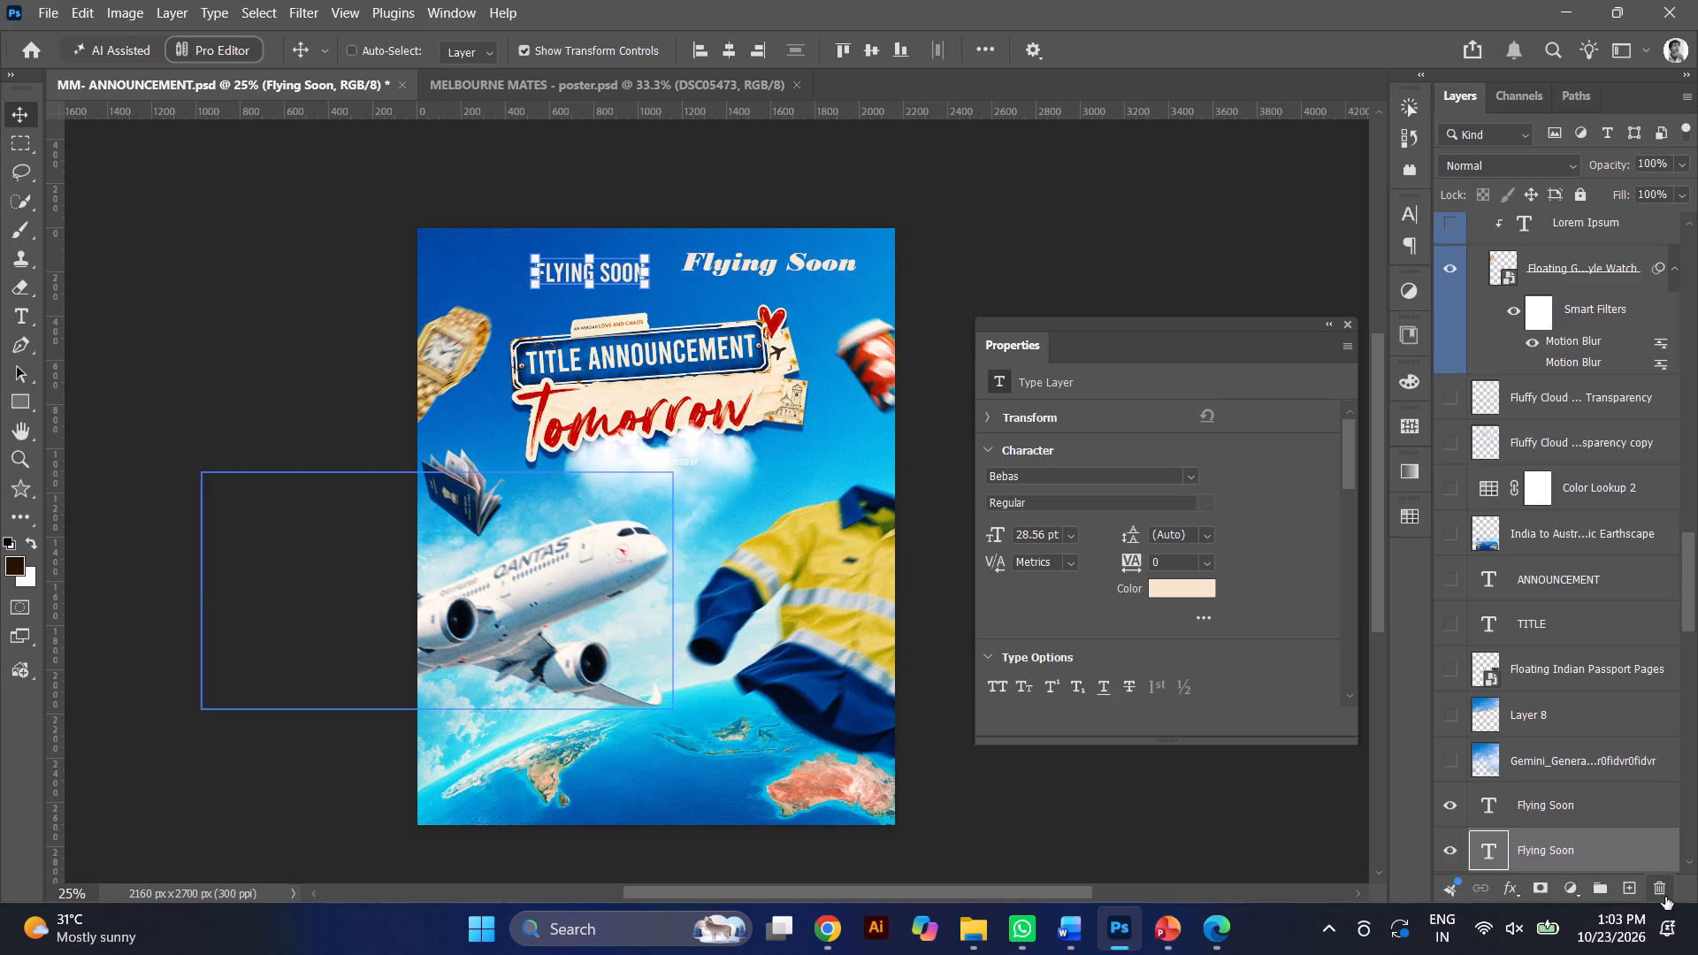
pyautogui.click(1665, 897)
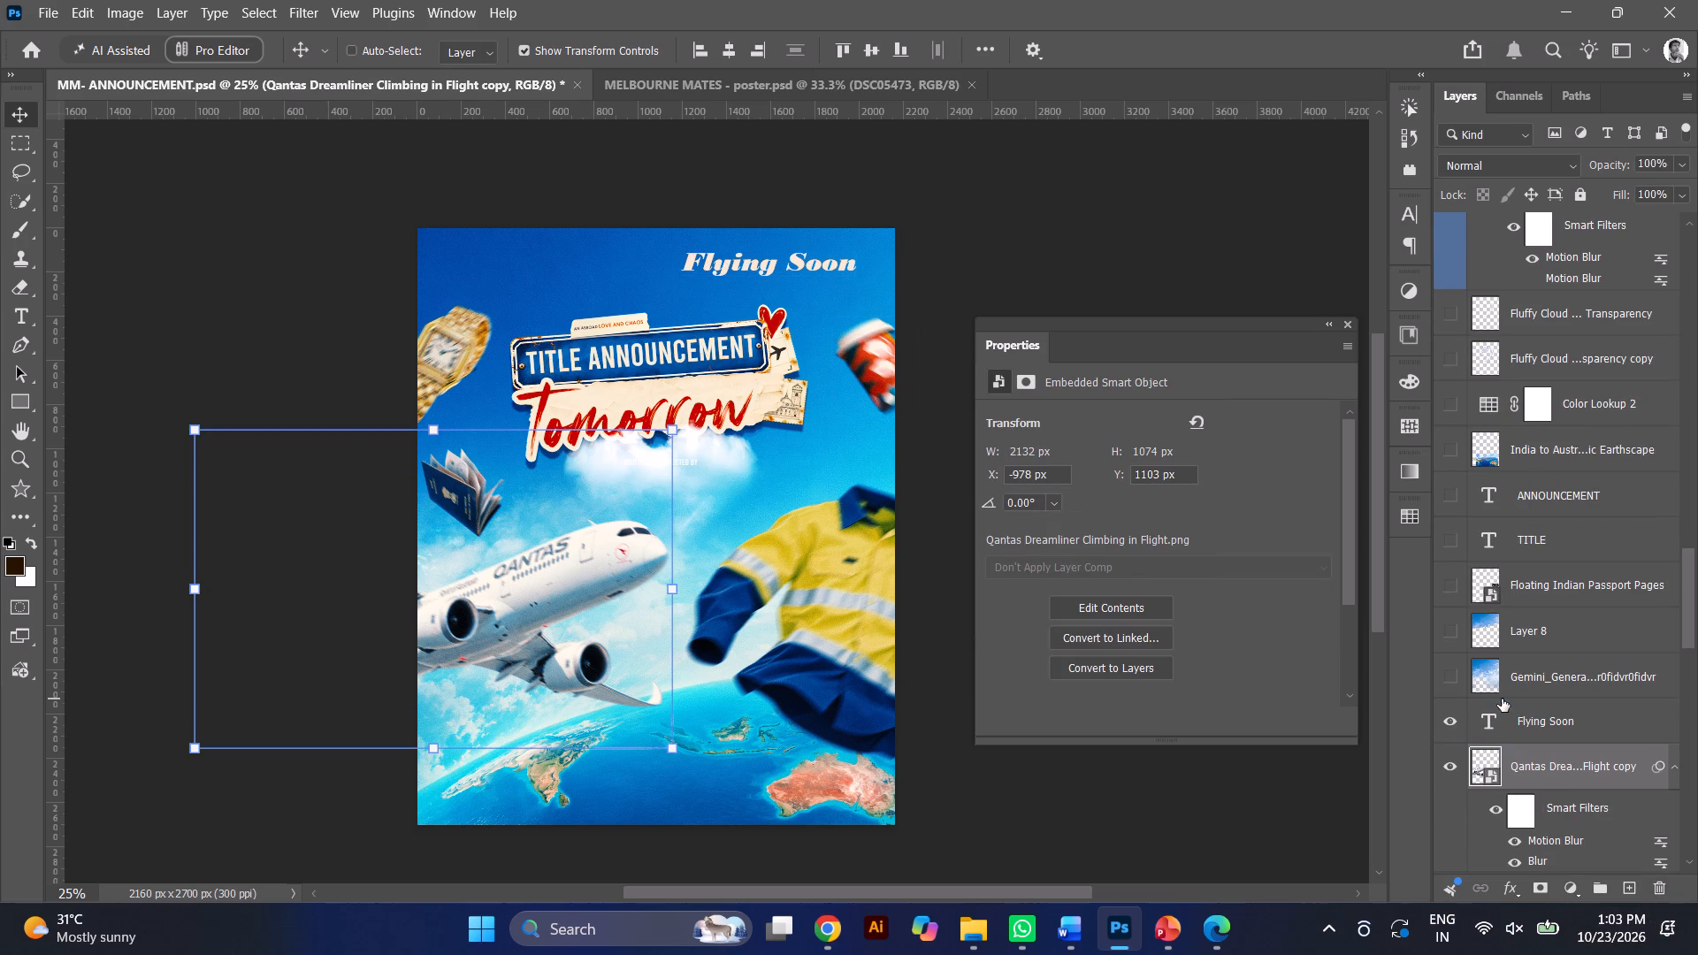
# Move the Bodoni MT "Flying Soon" text from the poster's top down between the cloud and the airplane.
pyautogui.keyDown('ctrl'); pyautogui.click(760, 268); pyautogui.keyUp('ctrl')
pyautogui.moveTo(806, 276); pyautogui.dragTo(639, 258)
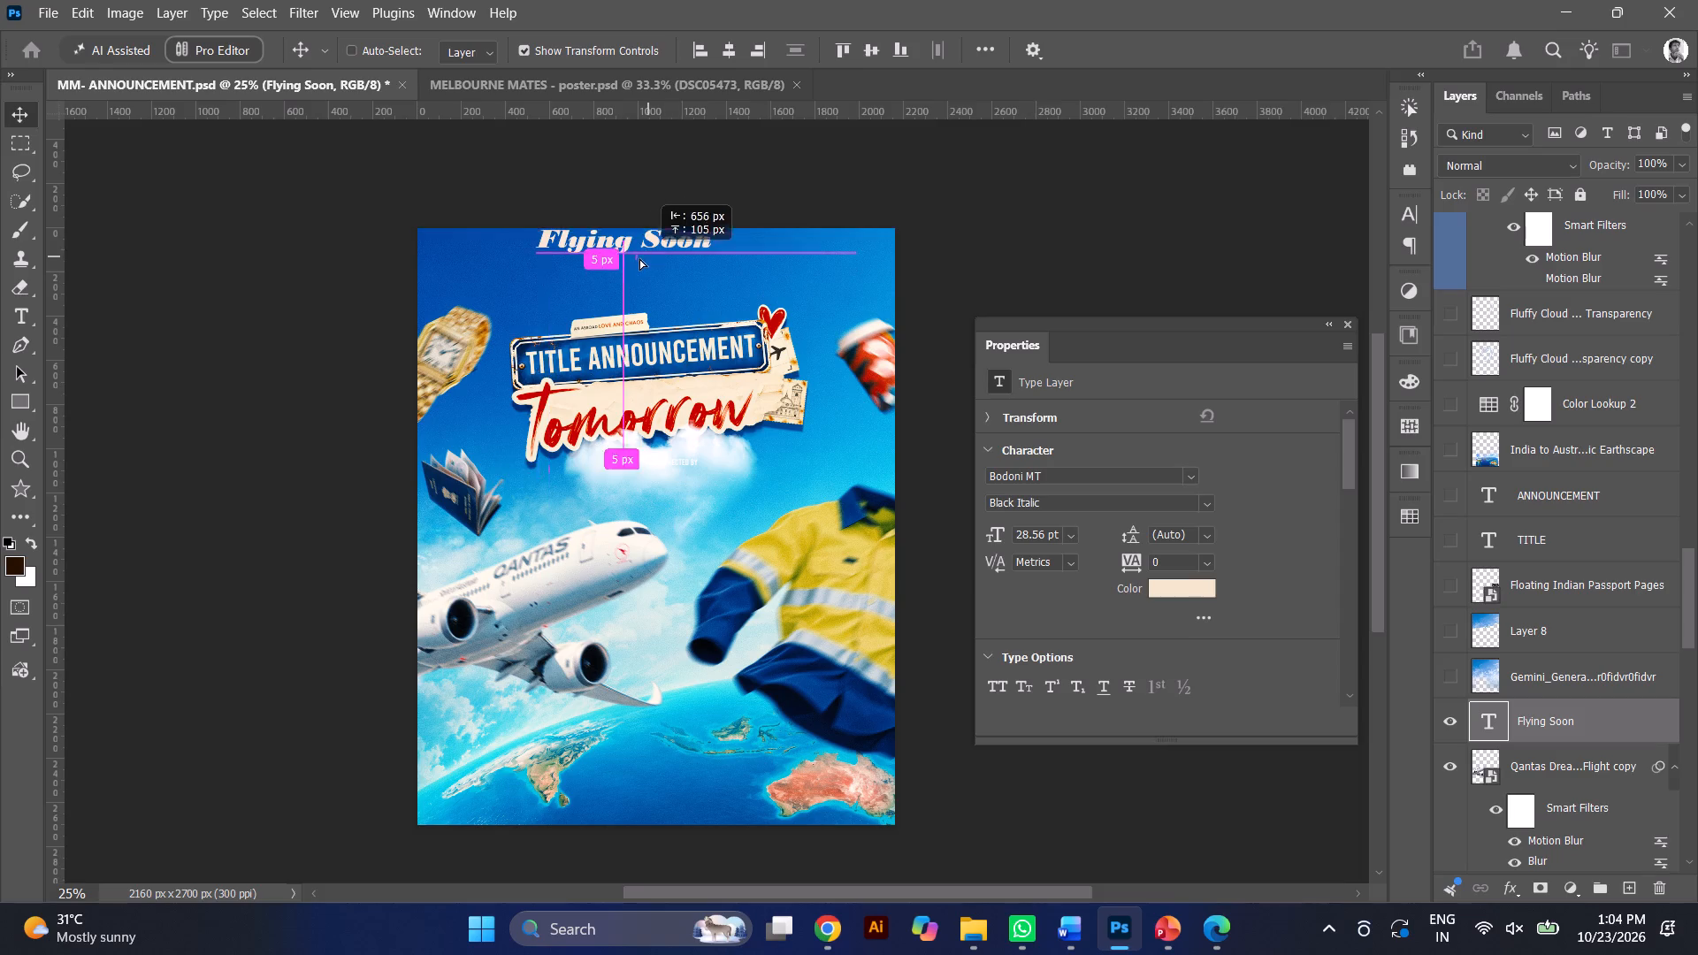
pyautogui.moveTo(639, 258); pyautogui.dragTo(622, 524)
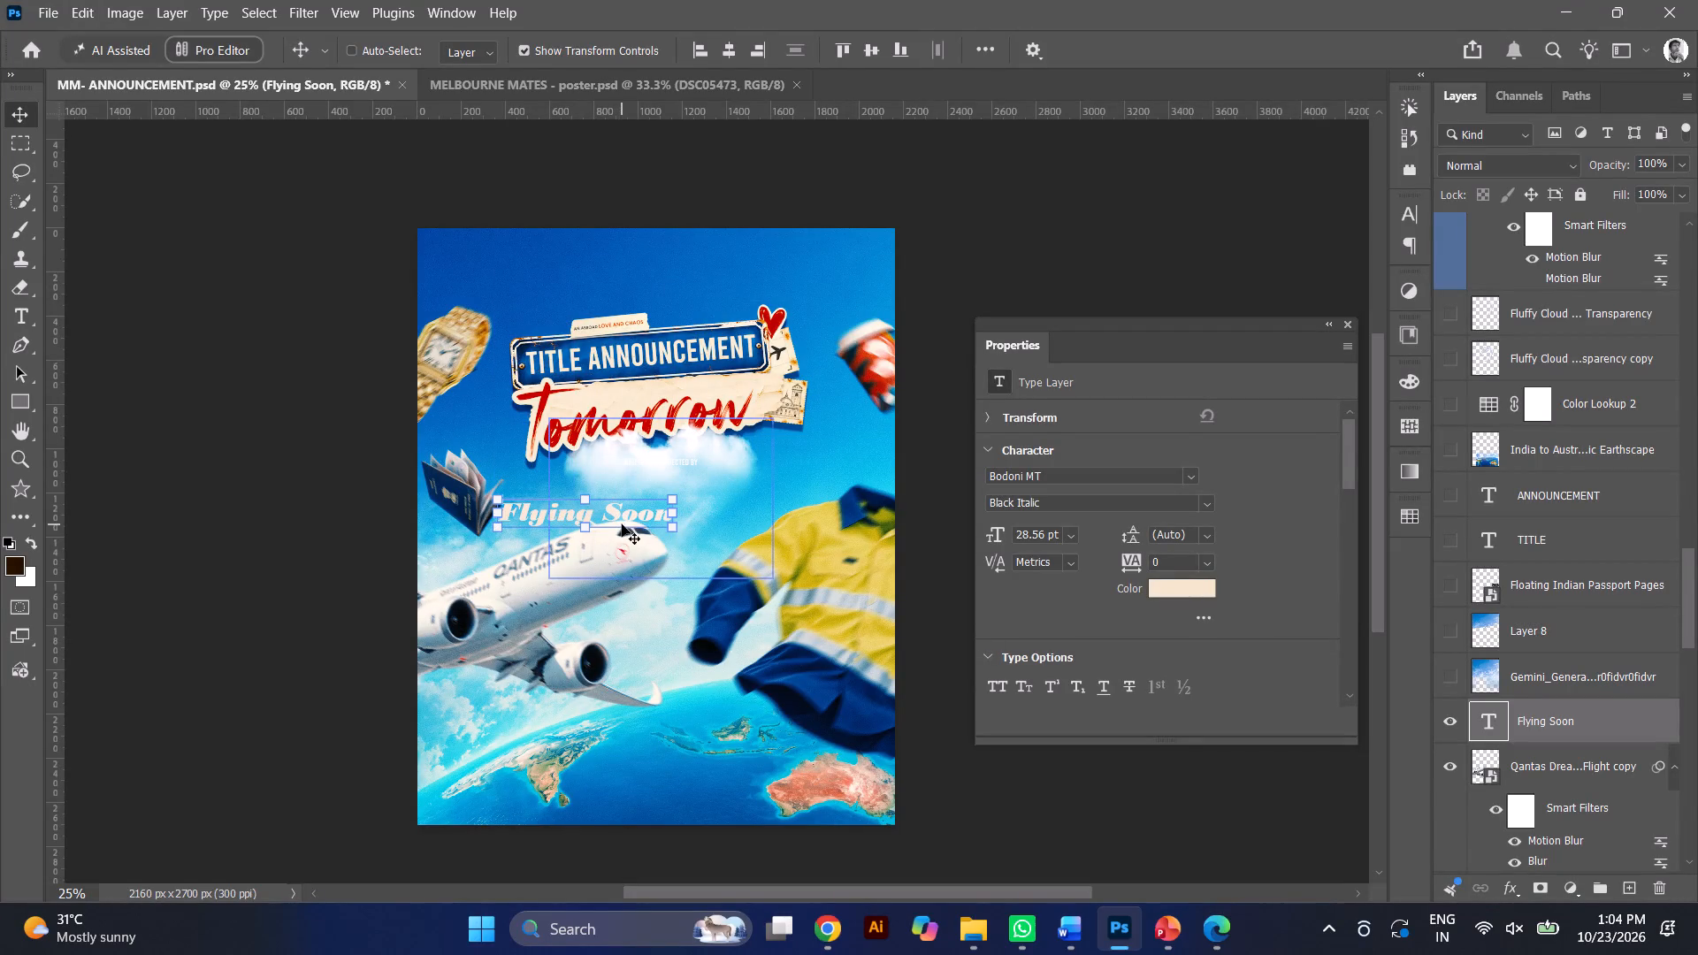
pyautogui.moveTo(635, 517); pyautogui.dragTo(639, 502)
pyautogui.rightClick(639, 502)
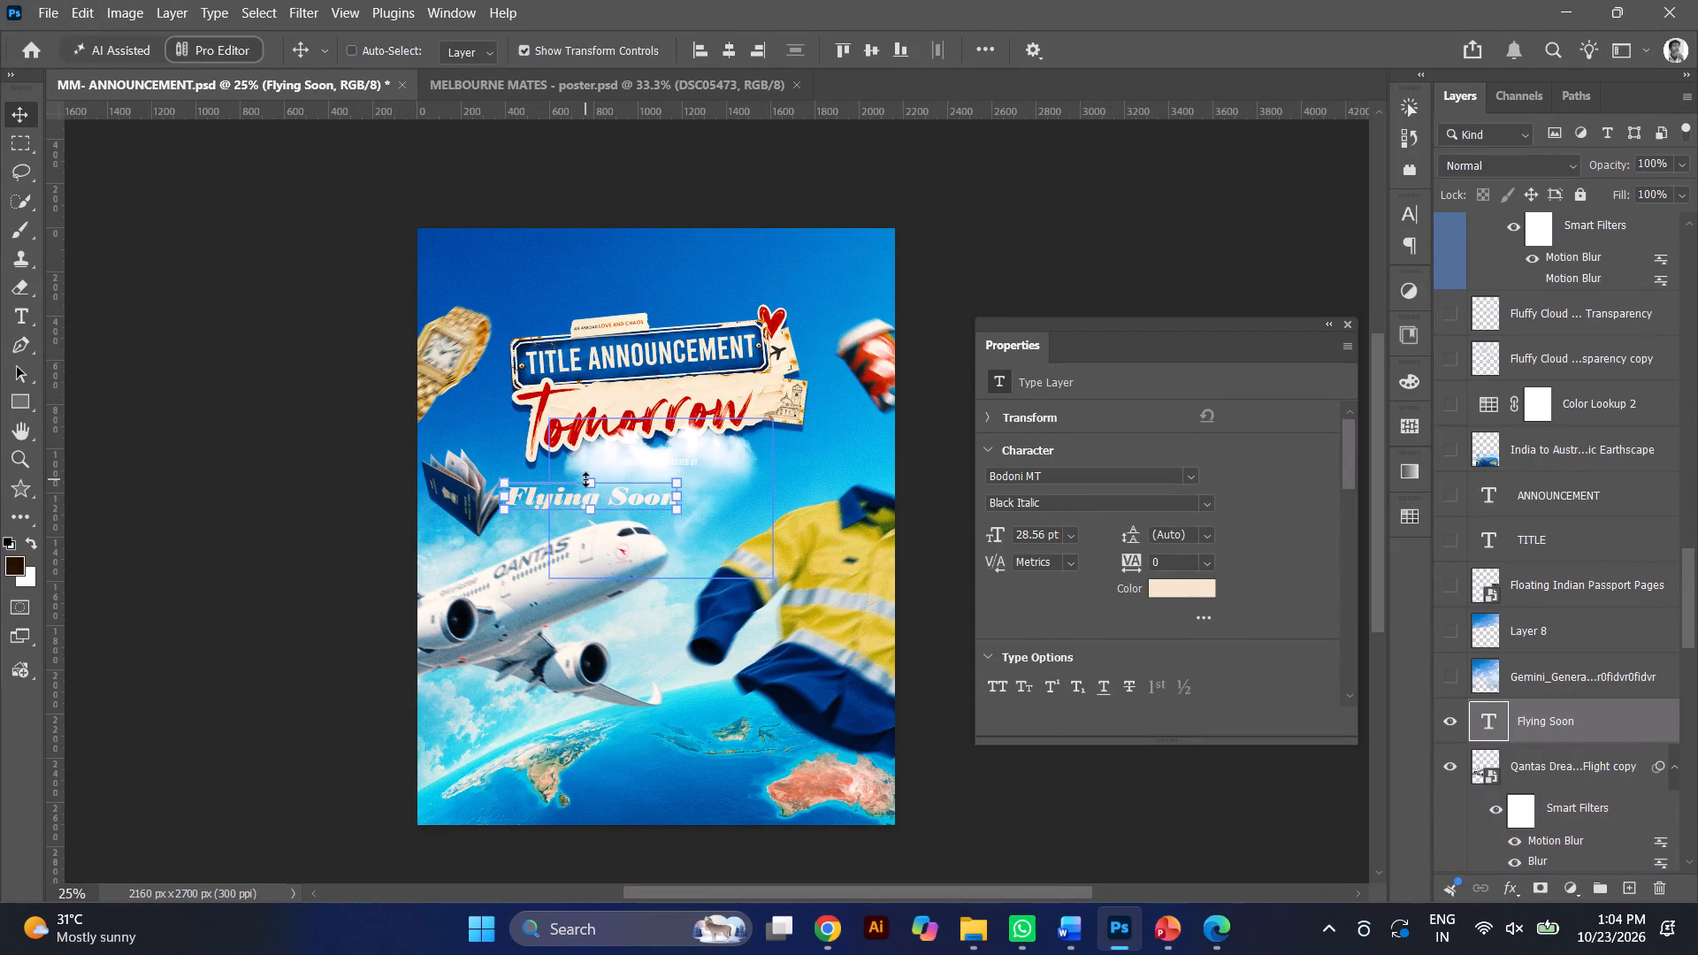
# Warp the "Flying Soon" text with the Arc style, bending it upward by about 20%, and commit the warp.
pyautogui.doubleClick(585, 479)
pyautogui.click(591, 484)
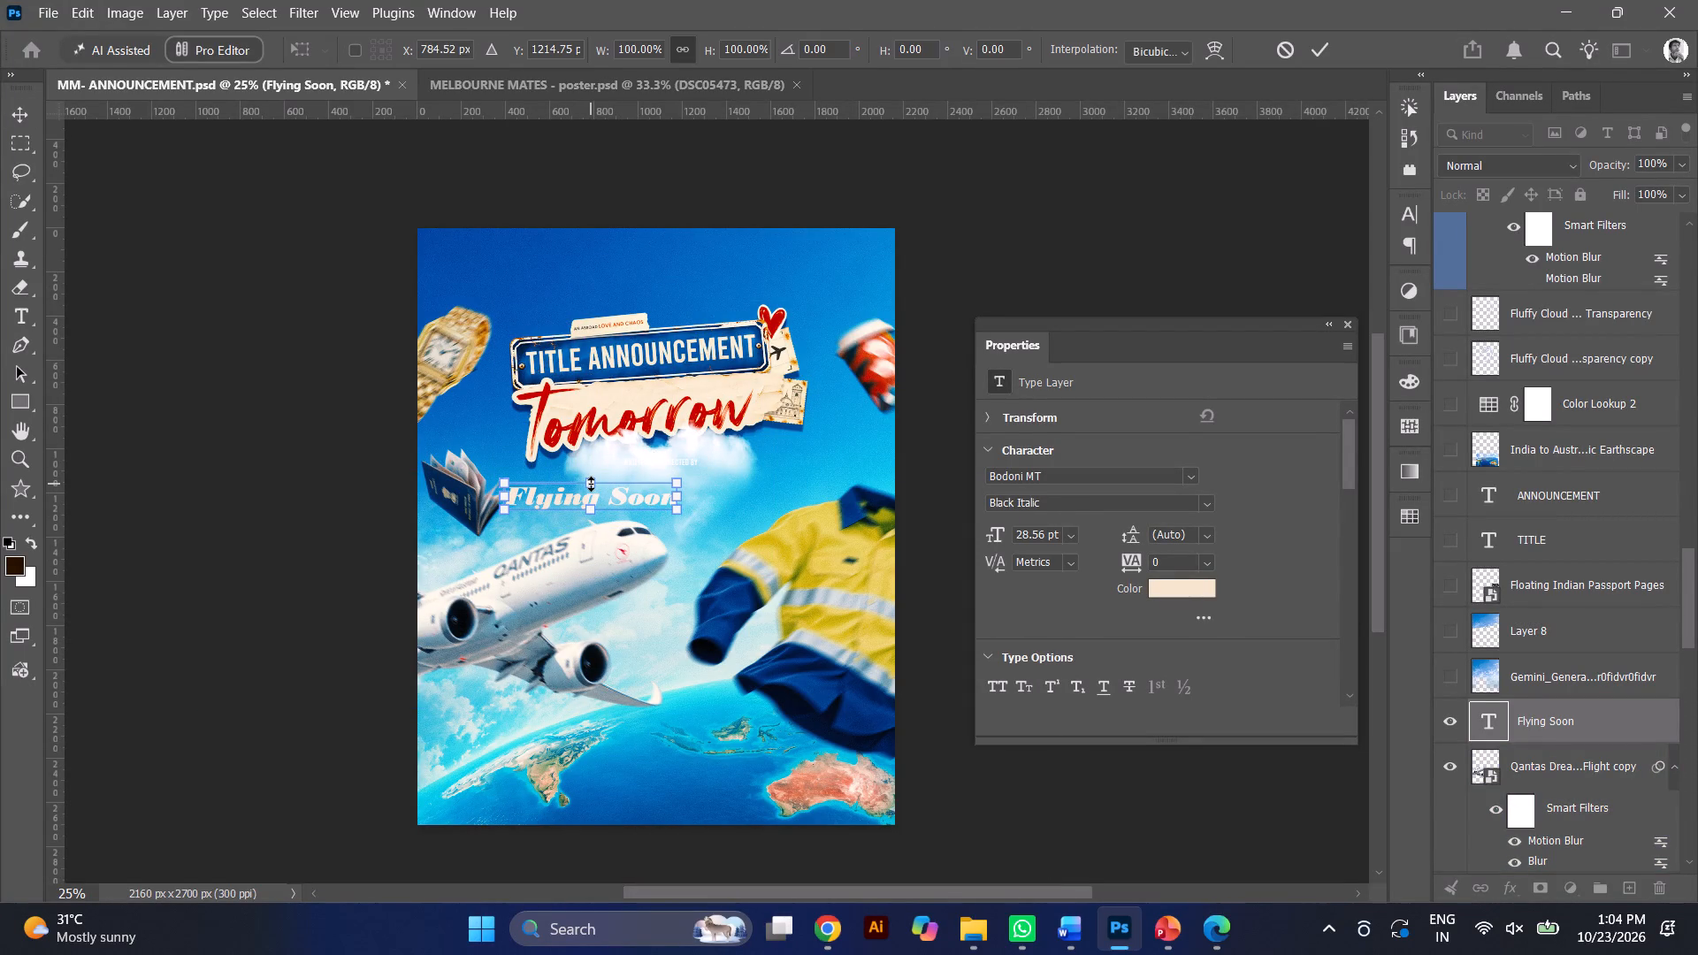
pyautogui.rightClick(626, 499)
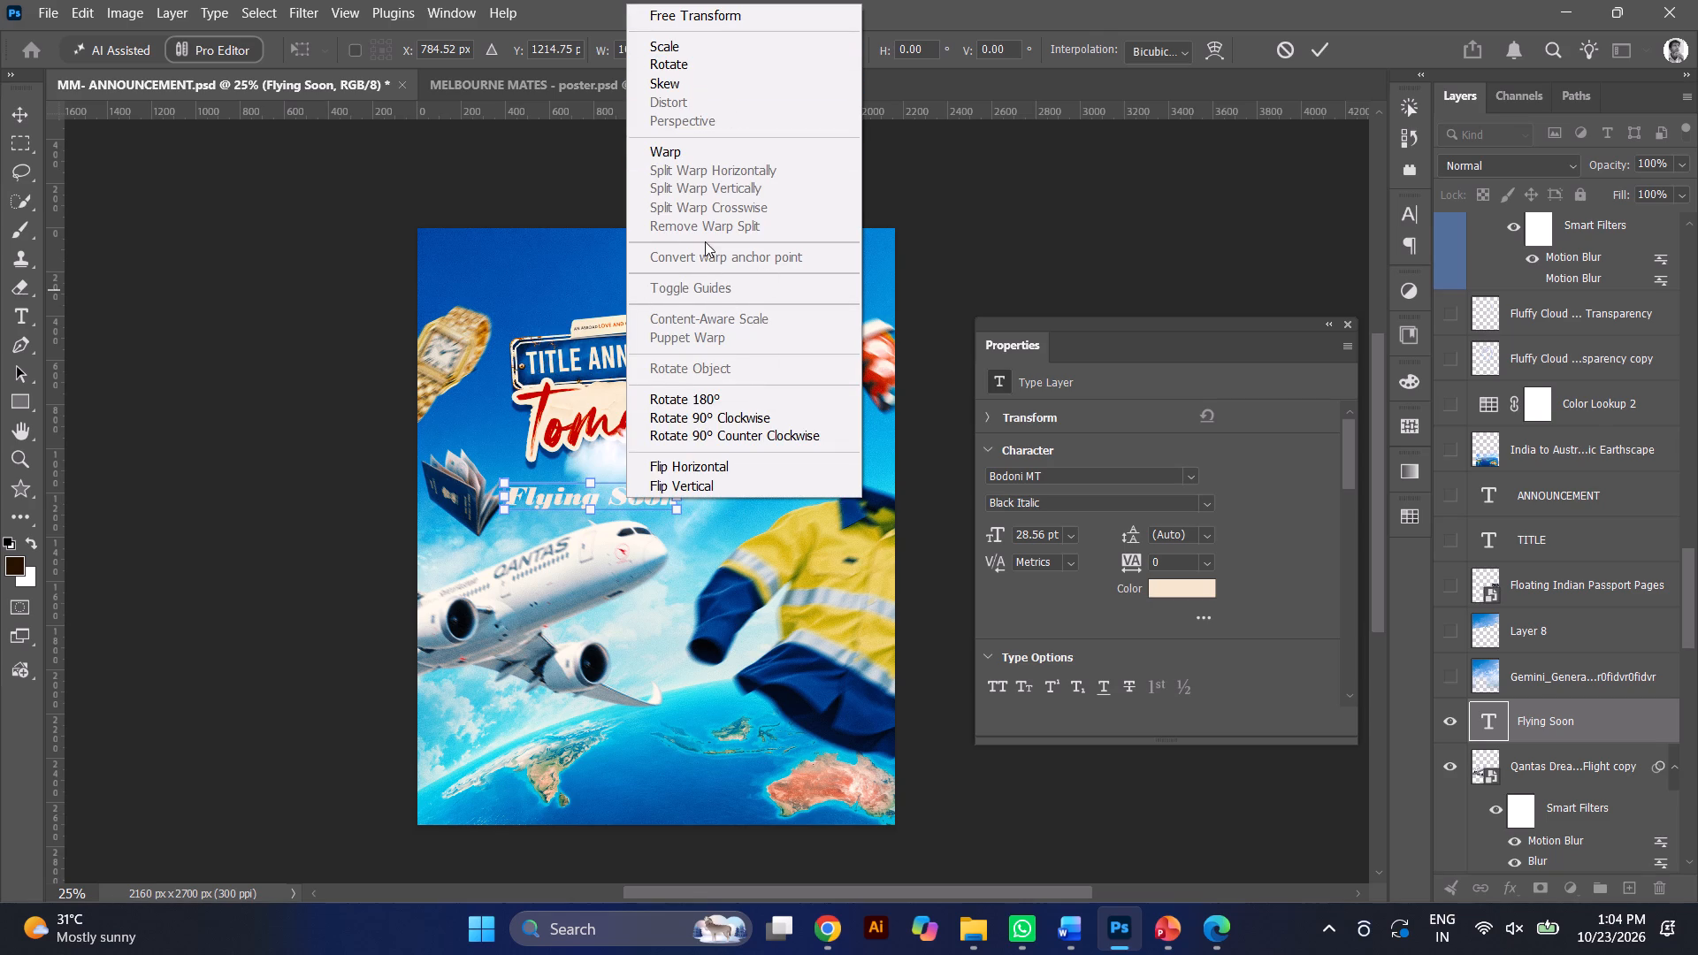
pyautogui.click(1211, 56)
pyautogui.click(1211, 56)
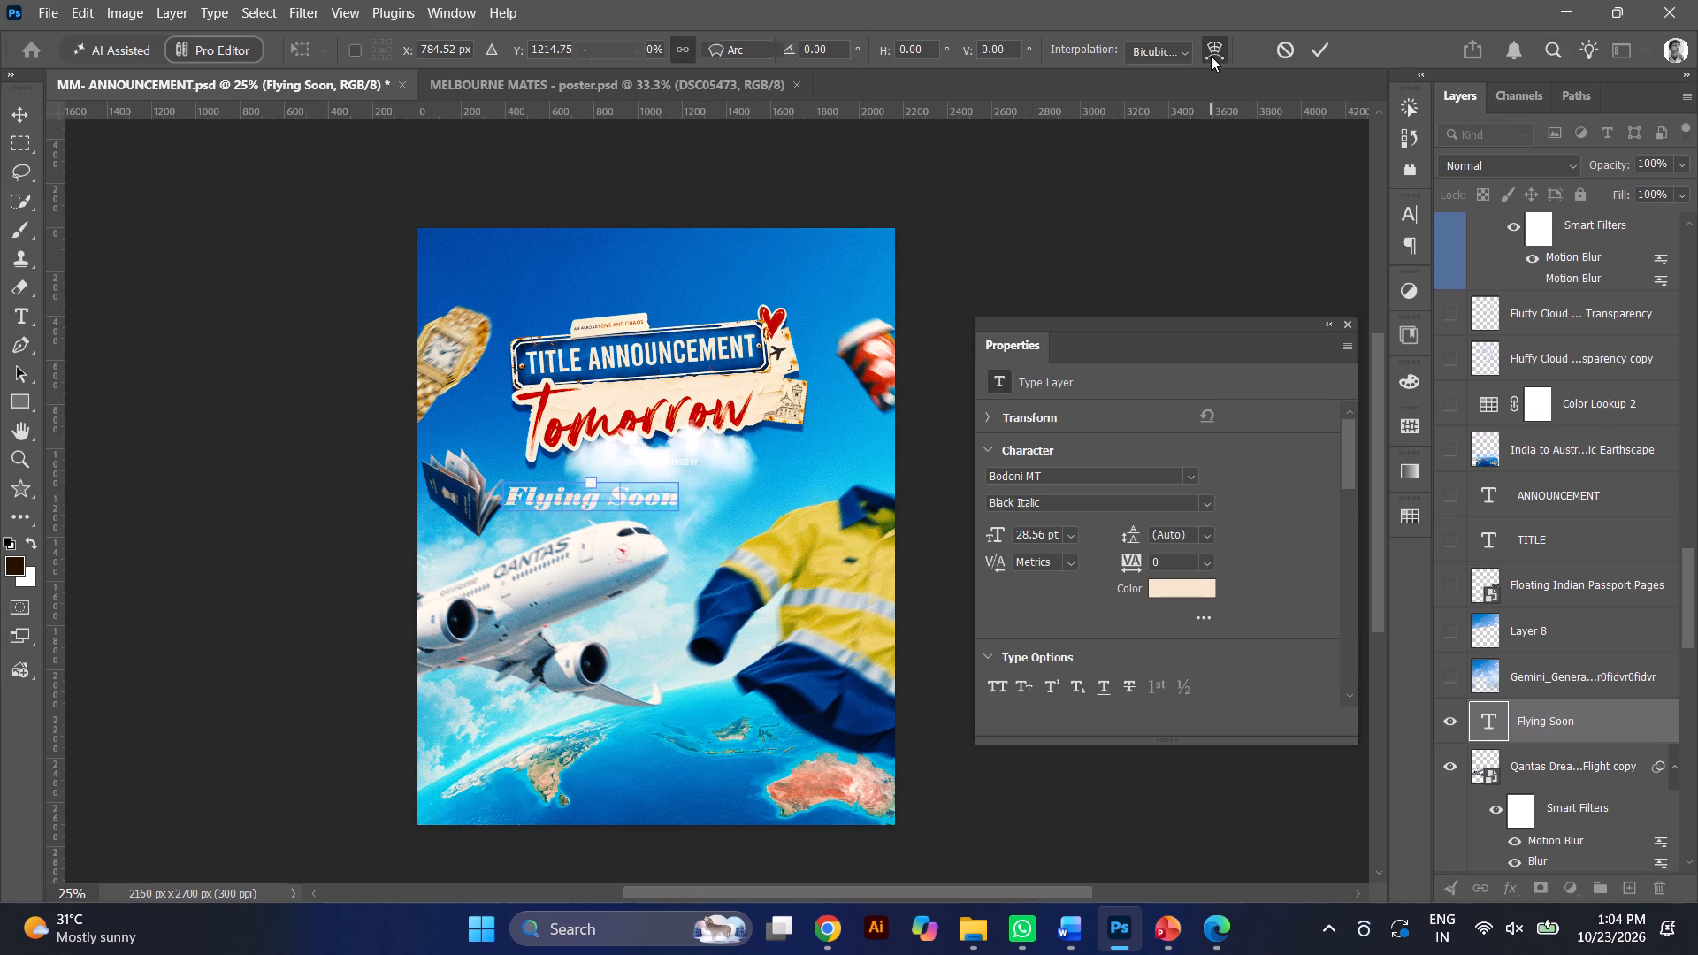
pyautogui.click(739, 46)
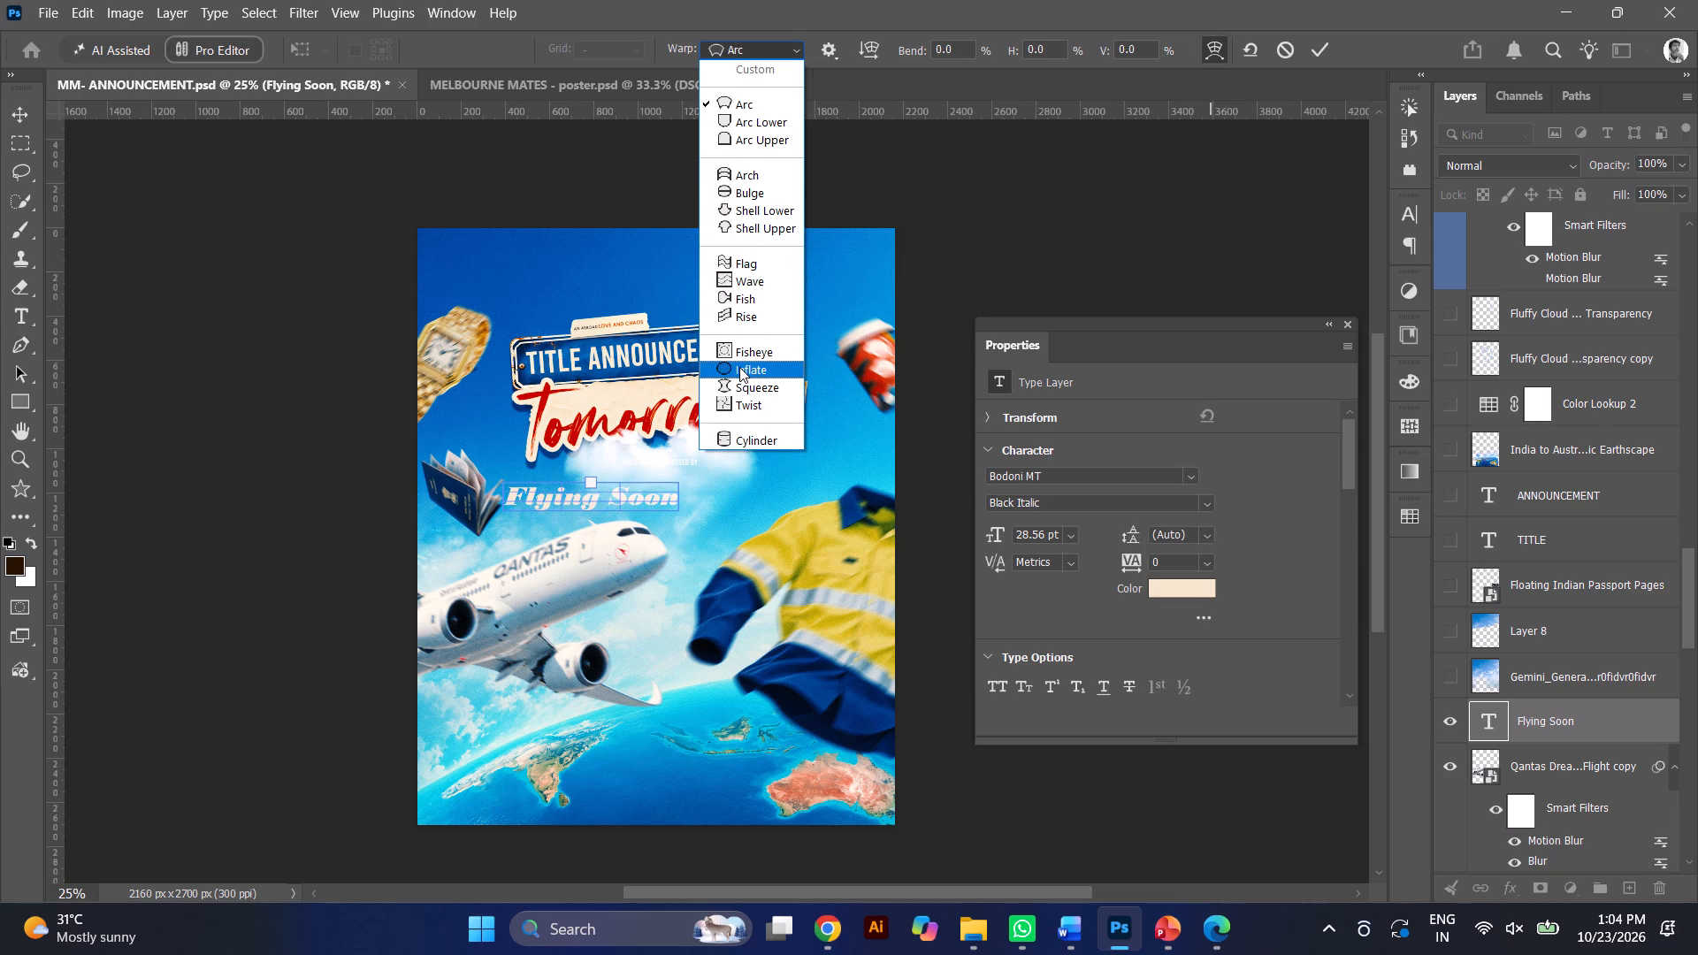
pyautogui.click(792, 104)
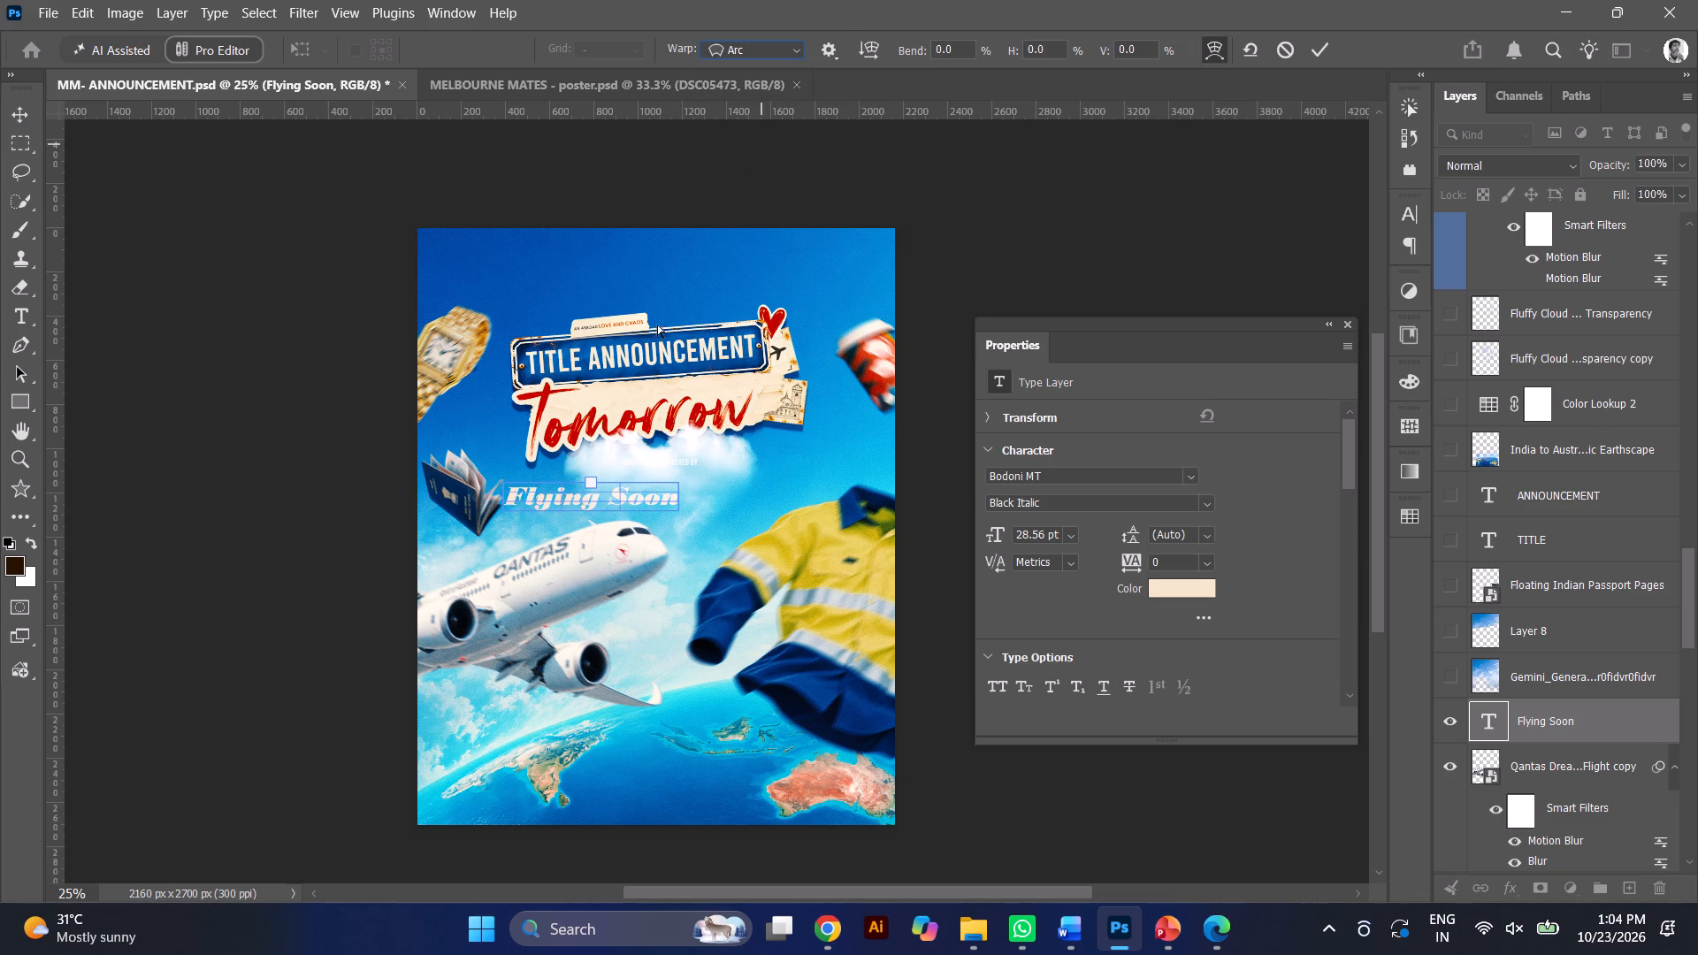
pyautogui.moveTo(584, 478); pyautogui.dragTo(600, 493)
pyautogui.moveTo(600, 493); pyautogui.dragTo(600, 493)
pyautogui.moveTo(596, 483); pyautogui.dragTo(607, 554)
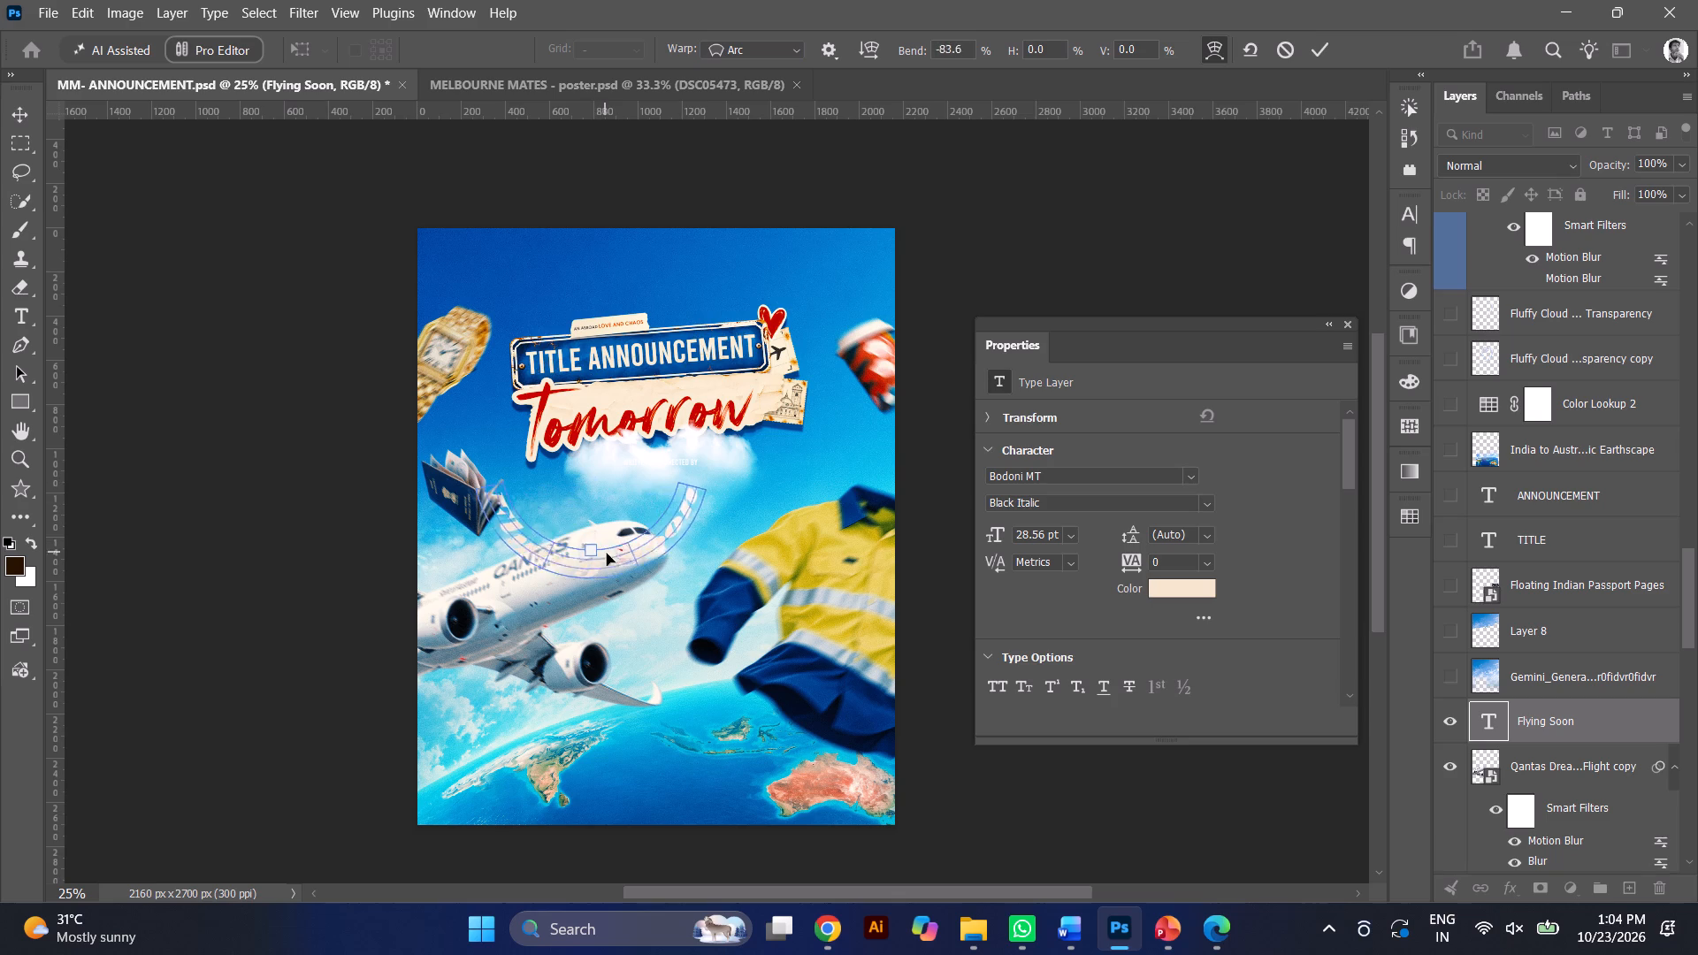
pyautogui.moveTo(607, 554); pyautogui.dragTo(700, 469)
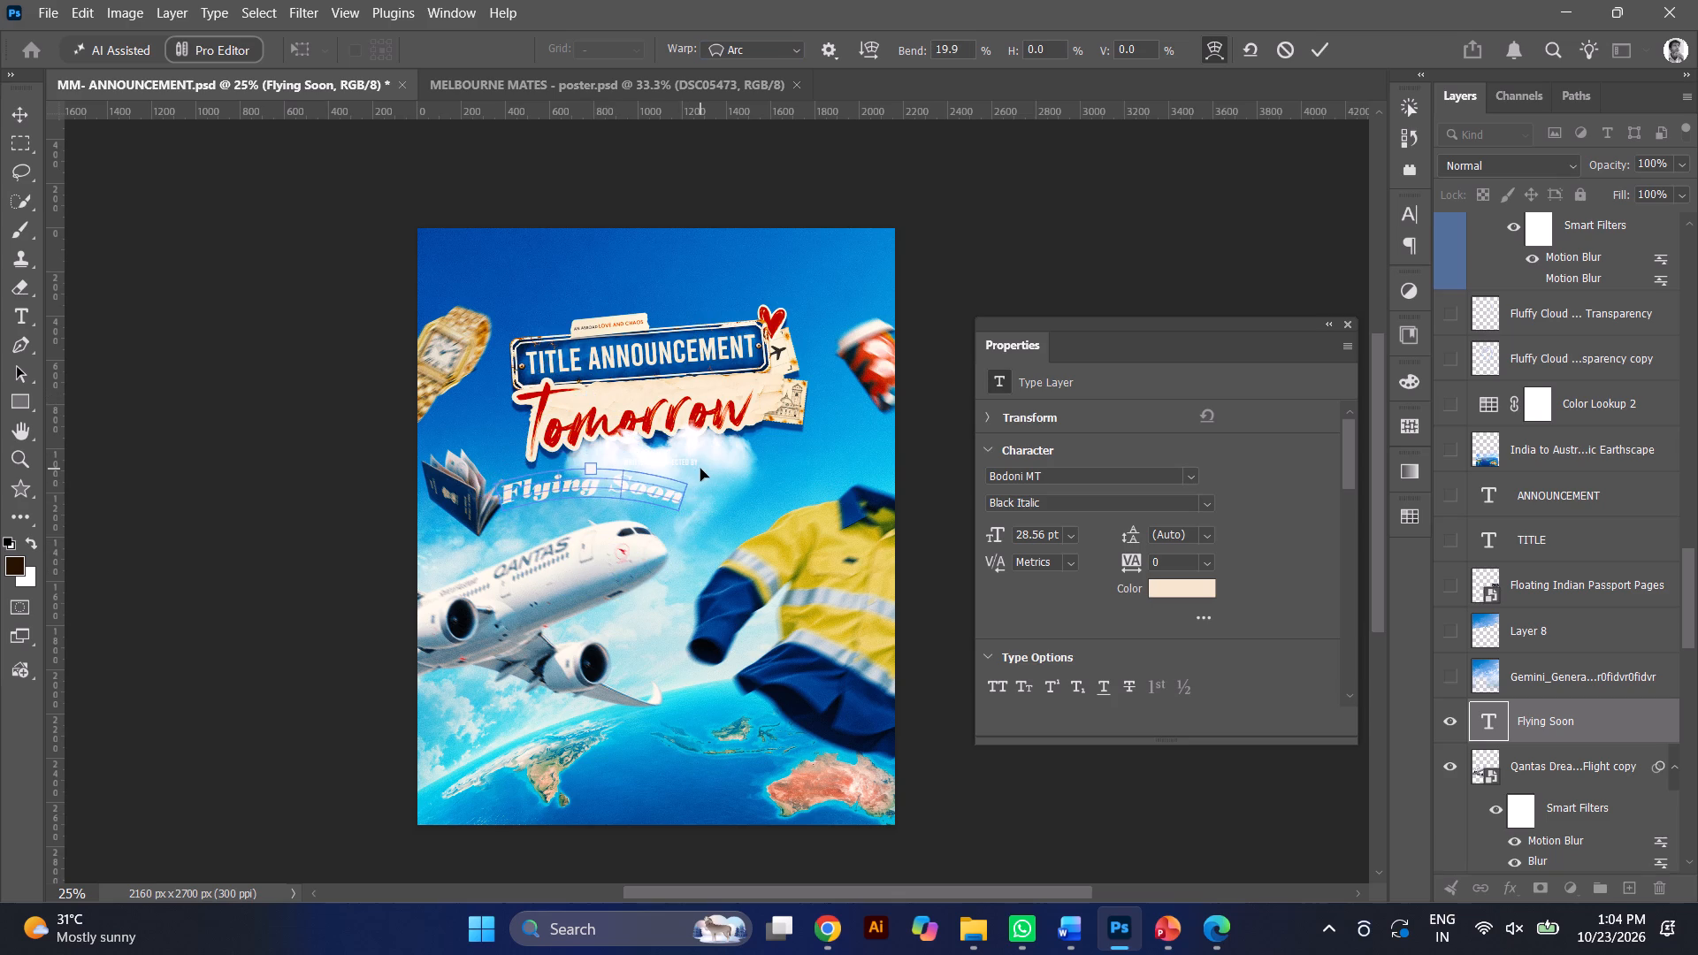
pyautogui.click(1319, 50)
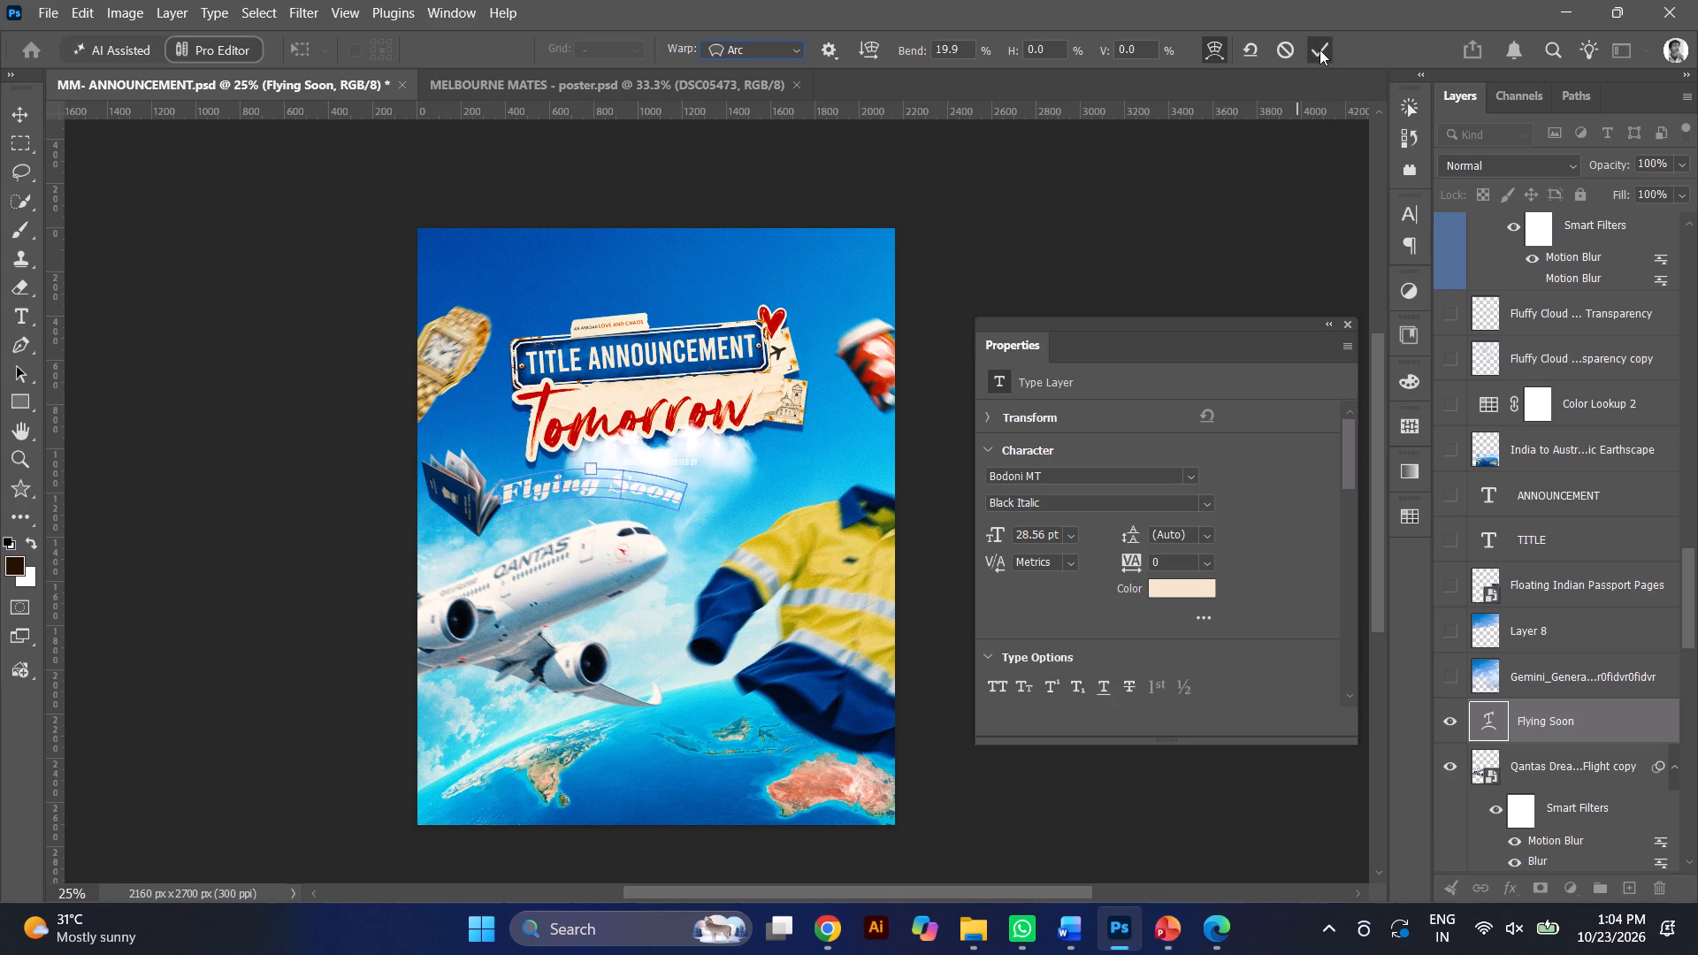
# Enlarge the arched "Flying Soon" text to about 173.5% and centre it beneath the cloud.
pyautogui.moveTo(662, 503); pyautogui.dragTo(693, 510)
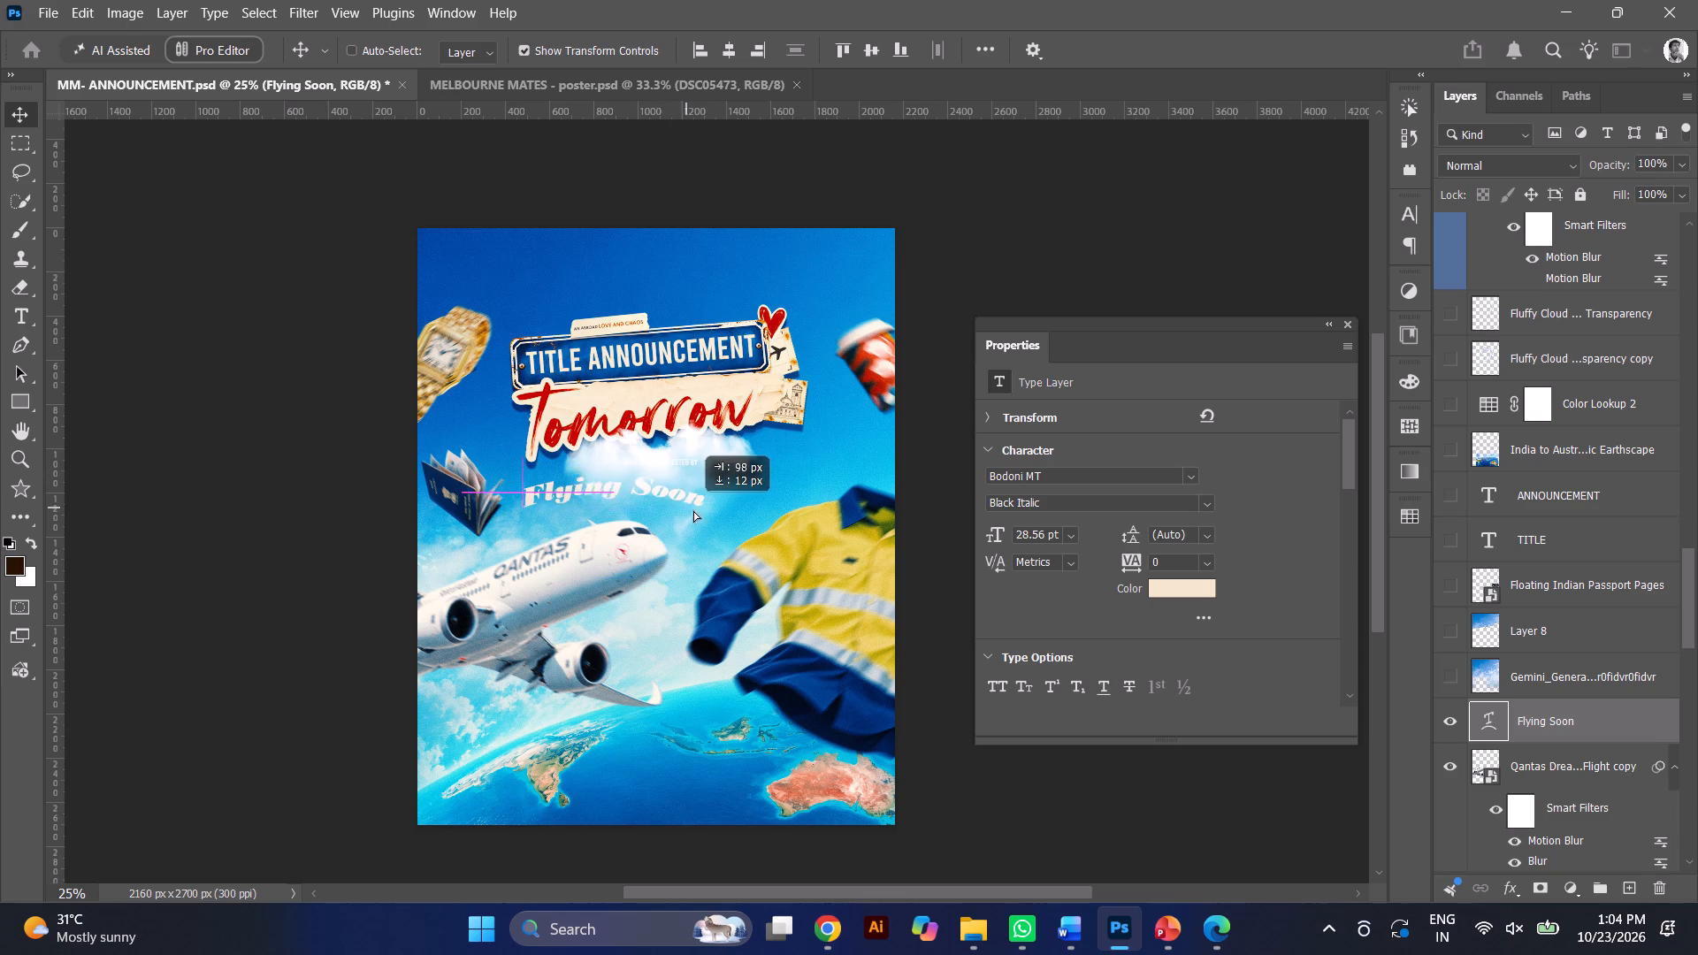
pyautogui.moveTo(693, 510); pyautogui.dragTo(694, 518)
pyautogui.moveTo(719, 530); pyautogui.dragTo(856, 583)
pyautogui.moveTo(703, 517); pyautogui.dragTo(652, 500)
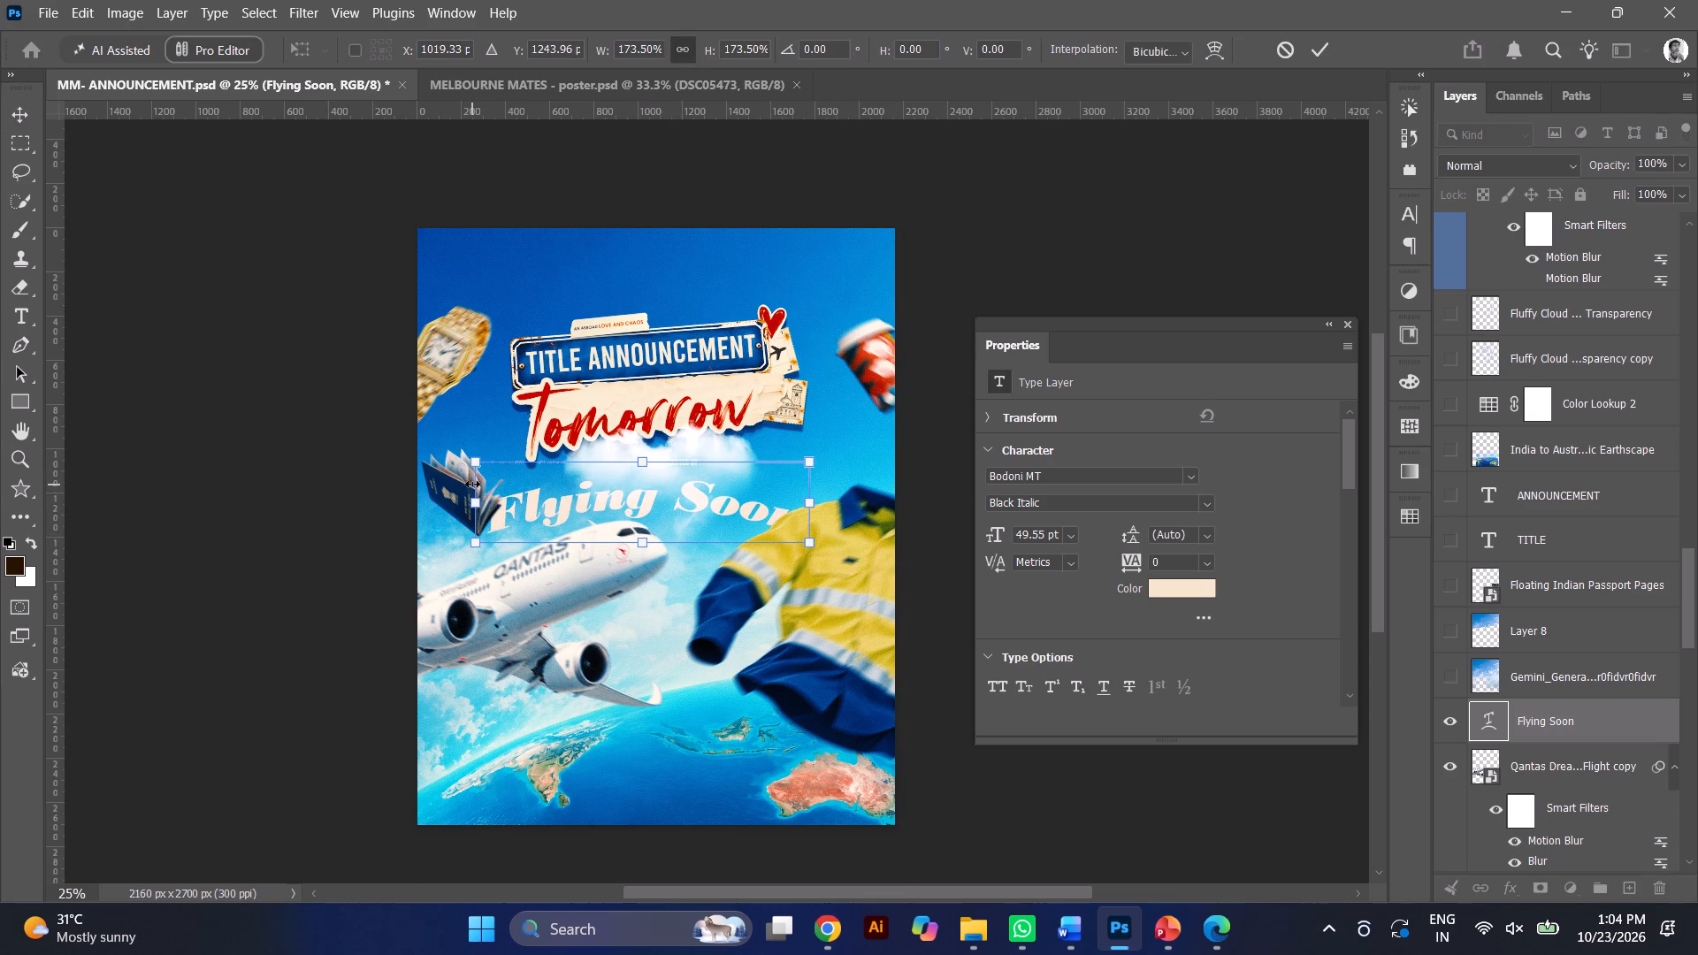
pyautogui.click(1312, 56)
# Shift the floating passport slightly outward toward the poster's left edge.
pyautogui.keyDown('ctrl'); pyautogui.click(441, 481); pyautogui.keyUp('ctrl')
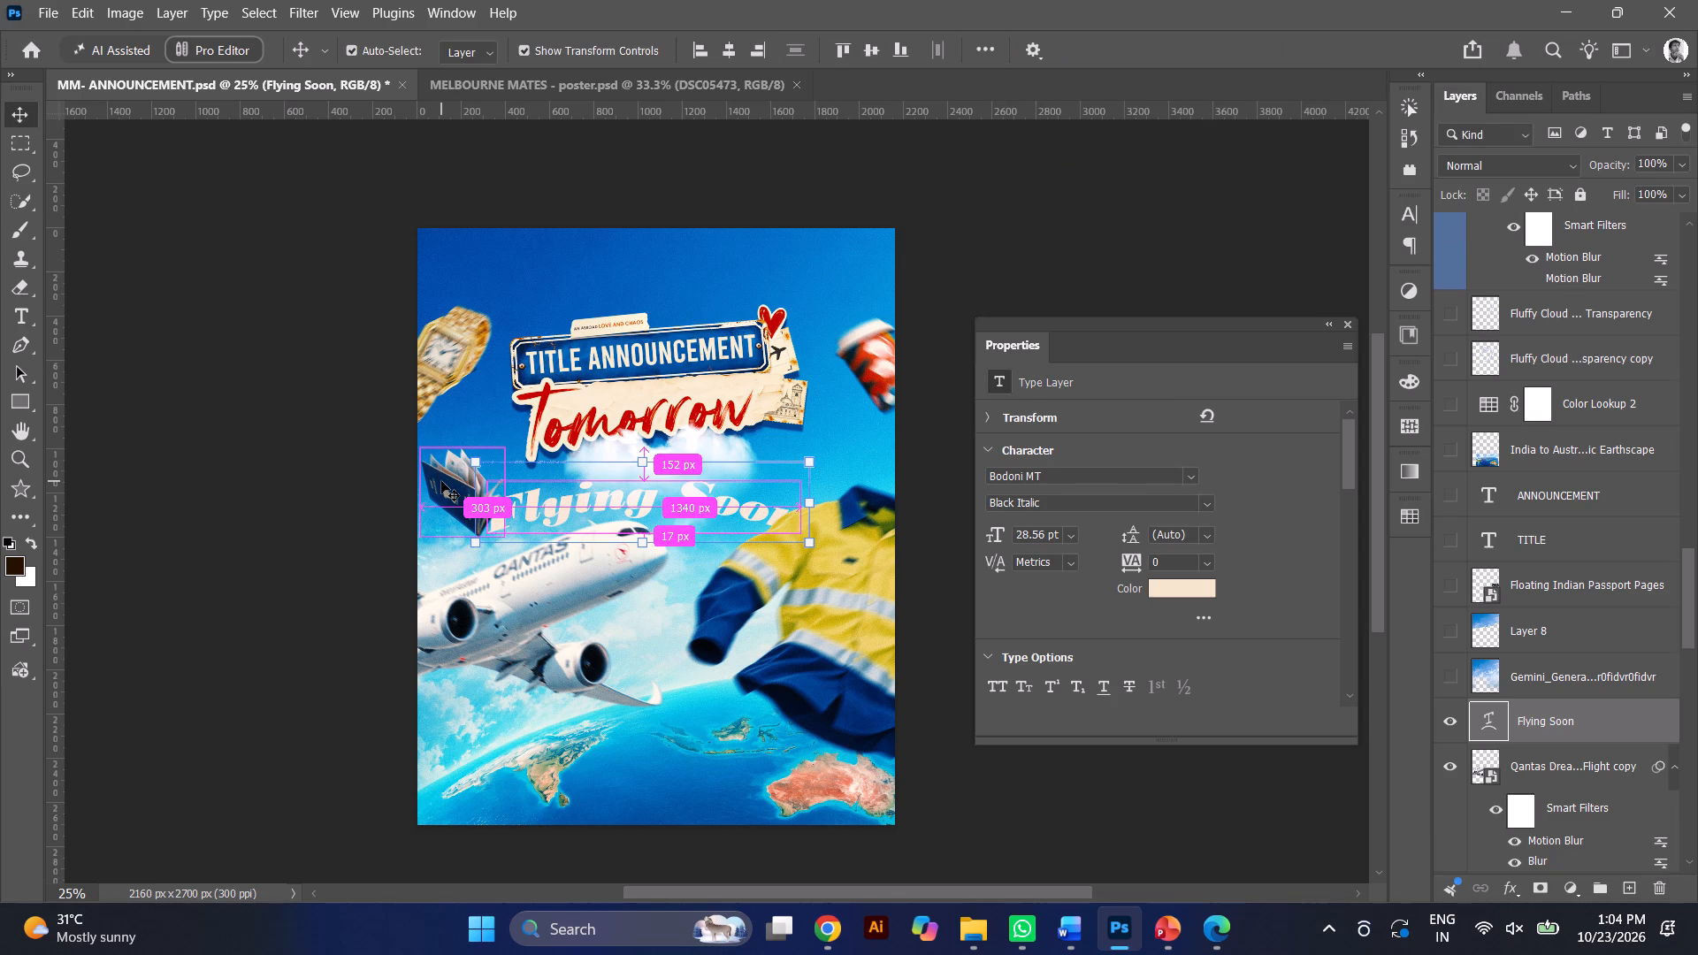
pyautogui.moveTo(446, 481); pyautogui.dragTo(433, 476)
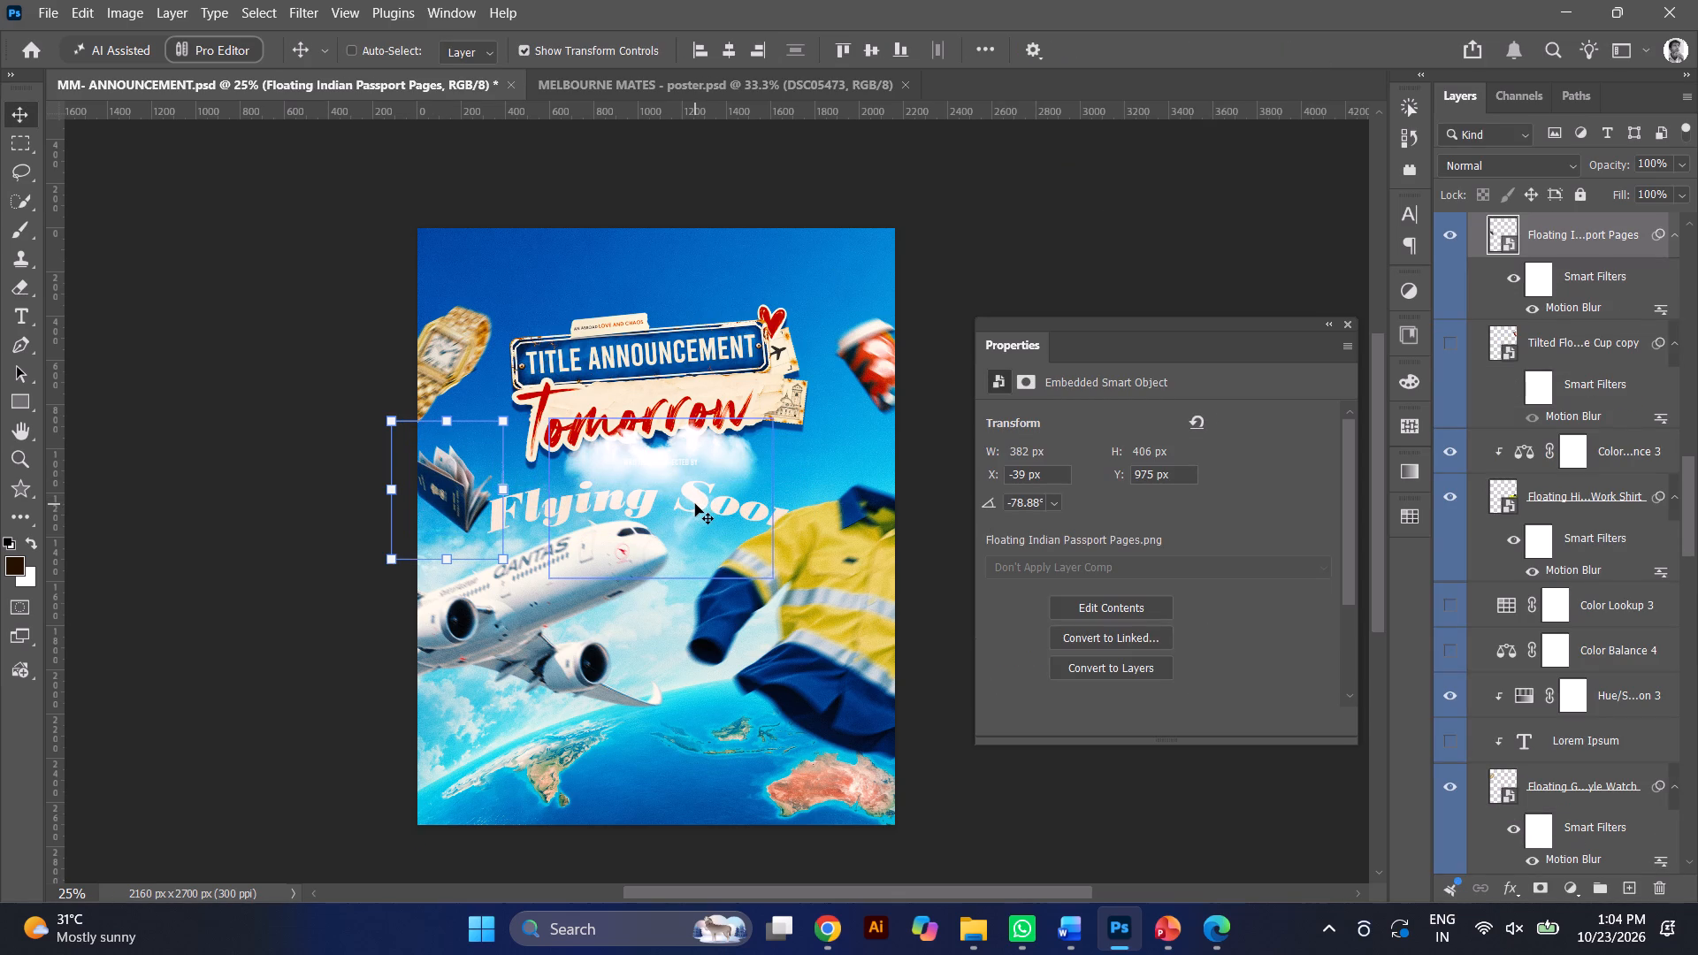
# Reposition the "Flying Soon" text above the airplane and scale it down to about 74.6%, making it about 37 pt.
pyautogui.keyDown('ctrl'); pyautogui.click(707, 508); pyautogui.keyUp('ctrl')
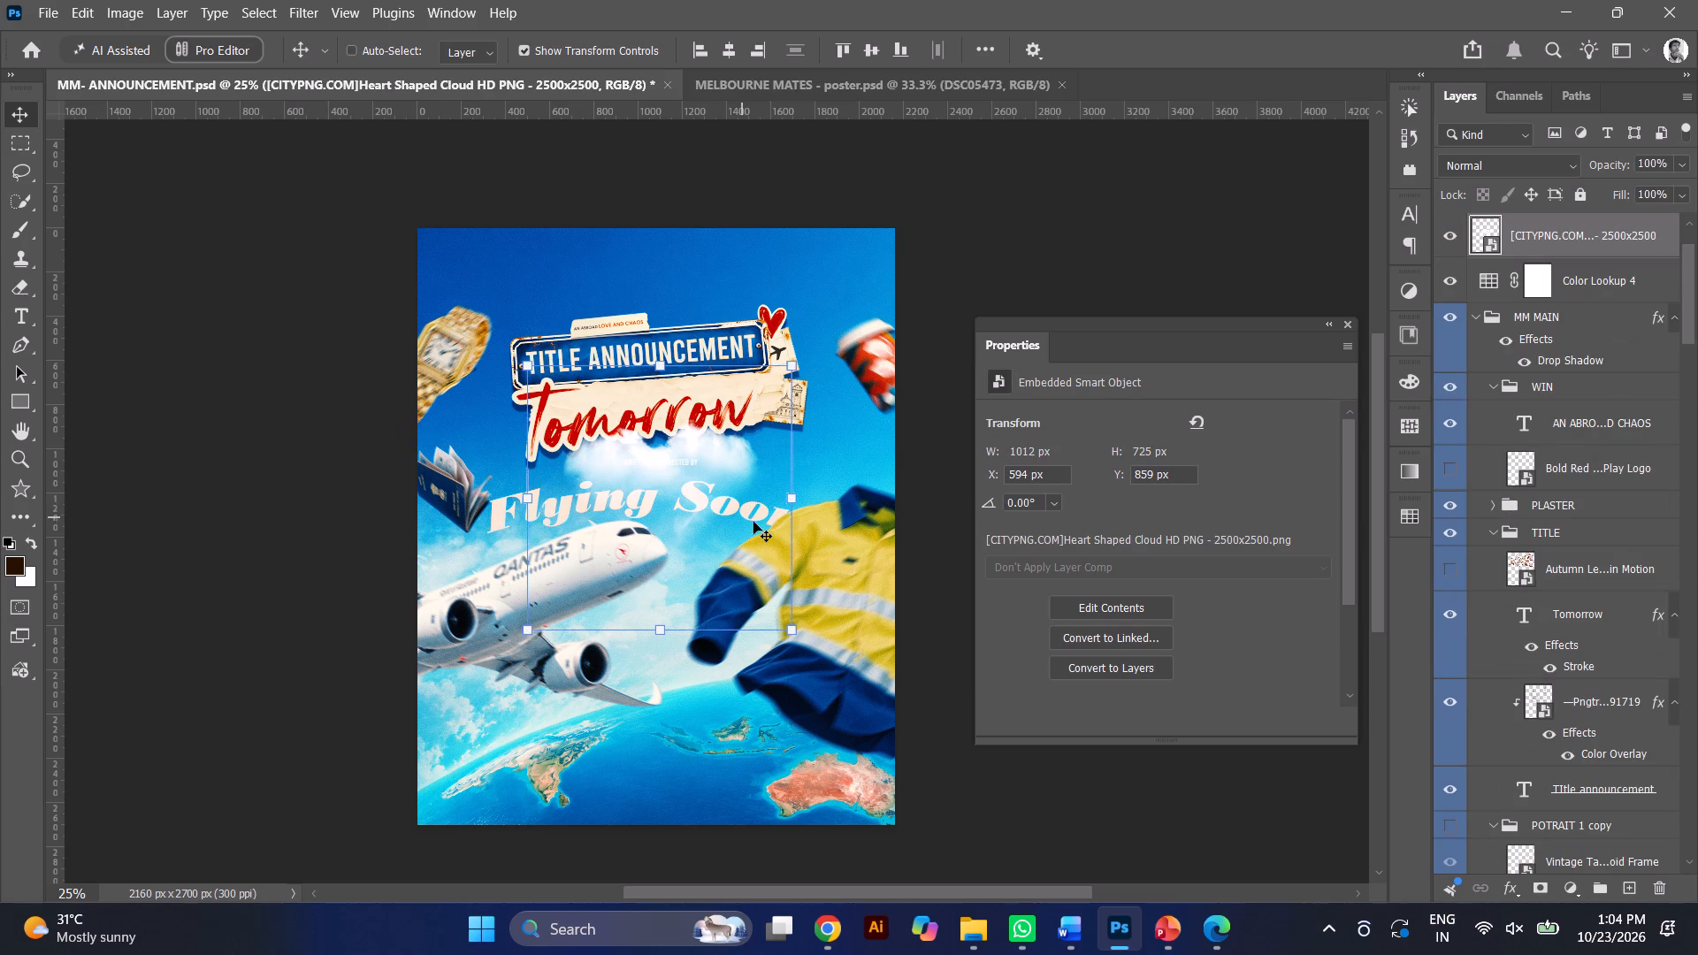
pyautogui.keyDown('ctrl'); pyautogui.click(599, 499); pyautogui.keyUp('ctrl')
pyautogui.keyDown('ctrl'); pyautogui.click(501, 520); pyautogui.keyUp('ctrl')
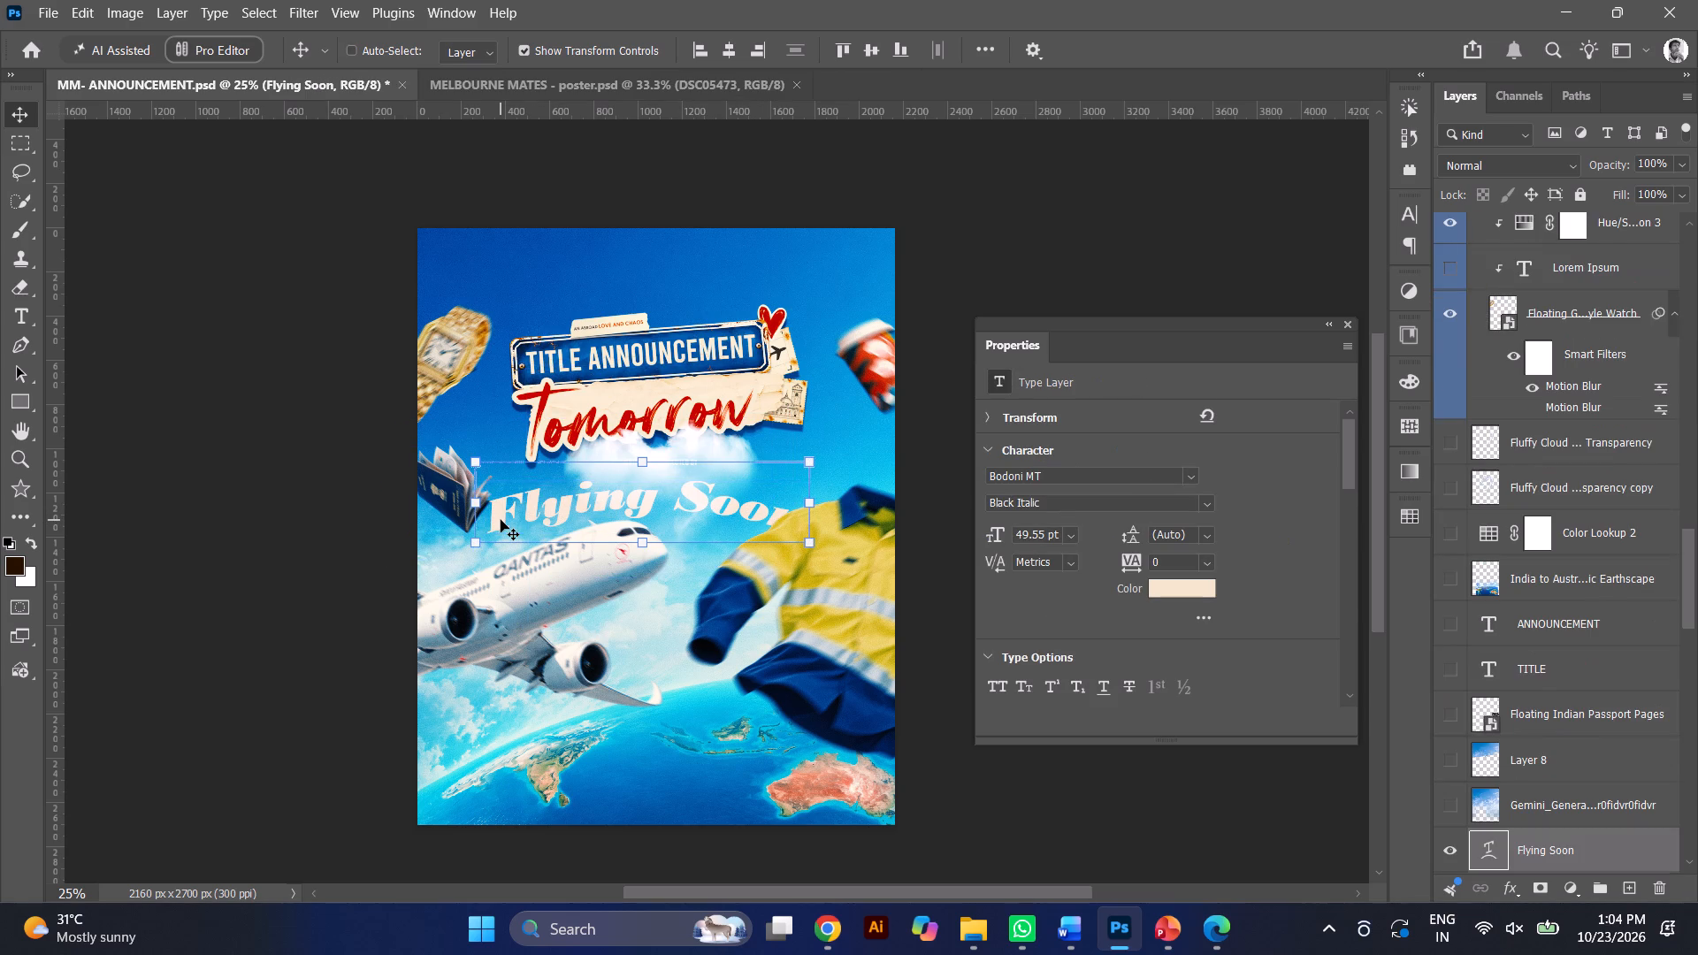
pyautogui.moveTo(523, 504); pyautogui.dragTo(494, 506)
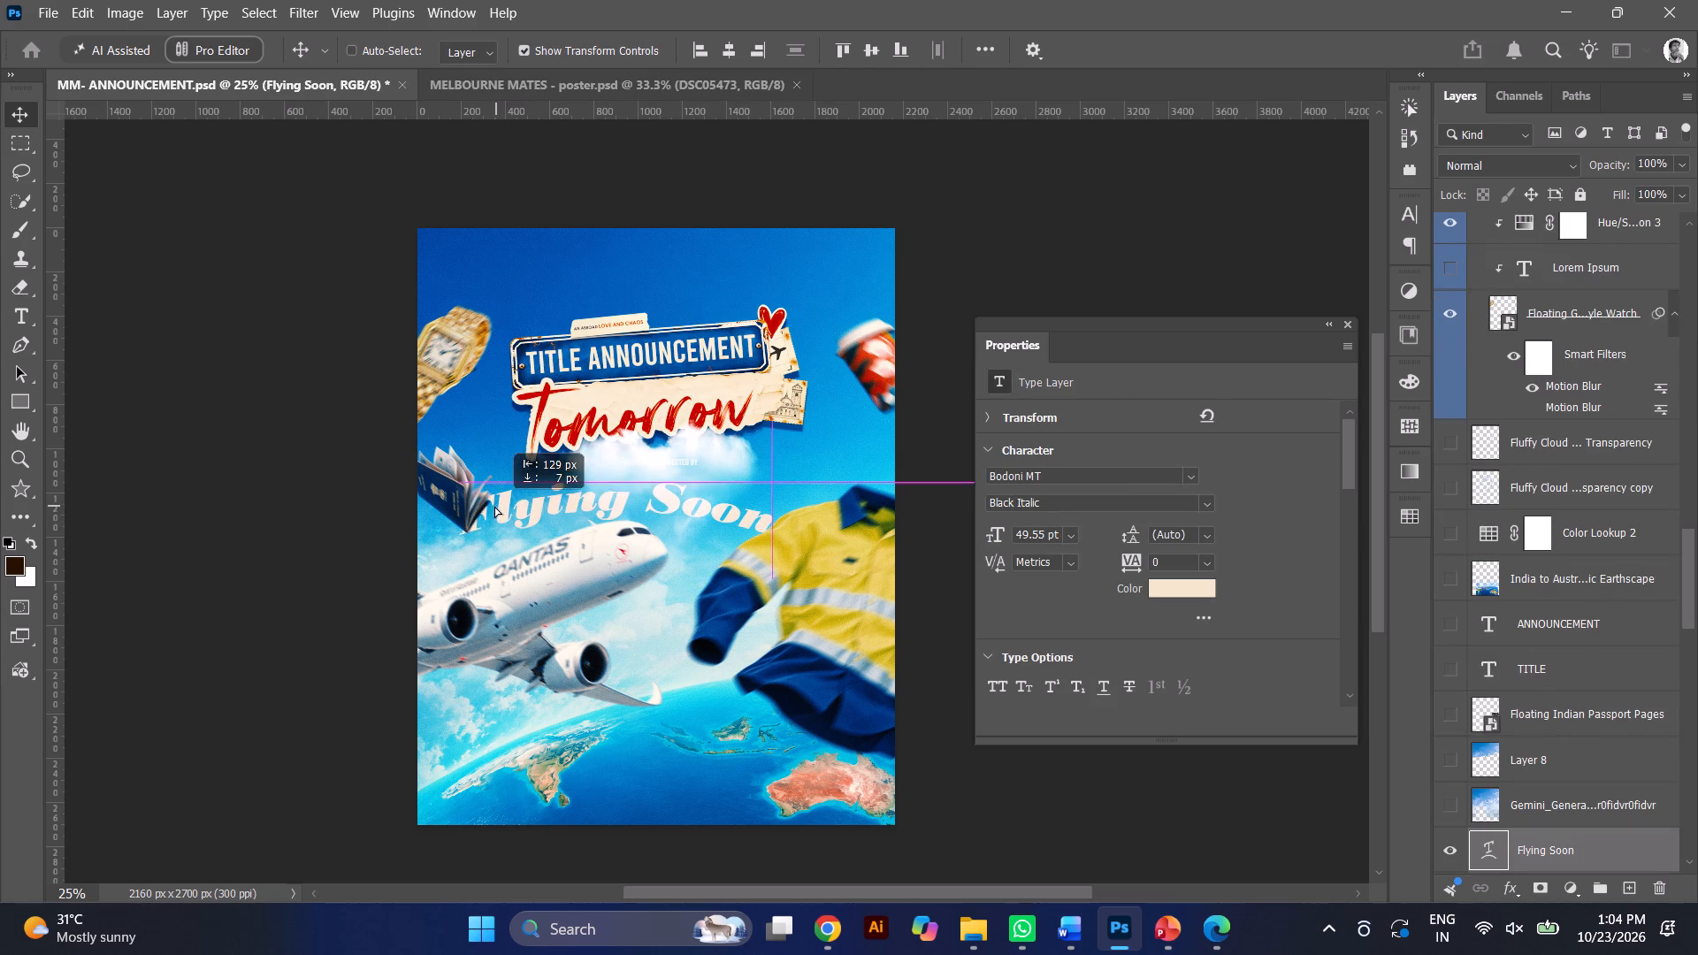
pyautogui.moveTo(494, 506); pyautogui.dragTo(509, 510)
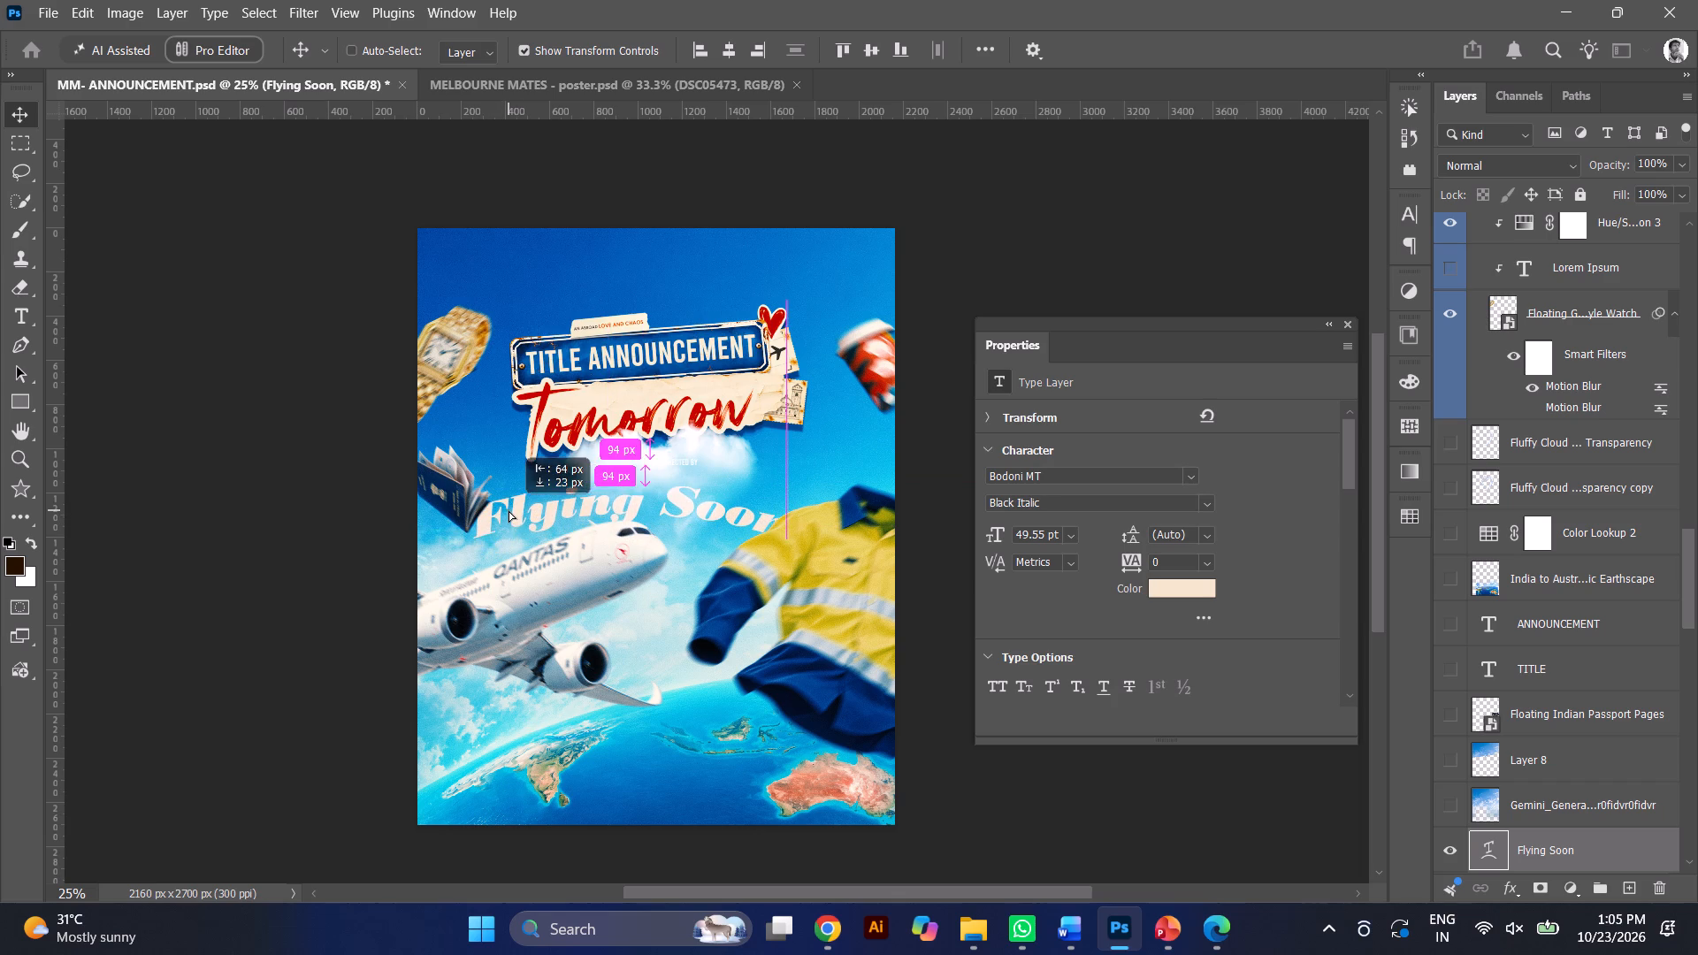
pyautogui.moveTo(509, 510); pyautogui.dragTo(509, 511)
pyautogui.moveTo(797, 553); pyautogui.dragTo(770, 549)
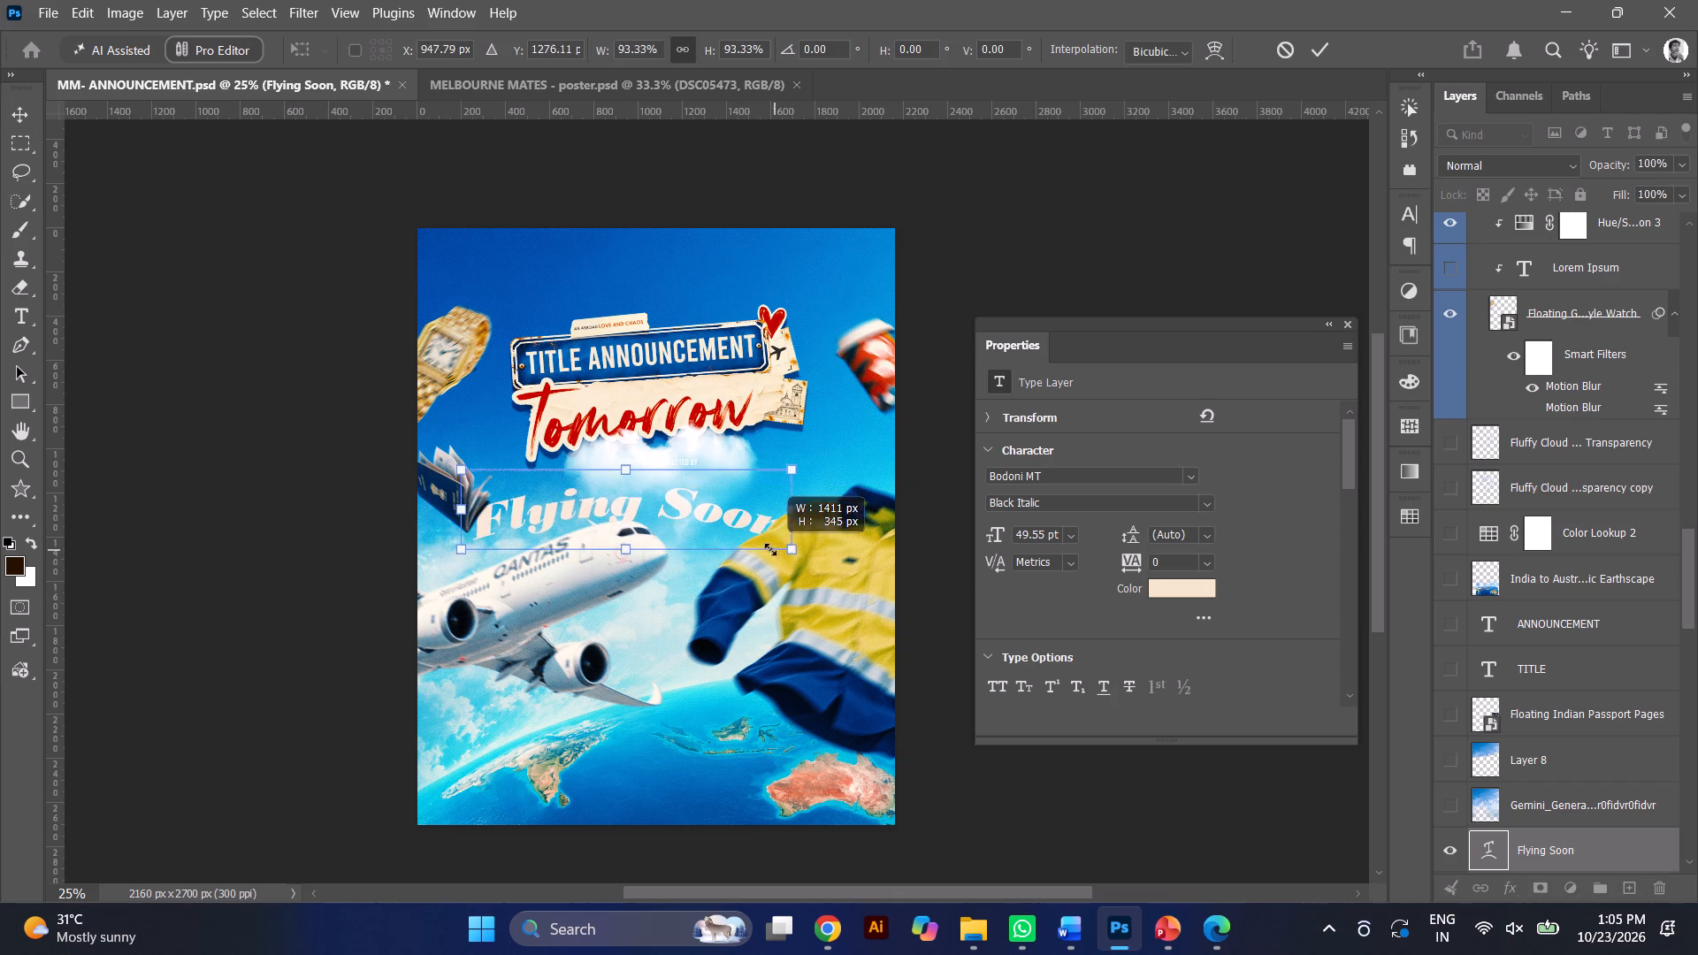
pyautogui.moveTo(770, 549); pyautogui.dragTo(711, 536)
pyautogui.moveTo(677, 504); pyautogui.dragTo(682, 515)
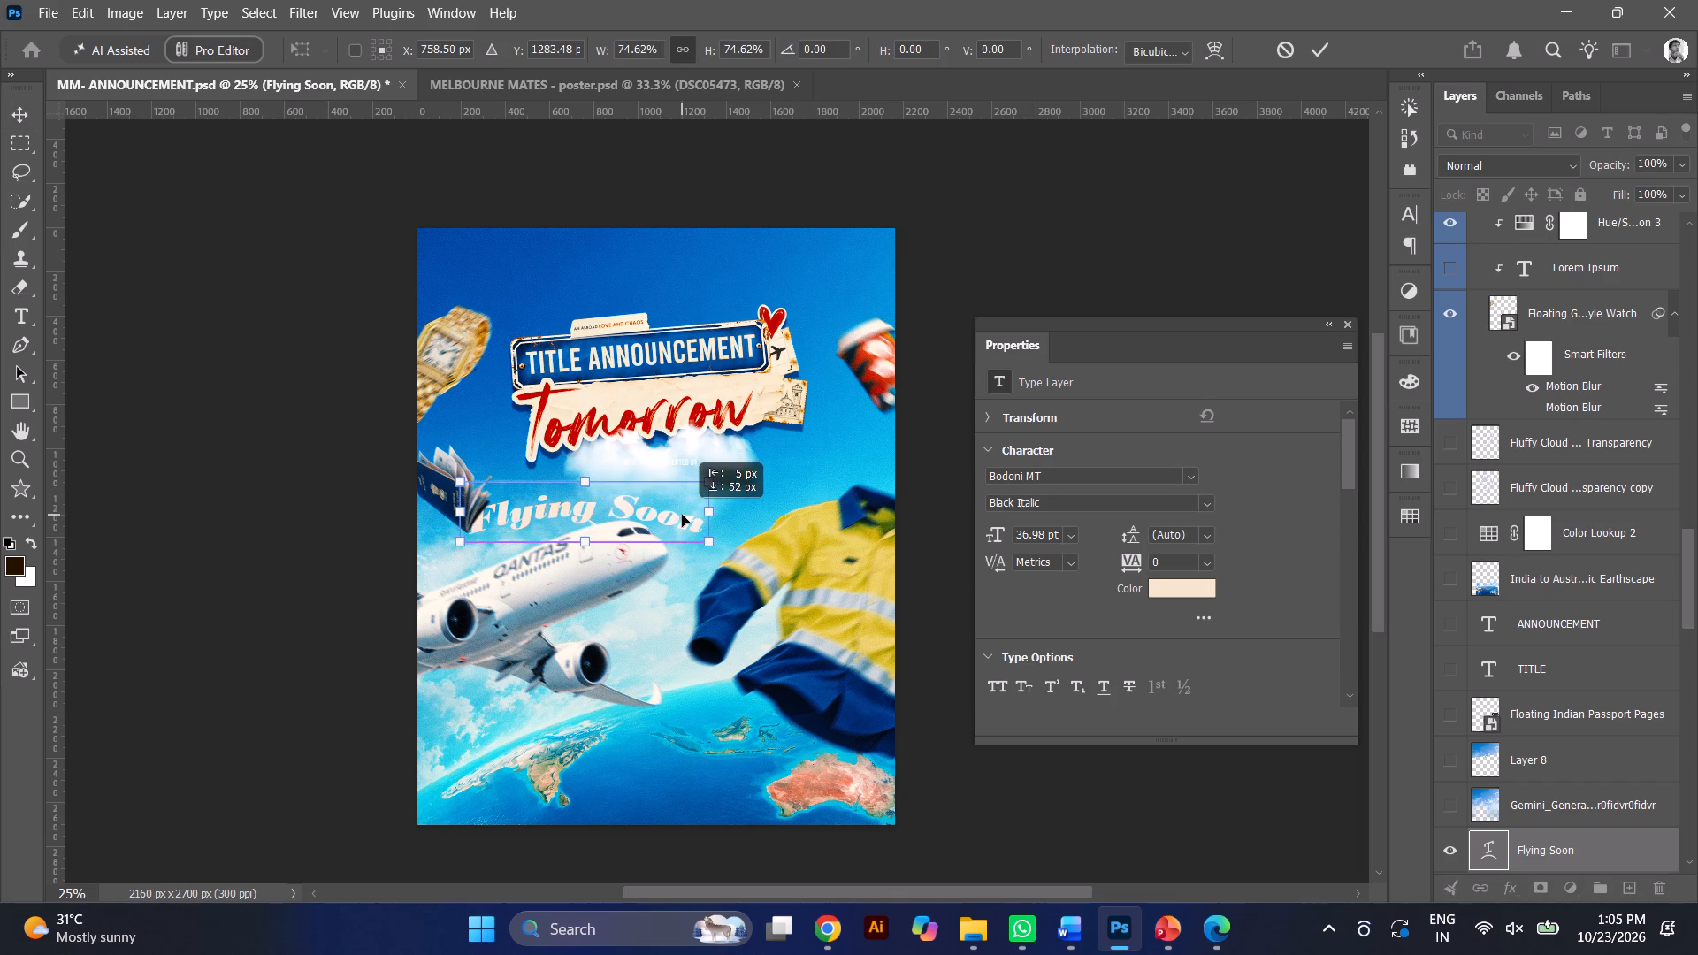
pyautogui.moveTo(682, 515); pyautogui.dragTo(717, 518)
# Rotate the "Flying Soon" text to about -14.19°, following the airplane's slope, and place it just above the fuselage.
pyautogui.moveTo(762, 562); pyautogui.dragTo(778, 551)
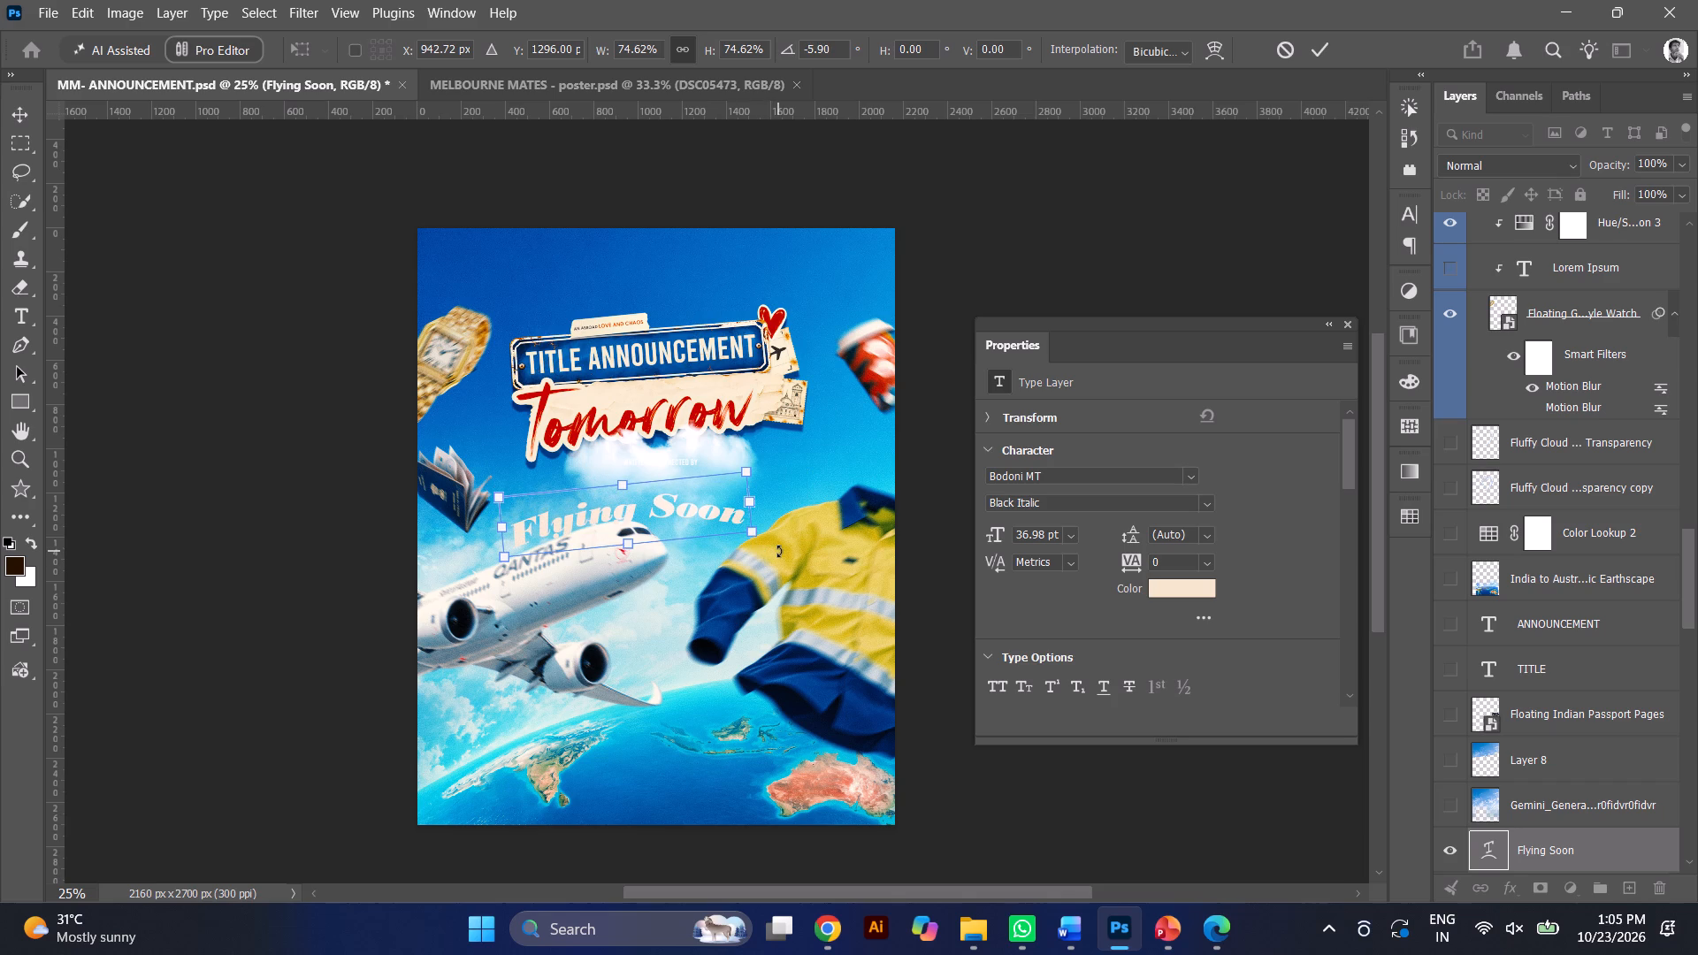
pyautogui.moveTo(722, 510); pyautogui.dragTo(672, 509)
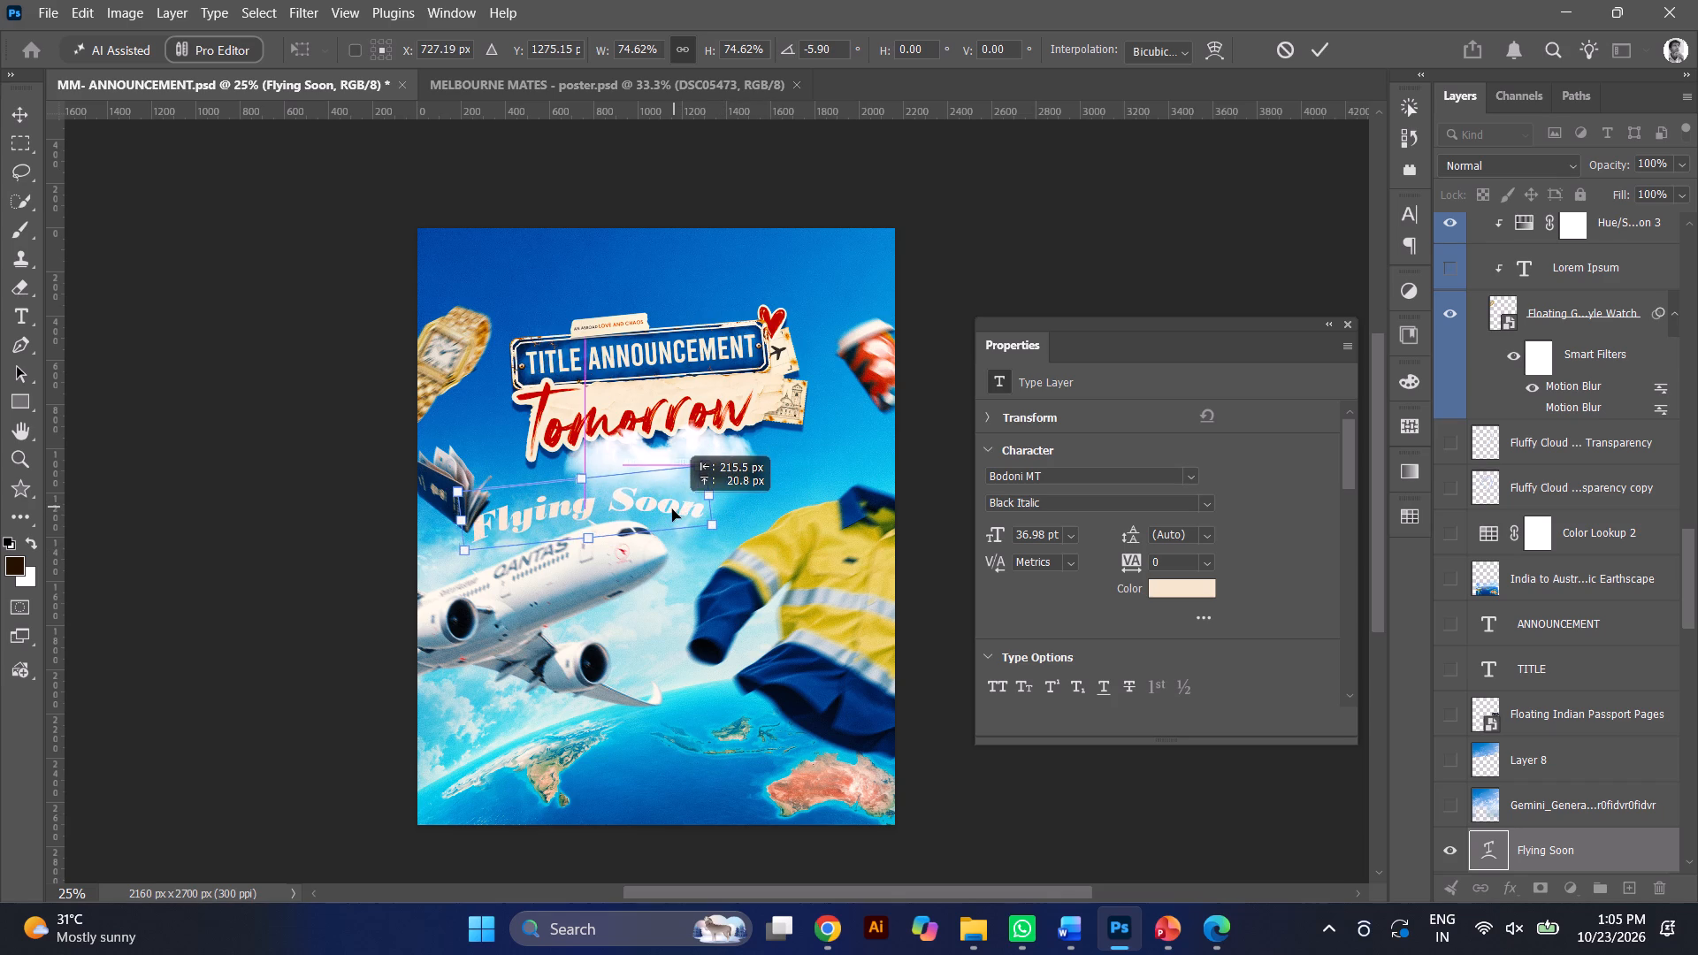
pyautogui.moveTo(672, 509); pyautogui.dragTo(676, 521)
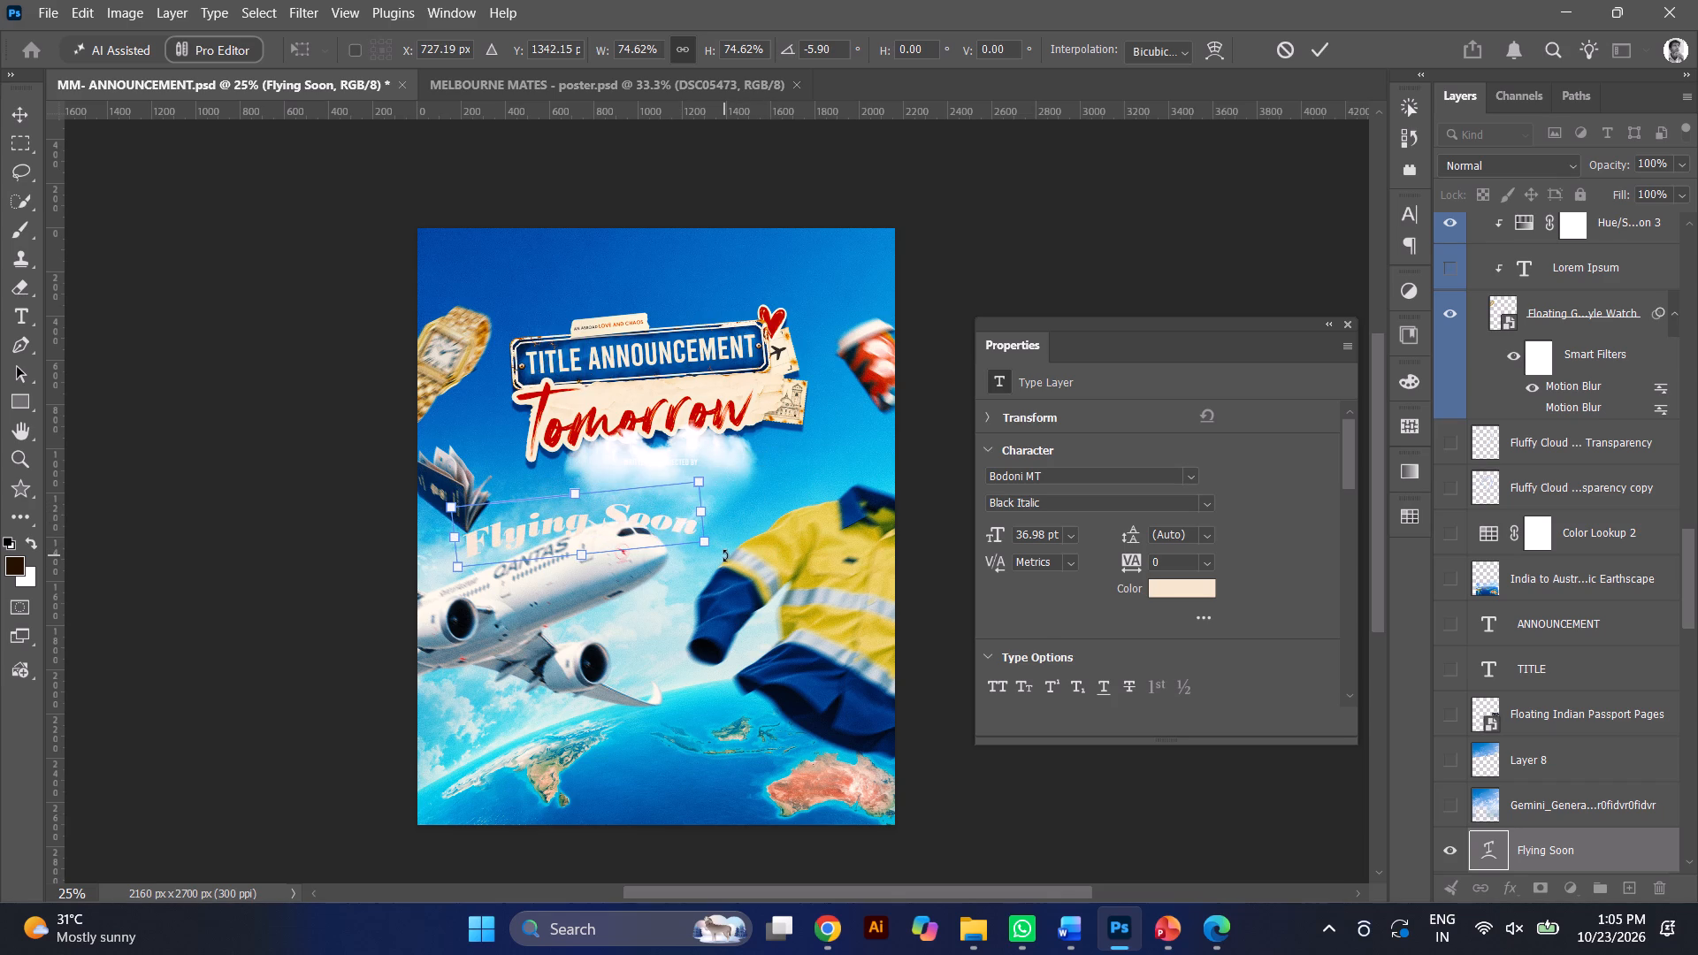
pyautogui.moveTo(724, 555); pyautogui.dragTo(730, 534)
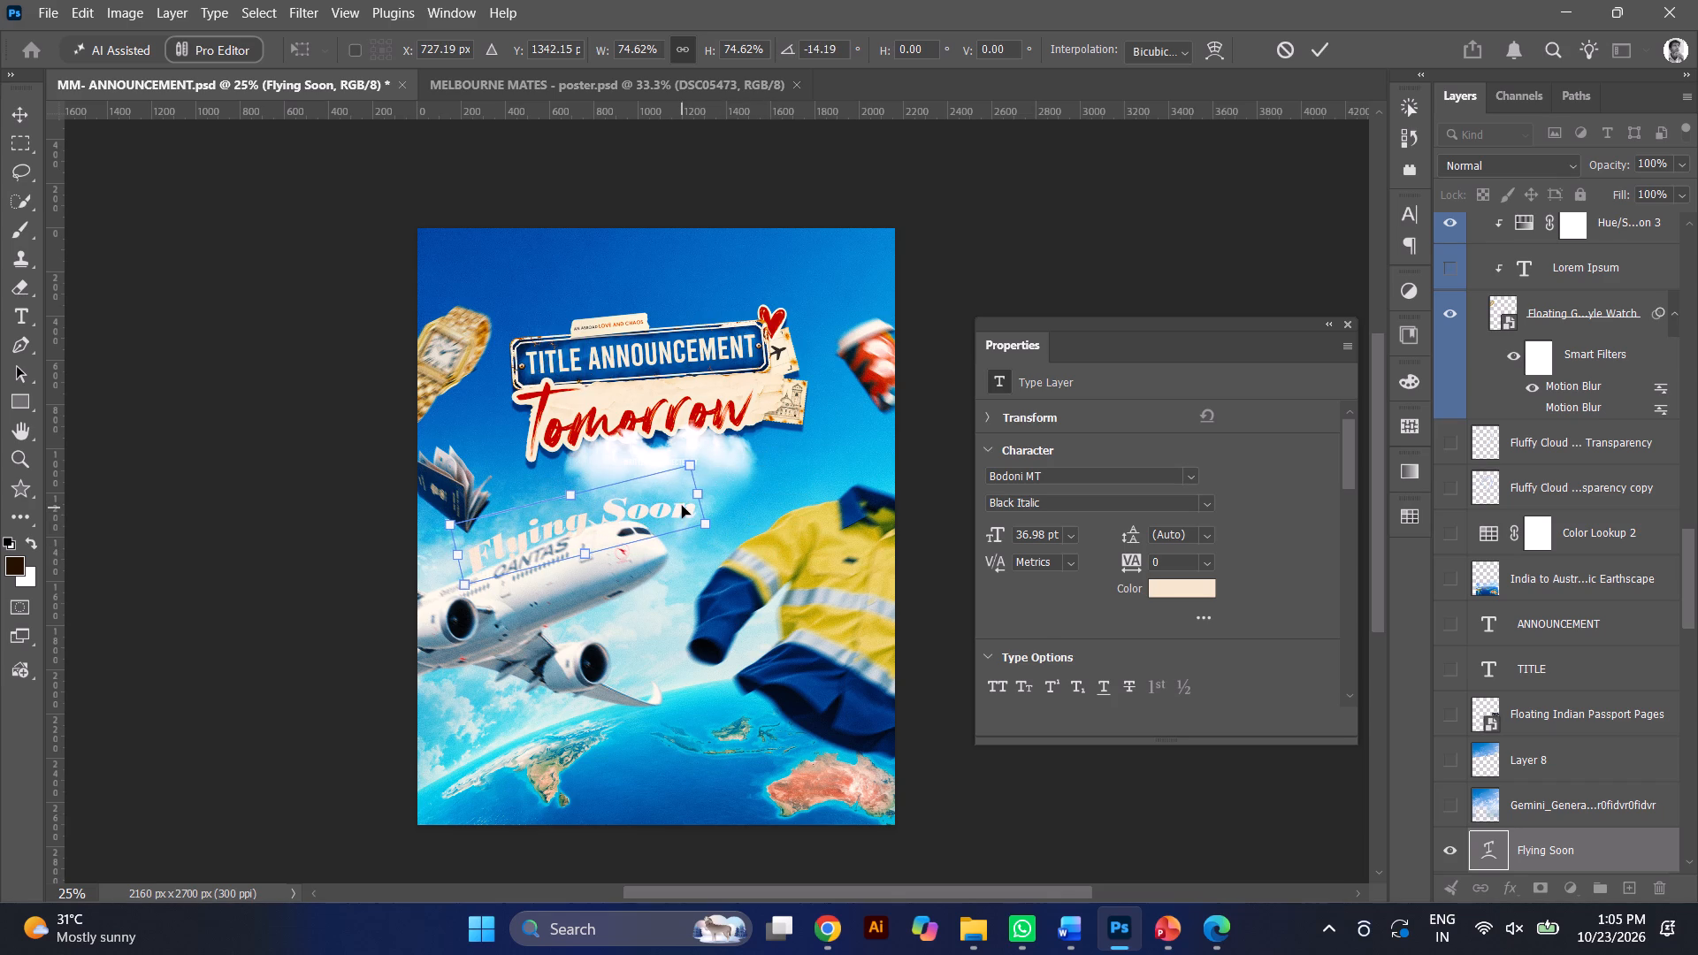
pyautogui.moveTo(682, 506); pyautogui.dragTo(669, 500)
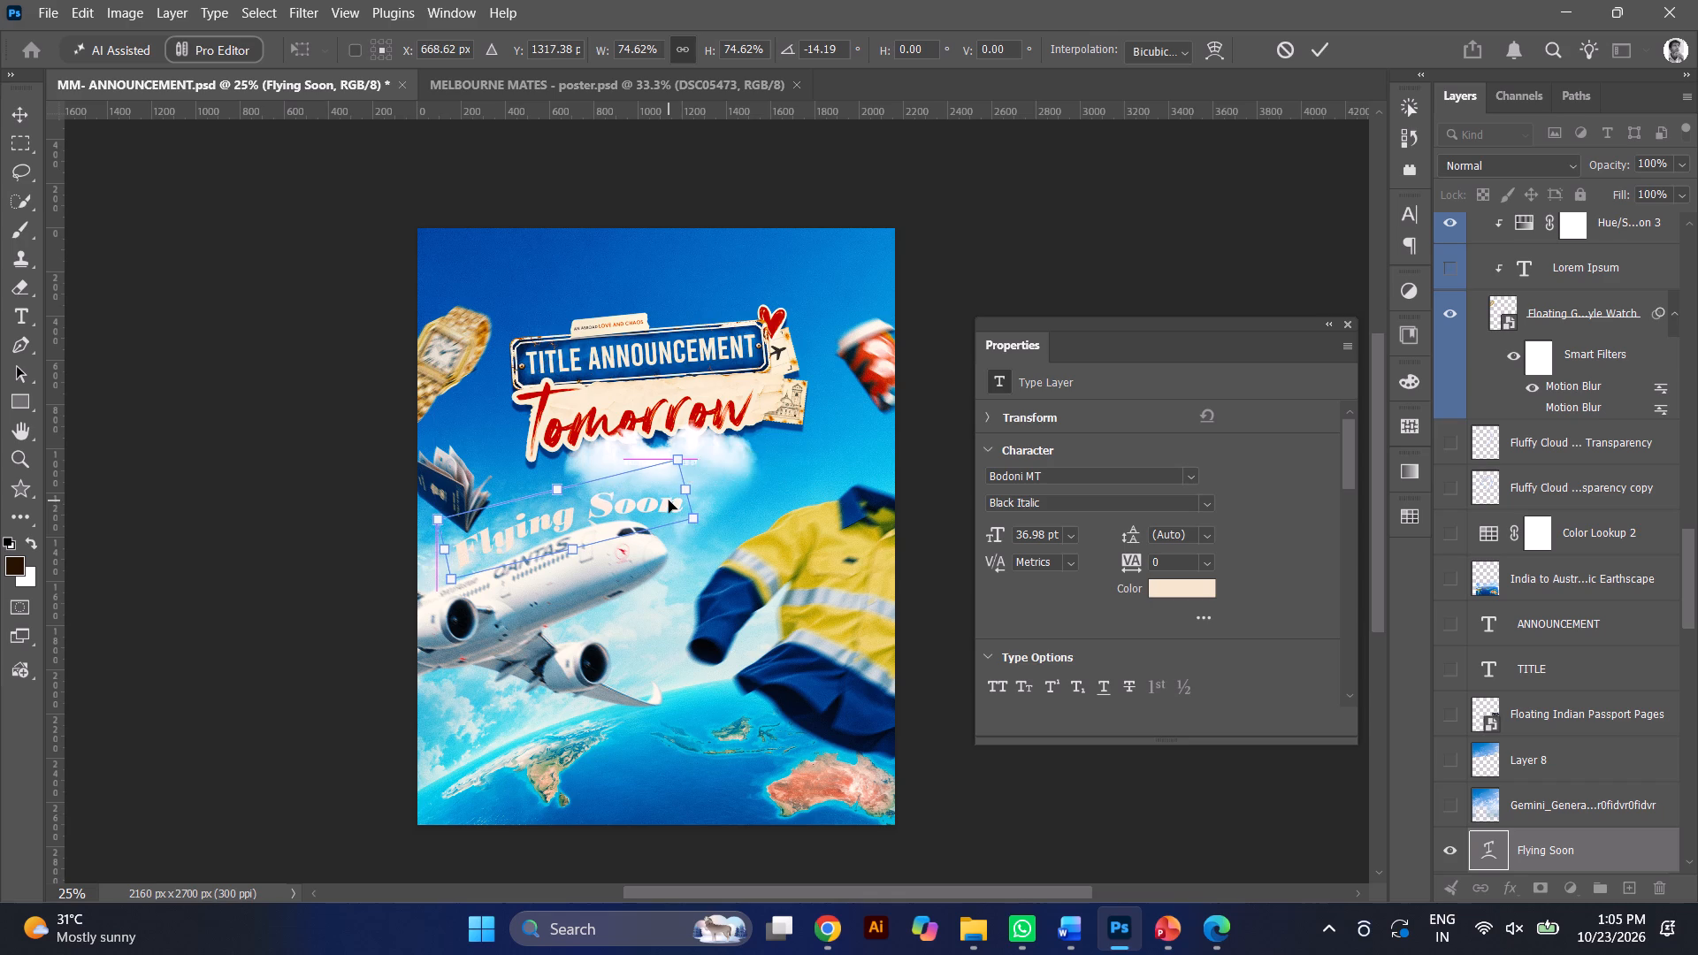
pyautogui.hotkey('ctrl', '-')
pyautogui.hotkey('ctrl', '-')
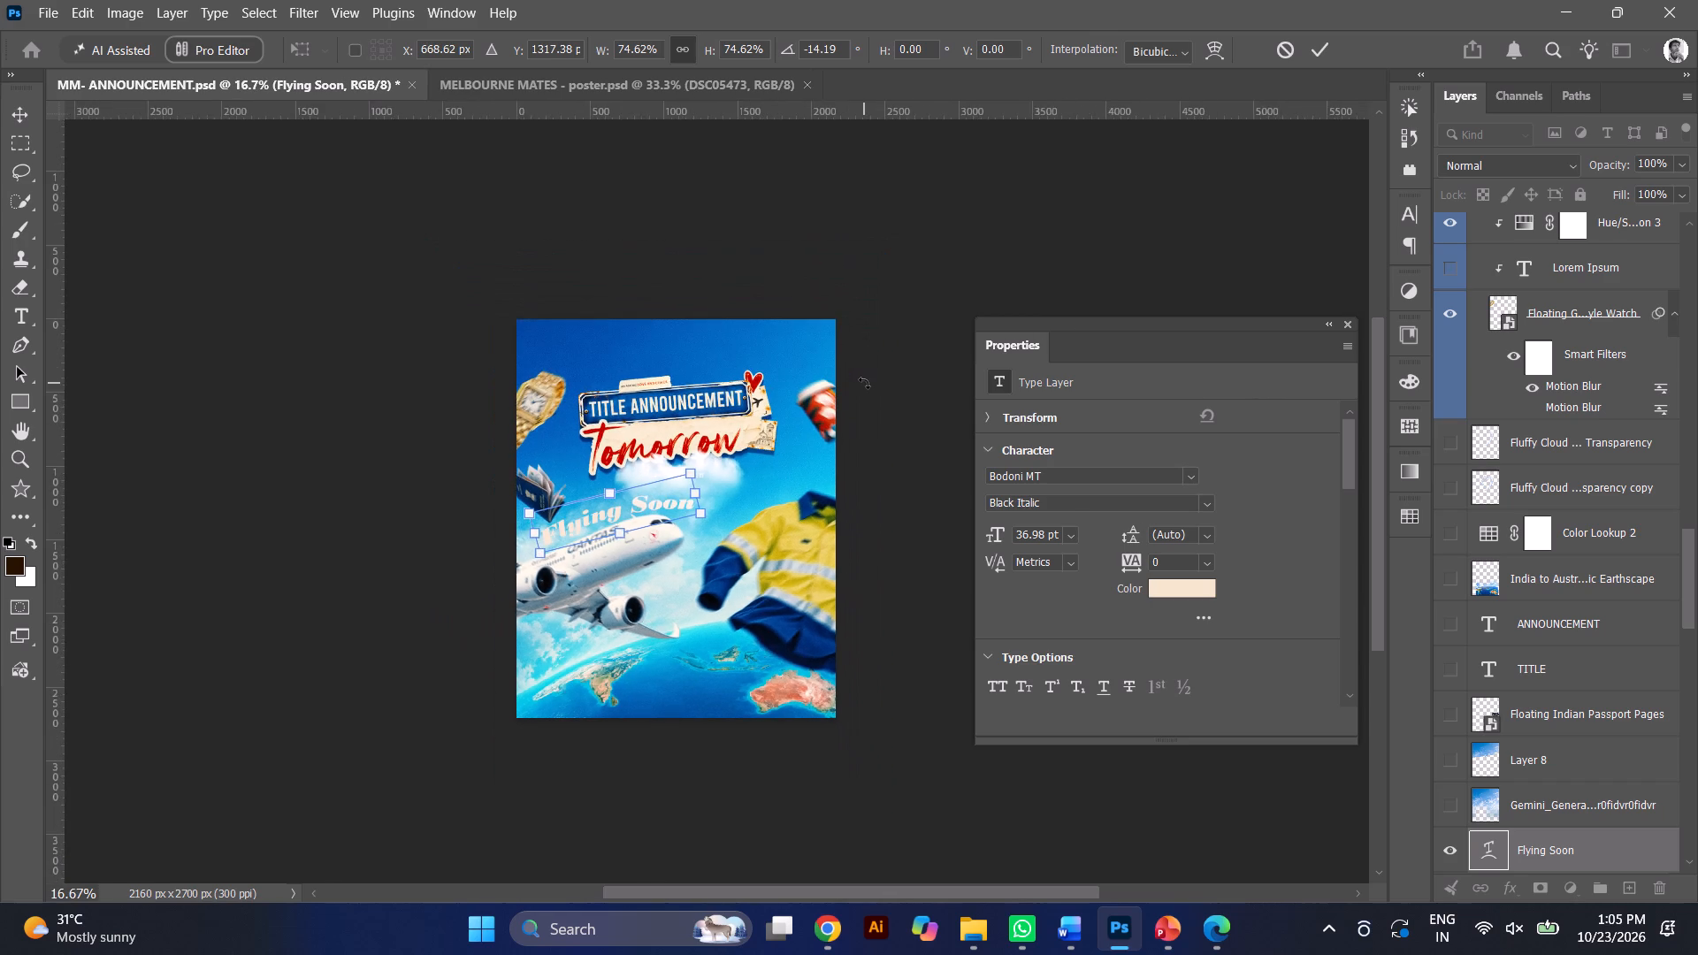
pyautogui.hotkey('ctrl', '-')
pyautogui.hotkey('ctrl', '-')
pyautogui.hotkey('ctrl', '+')
pyautogui.hotkey('ctrl', '+')
pyautogui.hotkey('ctrl', '+')
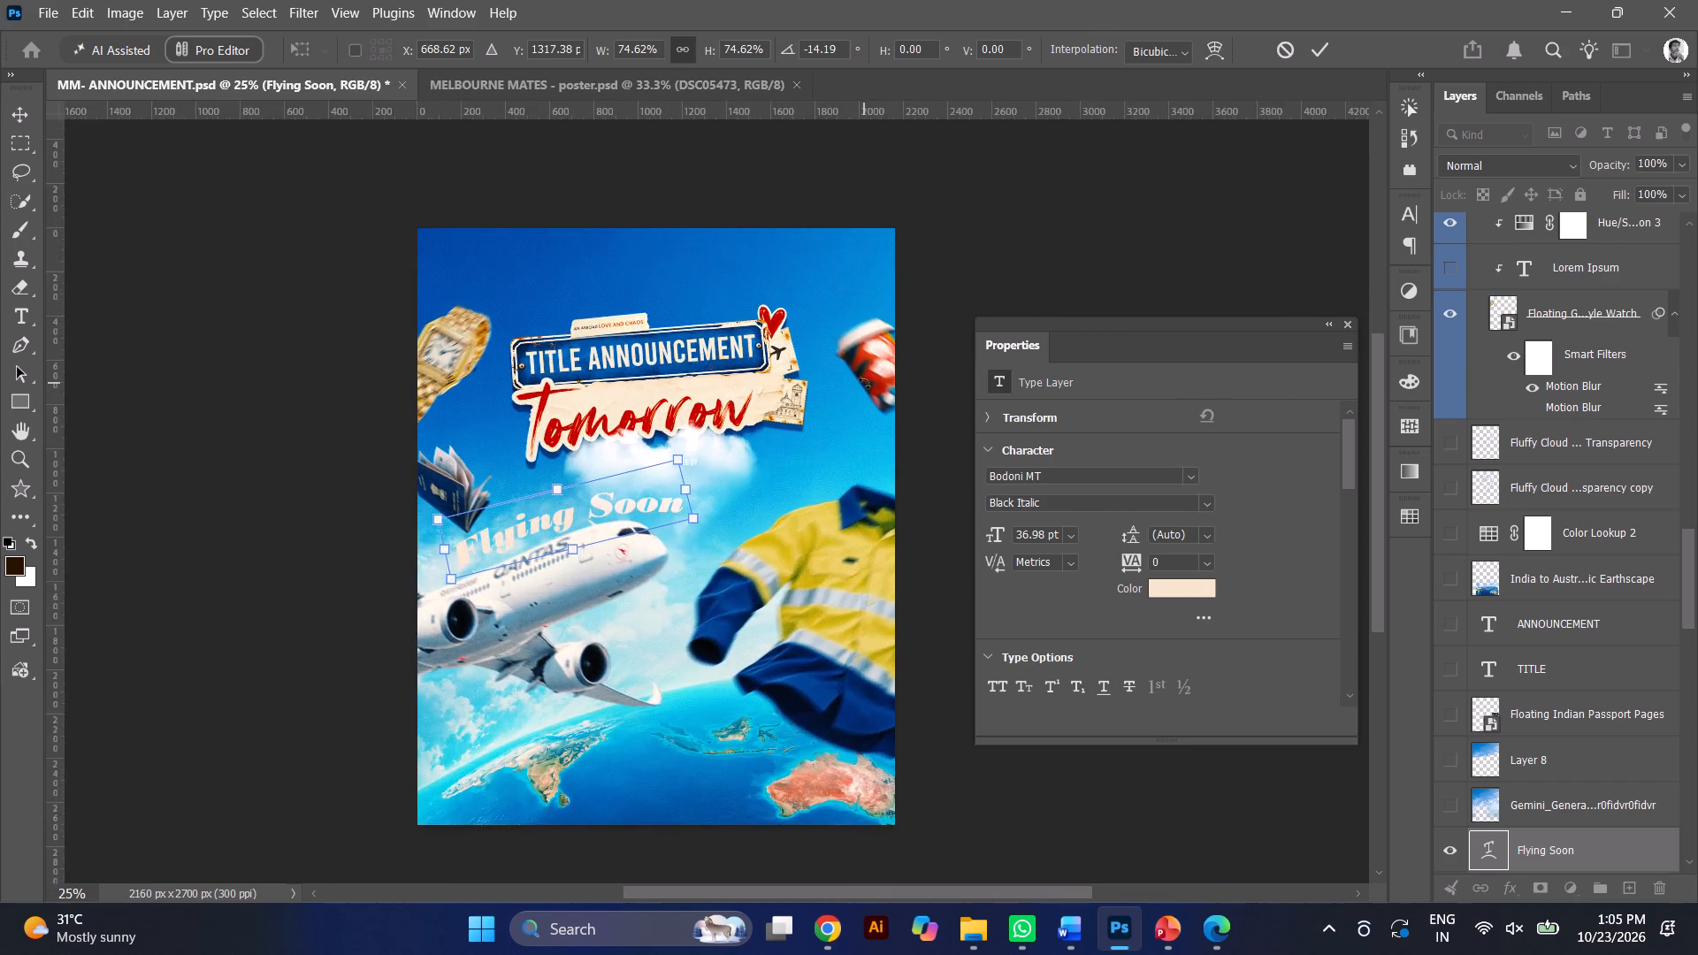
pyautogui.hotkey('ctrl', '+')
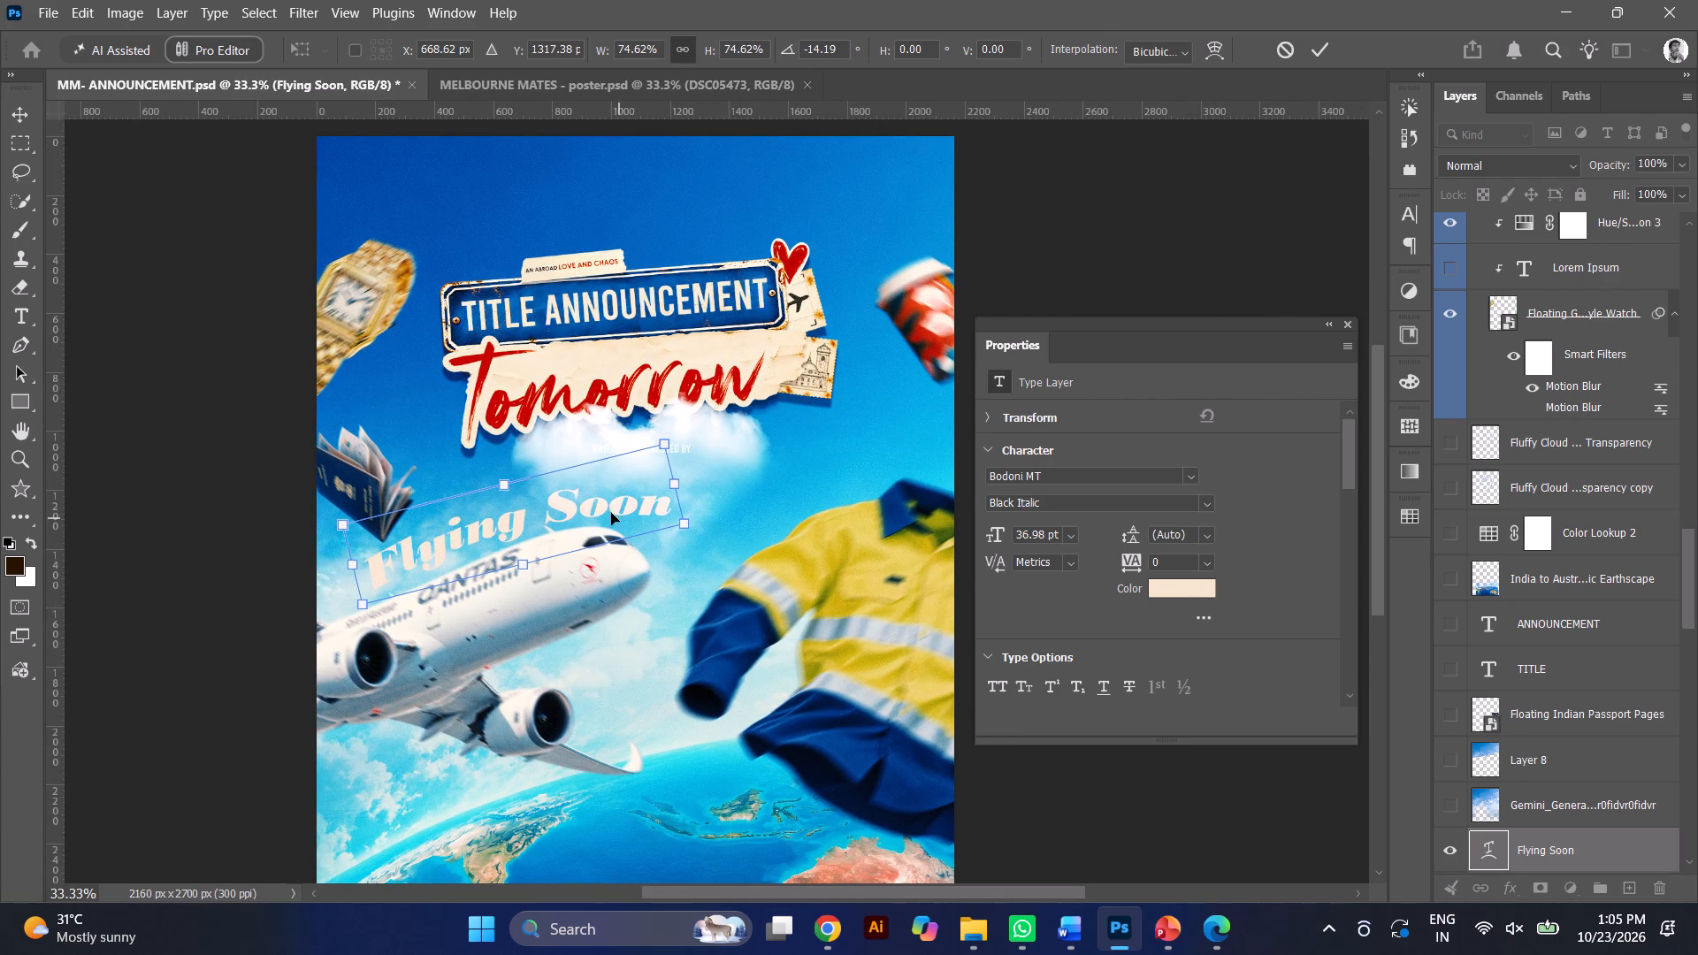
pyautogui.tripleClick(611, 509)
pyautogui.tripleClick(611, 509)
pyautogui.tripleClick(611, 509)
pyautogui.doubleClick(611, 509)
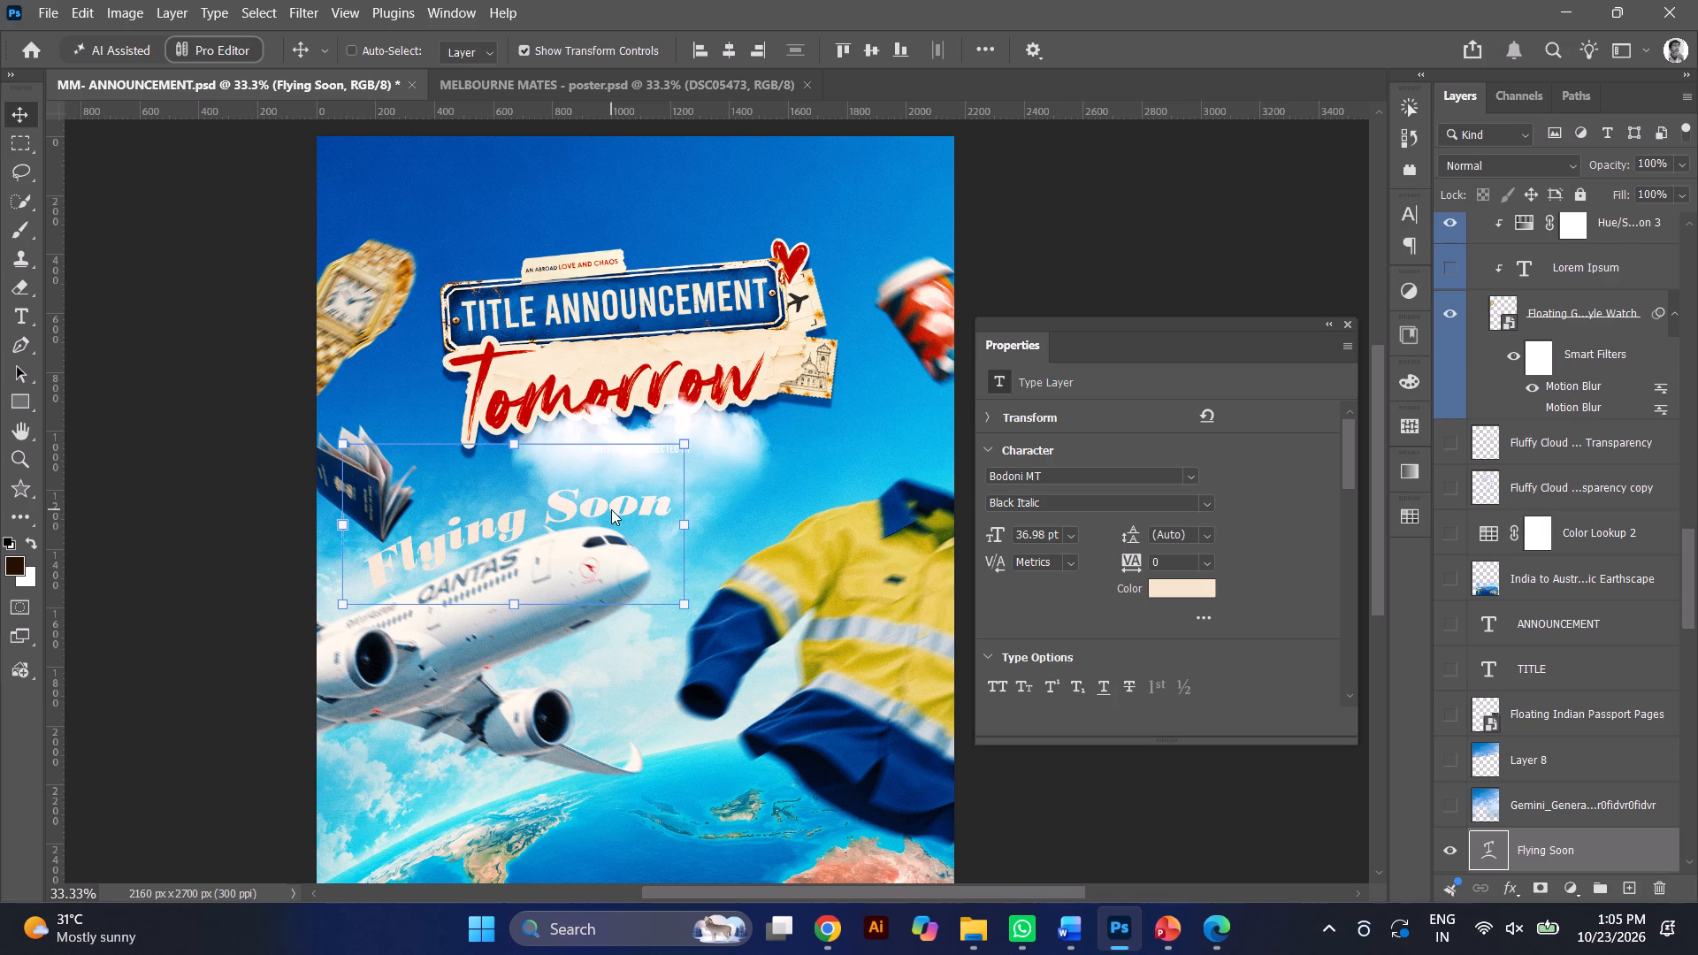
# Recolour all of the "Flying Soon" text to dark blue 001668 and commit the text edit.
pyautogui.press('t')
pyautogui.click(499, 523)
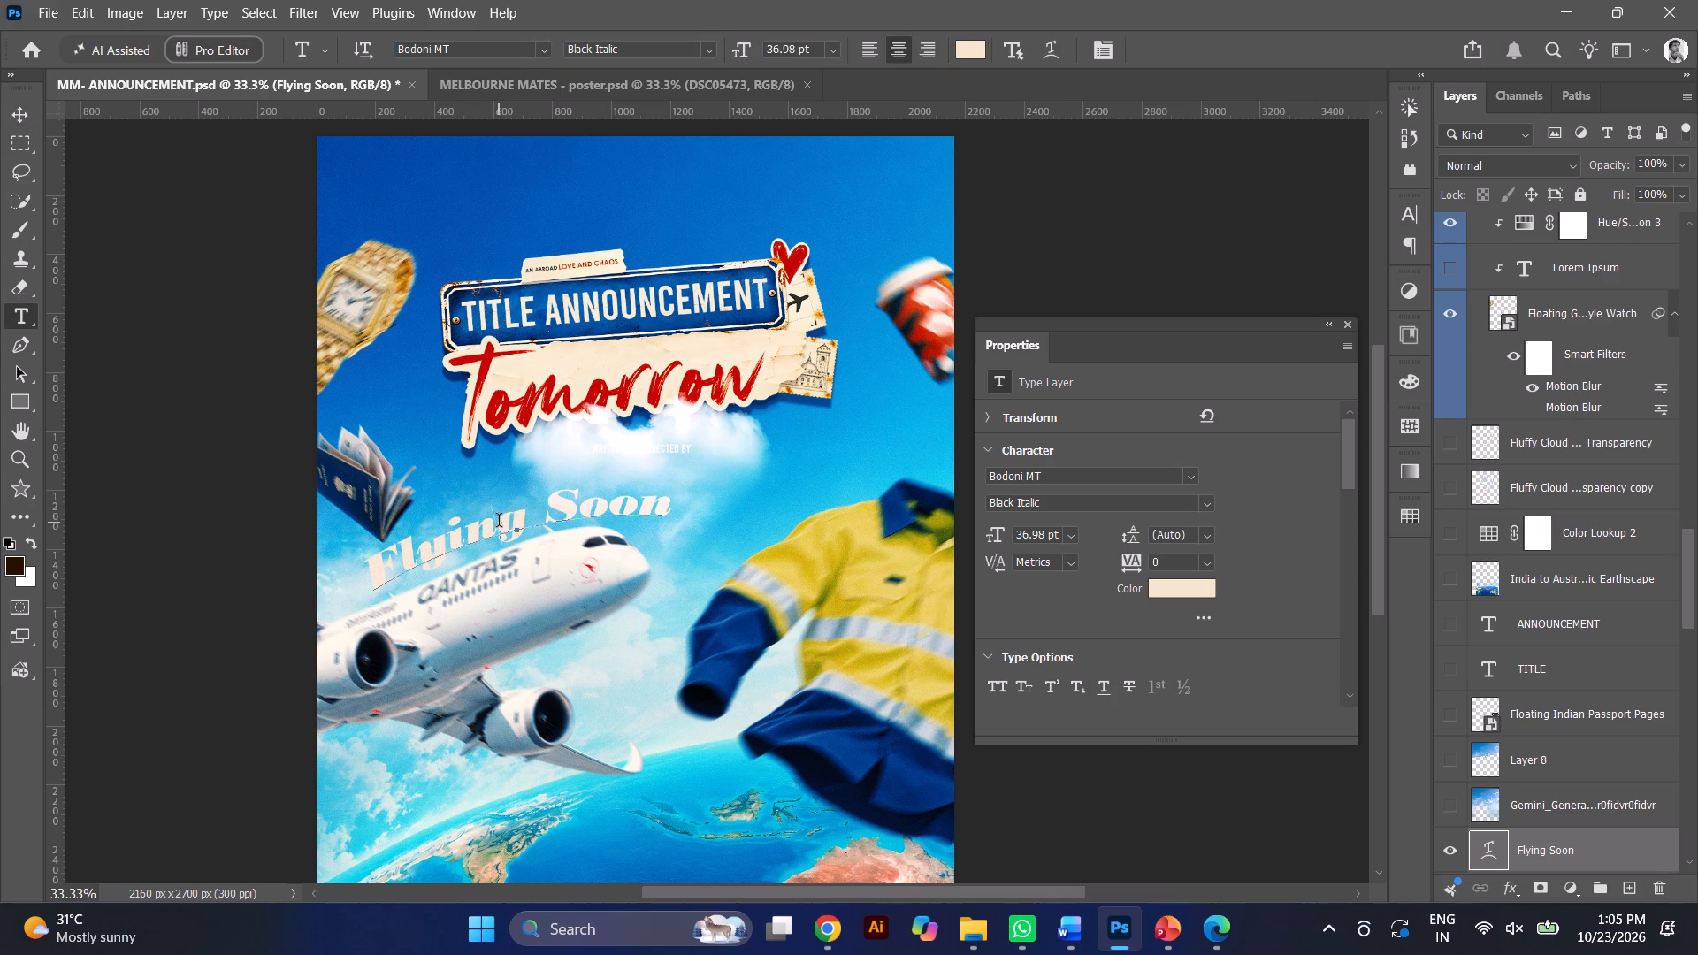
pyautogui.hotkey('ctrl', 'a')
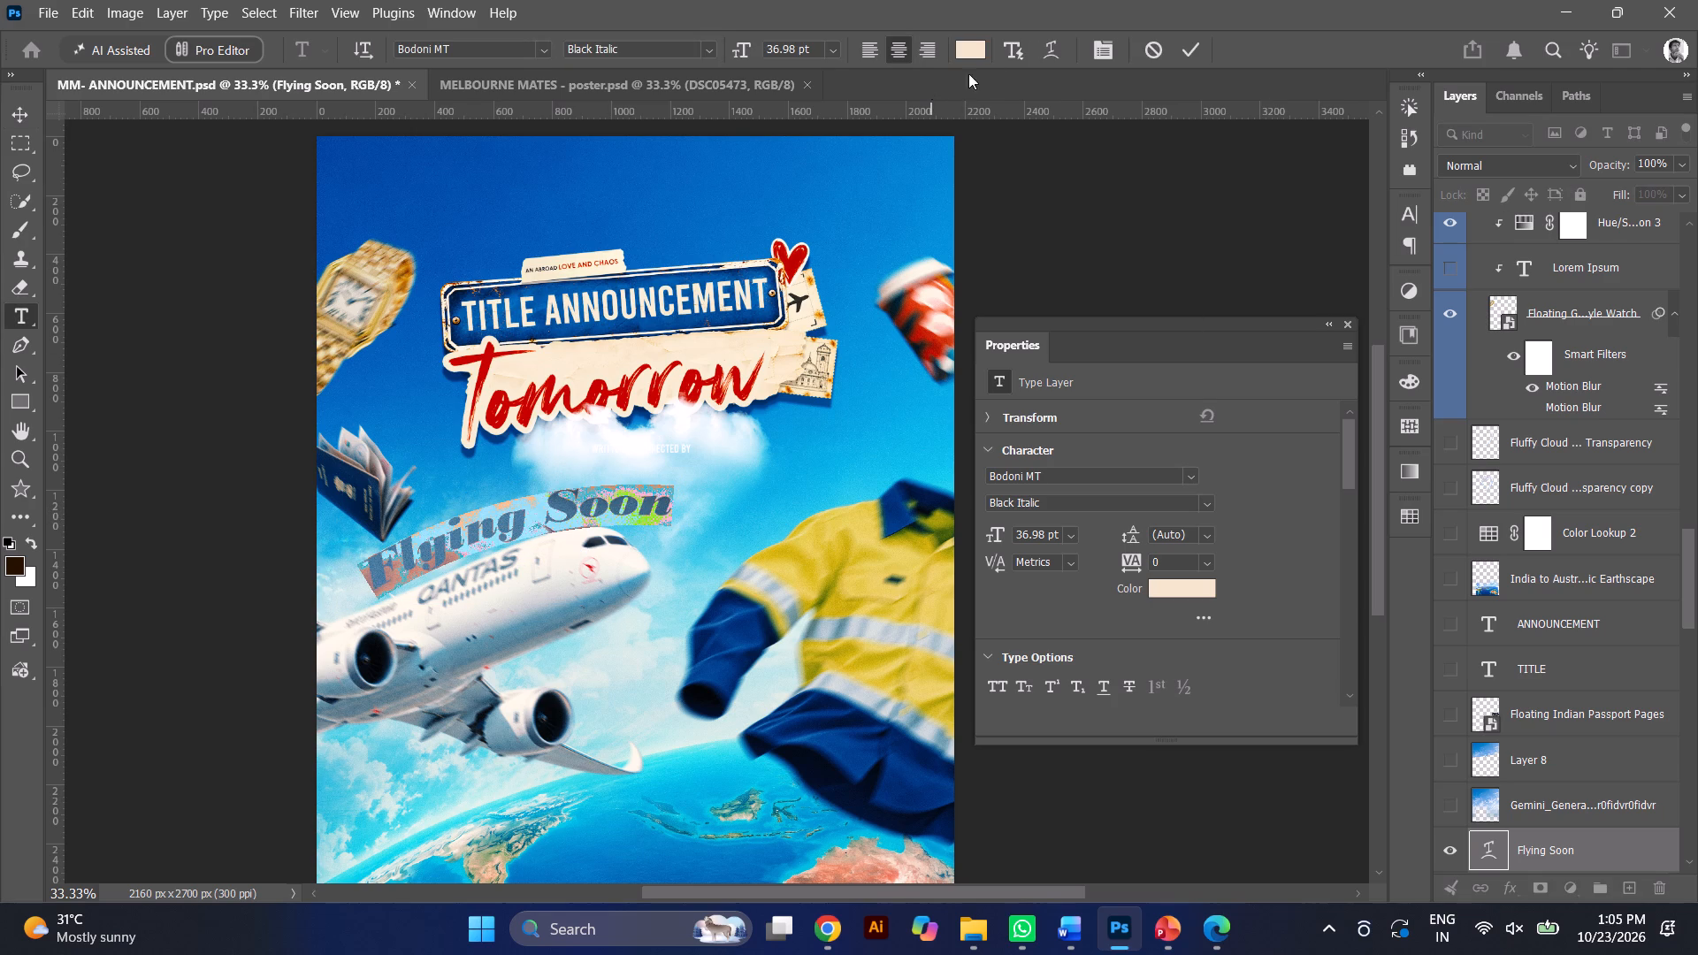
pyautogui.click(975, 50)
pyautogui.moveTo(1129, 654); pyautogui.dragTo(1164, 679)
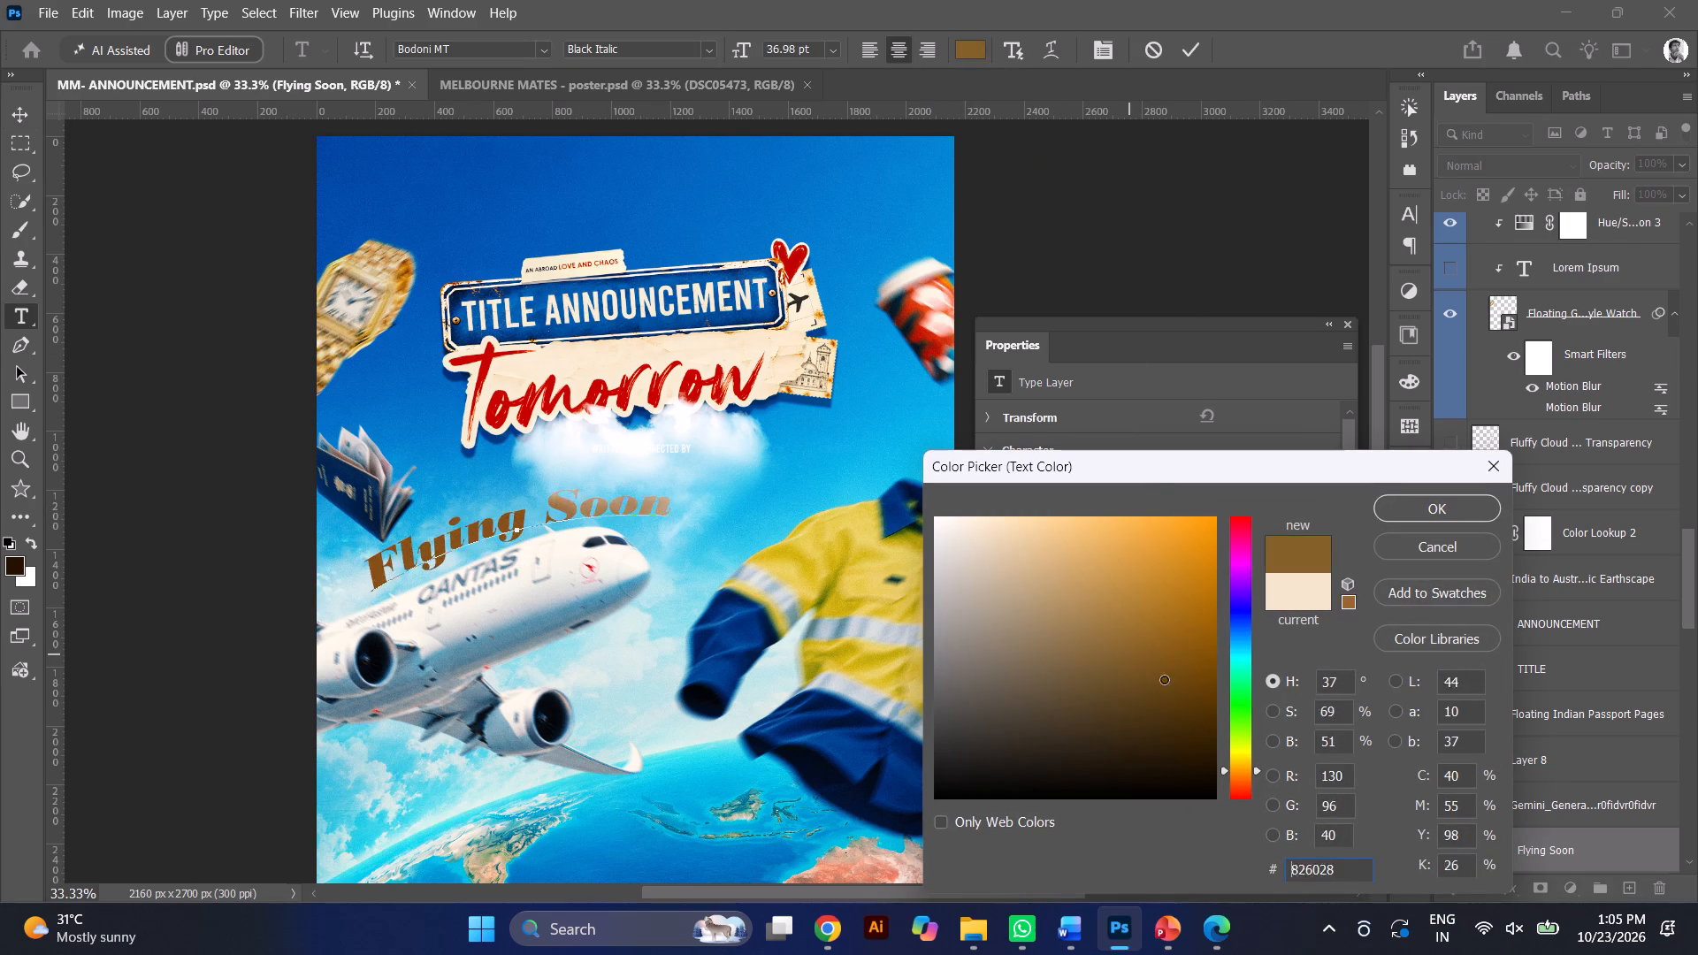
pyautogui.moveTo(1164, 679); pyautogui.dragTo(1283, 744)
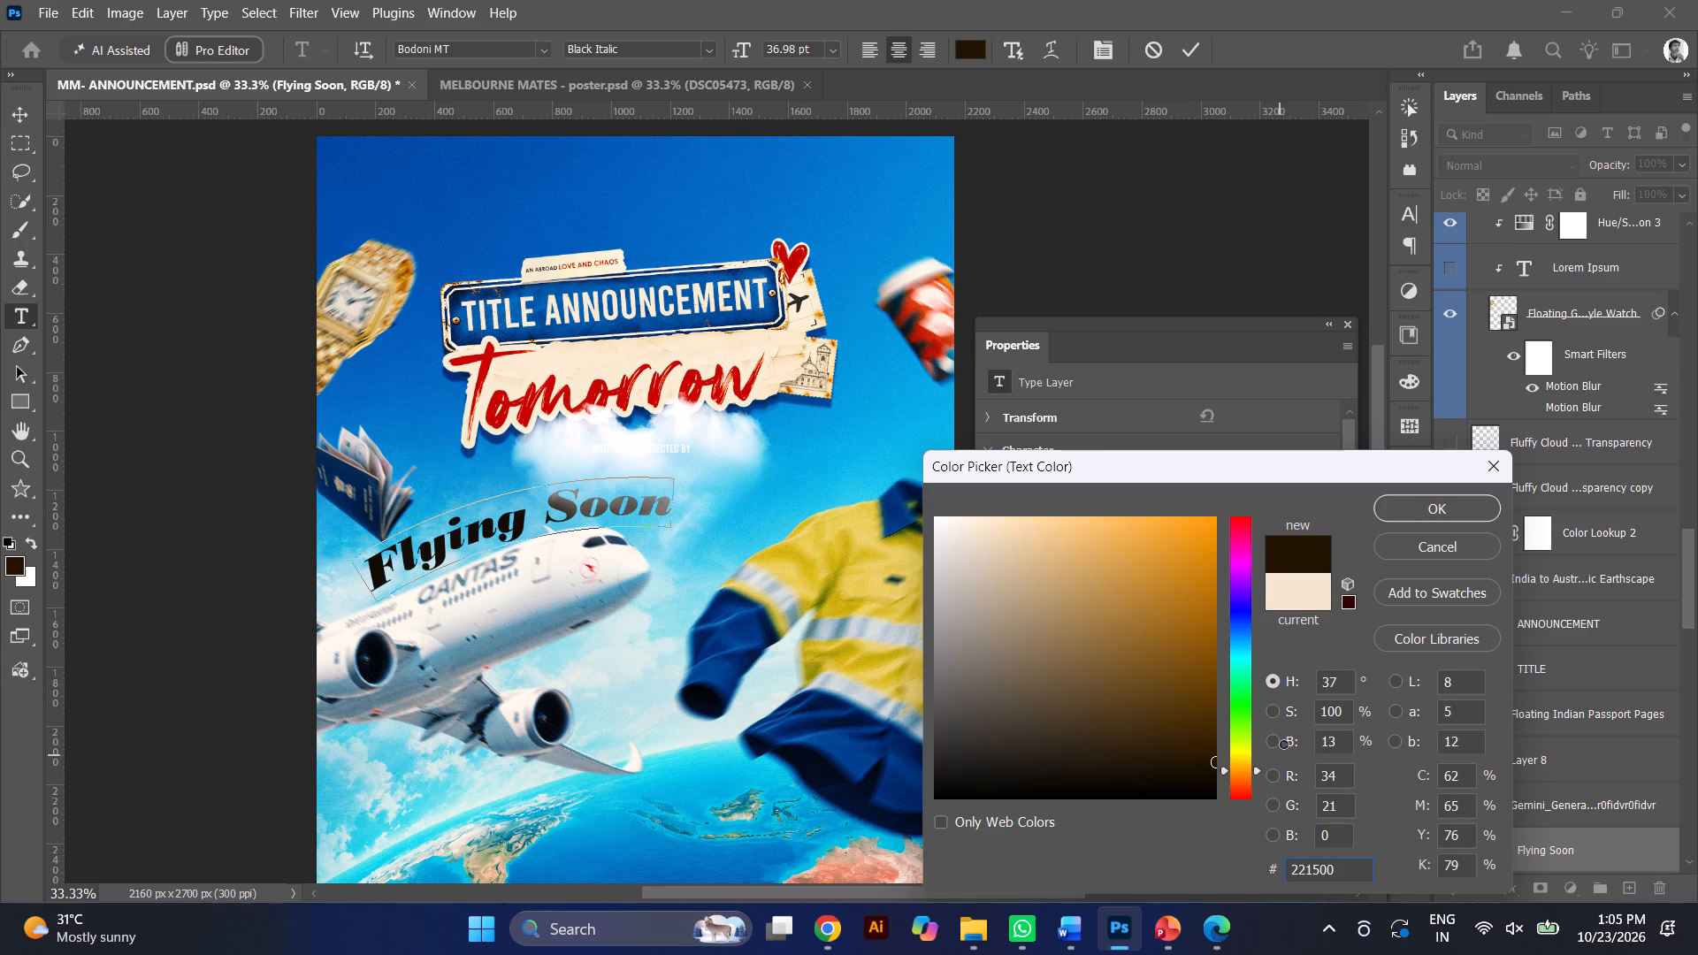
pyautogui.moveTo(1283, 744); pyautogui.dragTo(1335, 684)
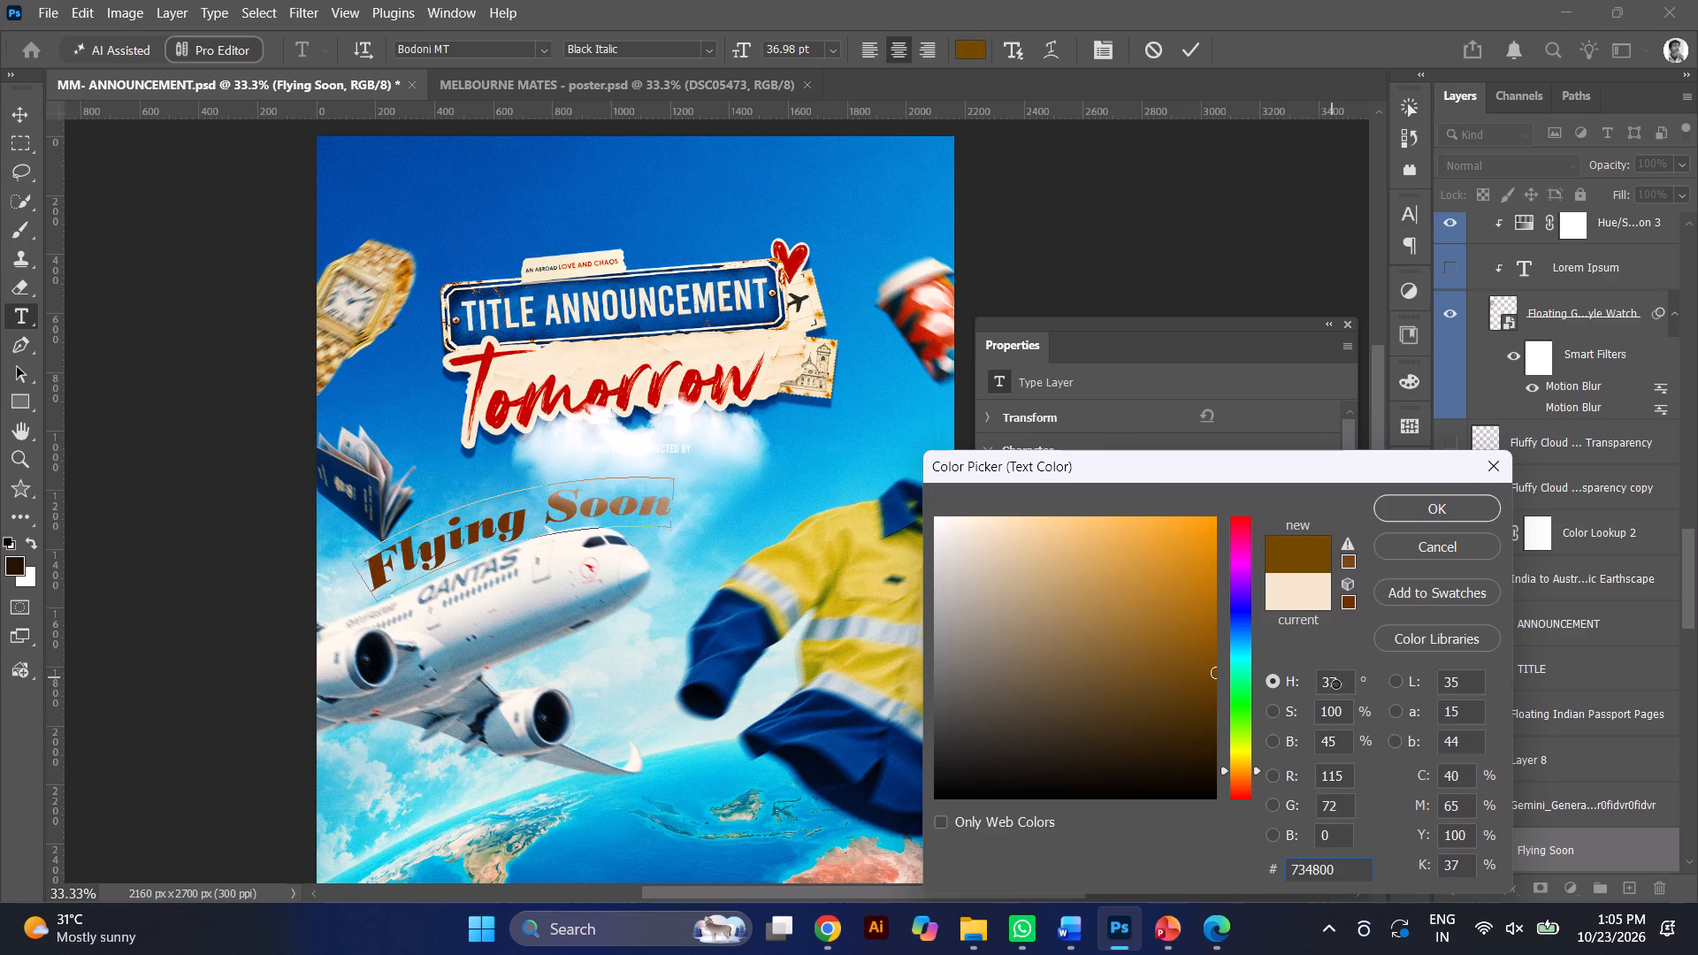
pyautogui.moveTo(1335, 684); pyautogui.dragTo(1336, 684)
pyautogui.click(1239, 621)
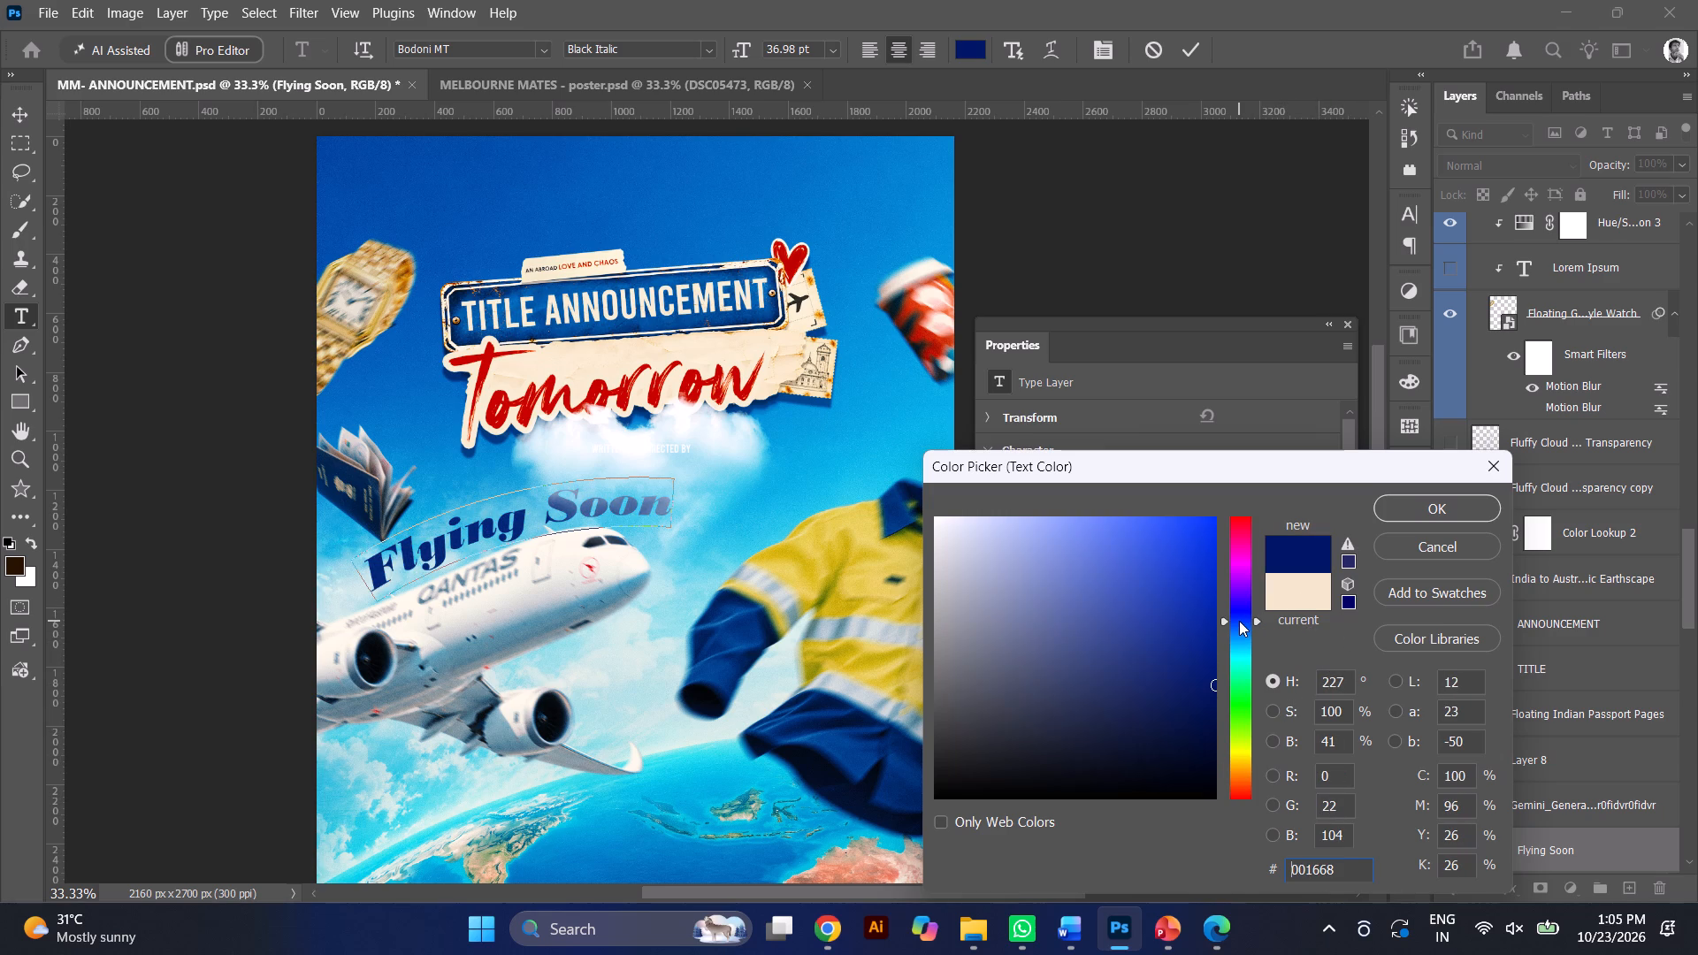
pyautogui.hotkey('ctrl', '-')
pyautogui.hotkey('ctrl', '-')
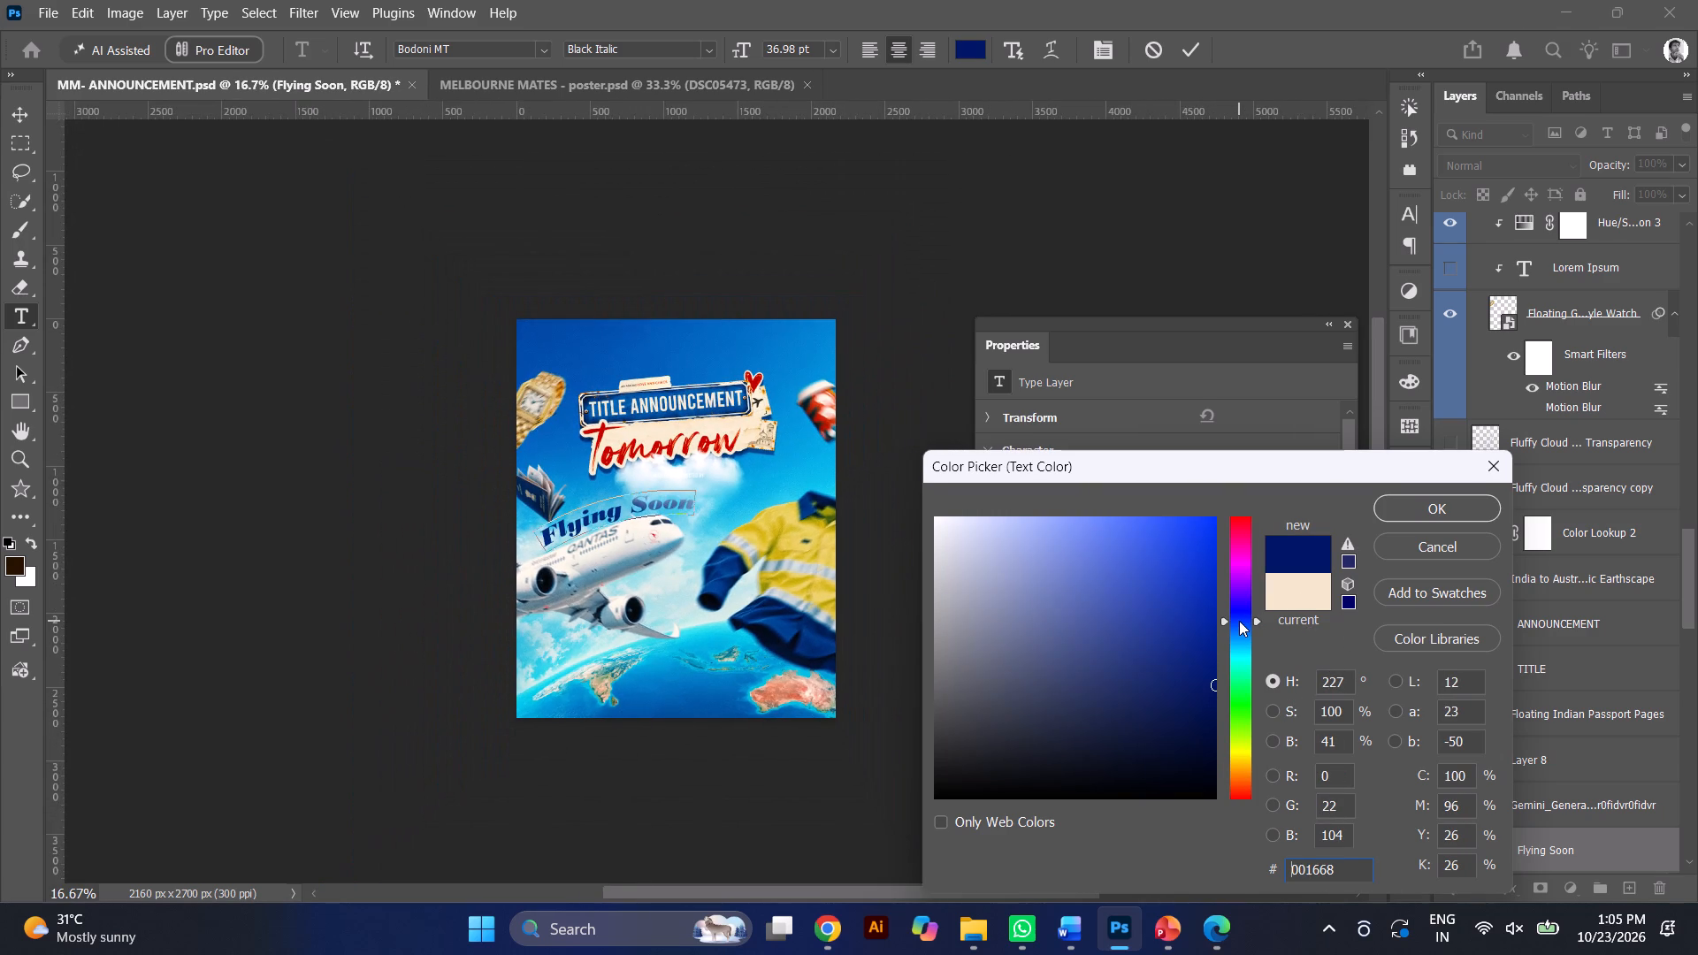
pyautogui.hotkey('ctrl', '+')
pyautogui.hotkey('ctrl', '+')
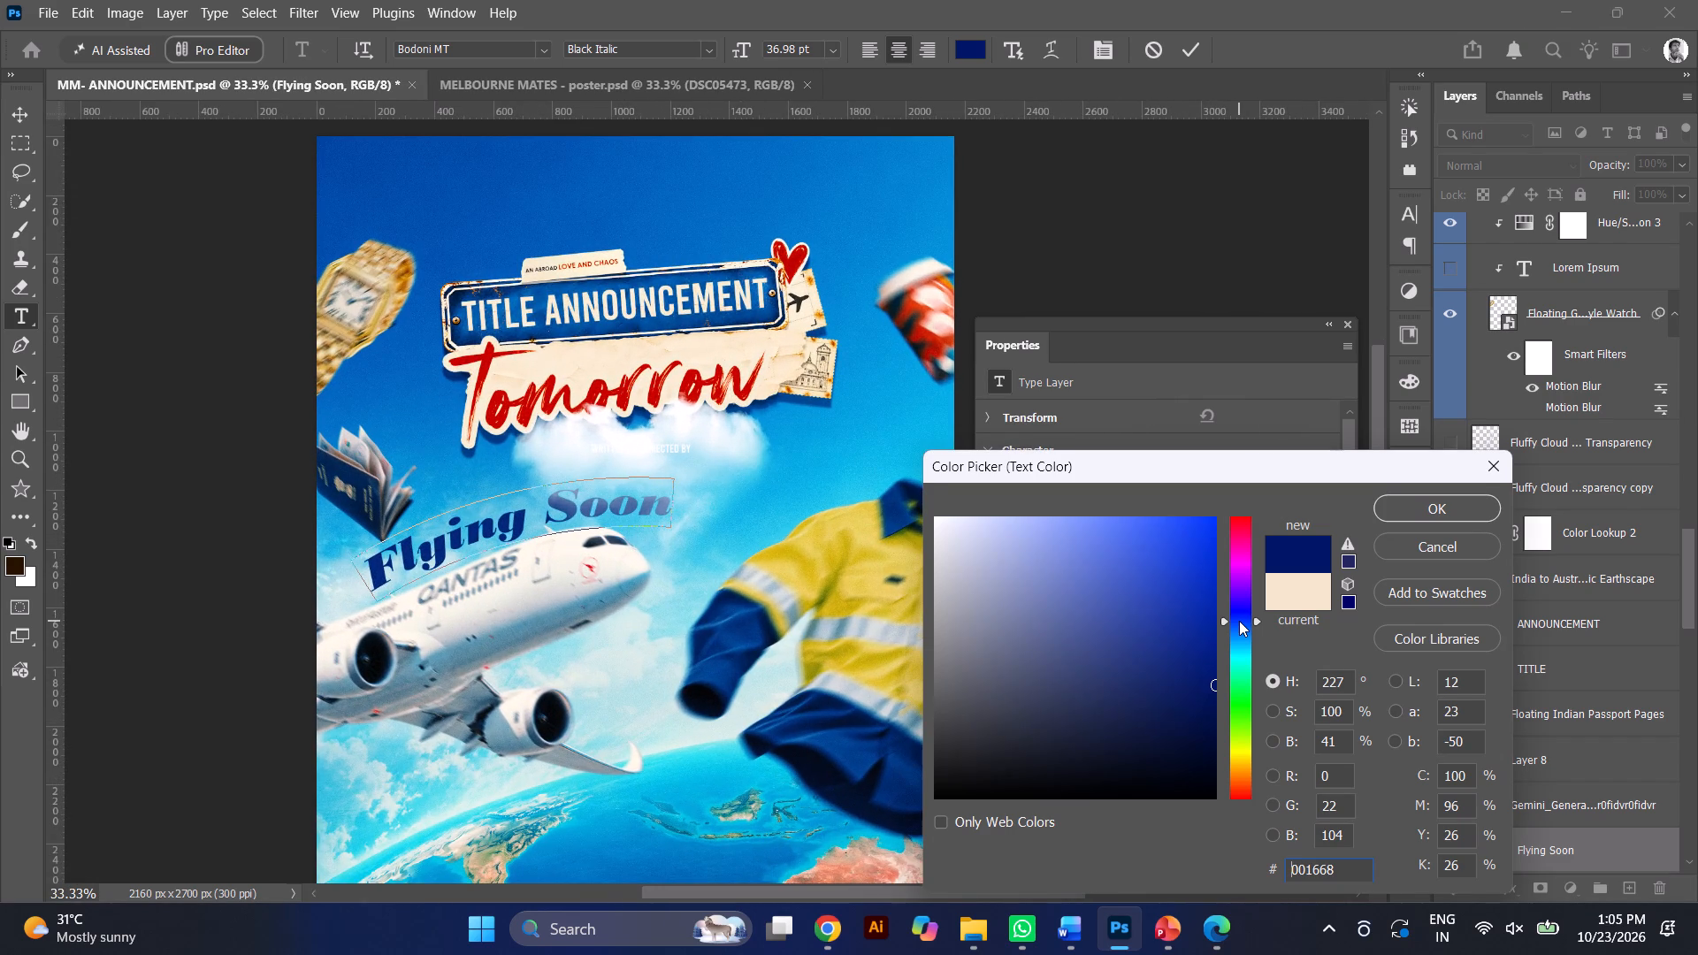
pyautogui.click(1190, 60)
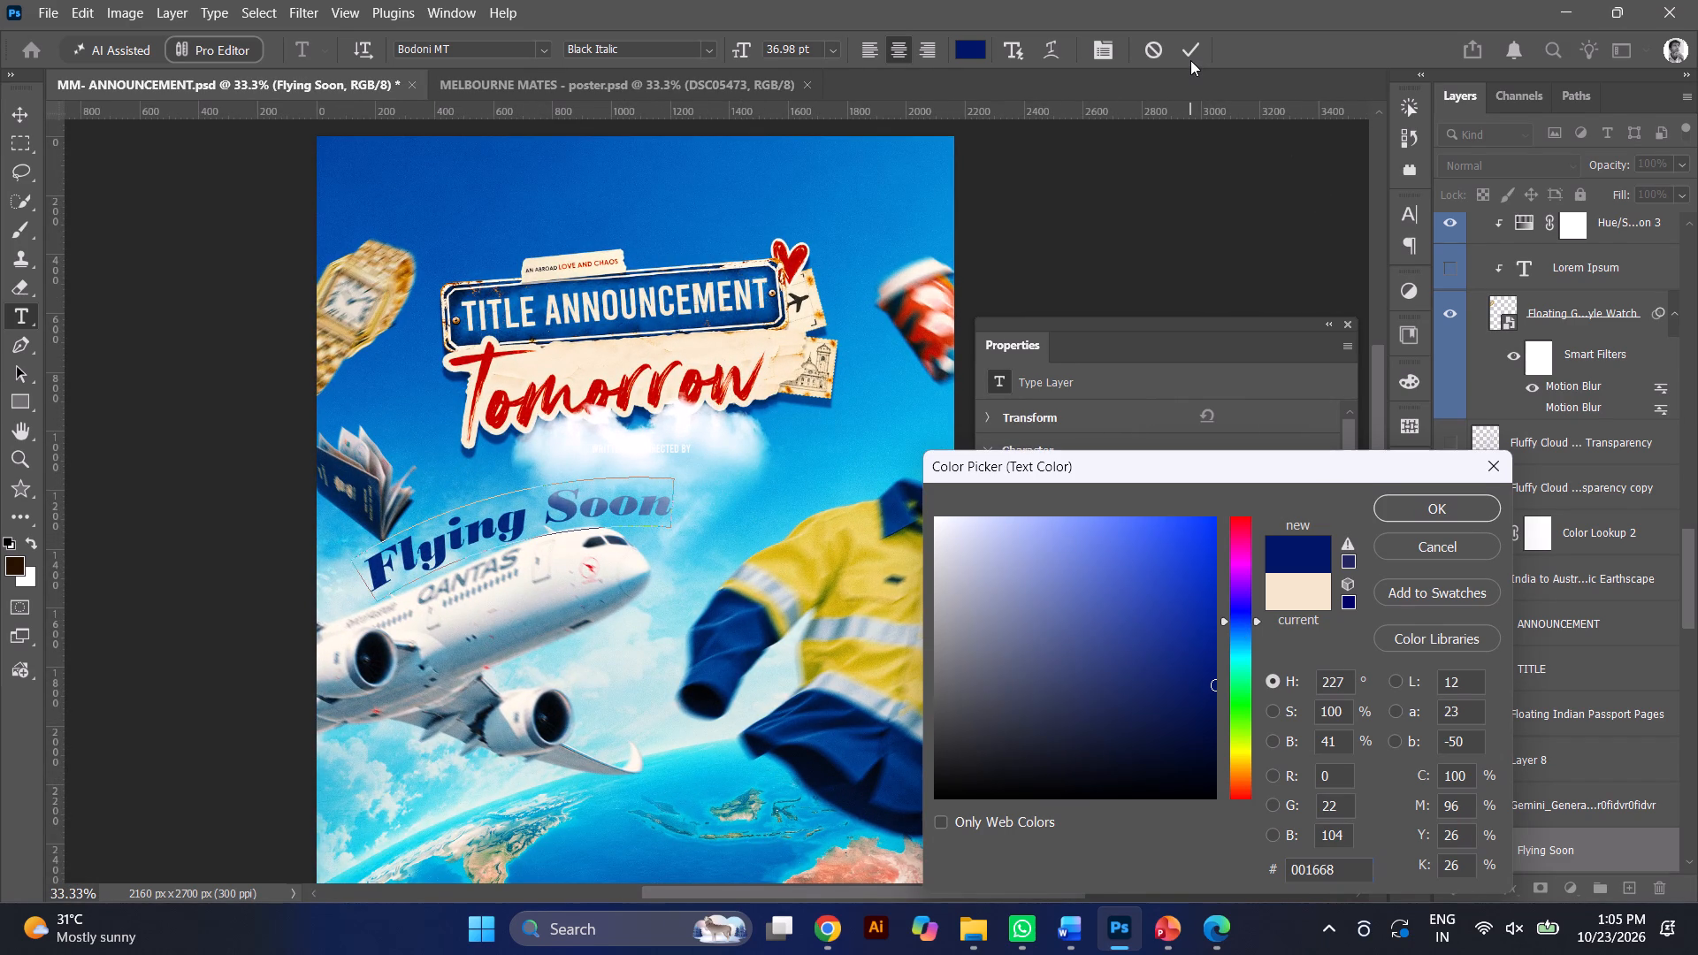
pyautogui.click(1190, 60)
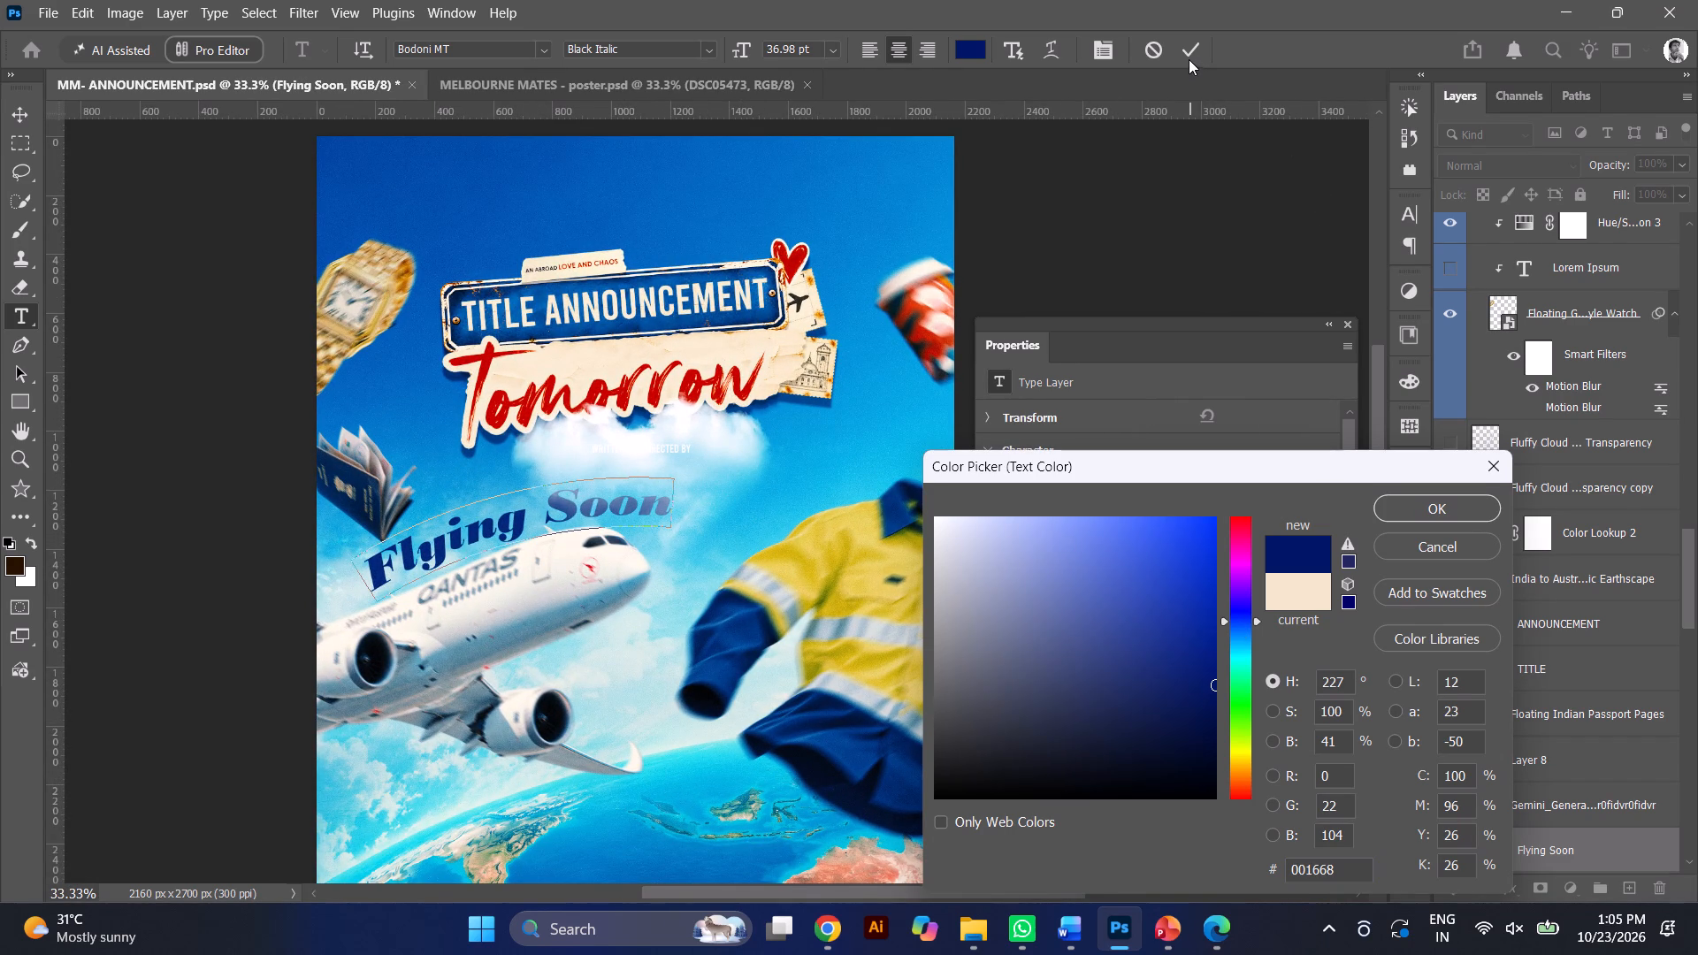
pyautogui.click(1188, 52)
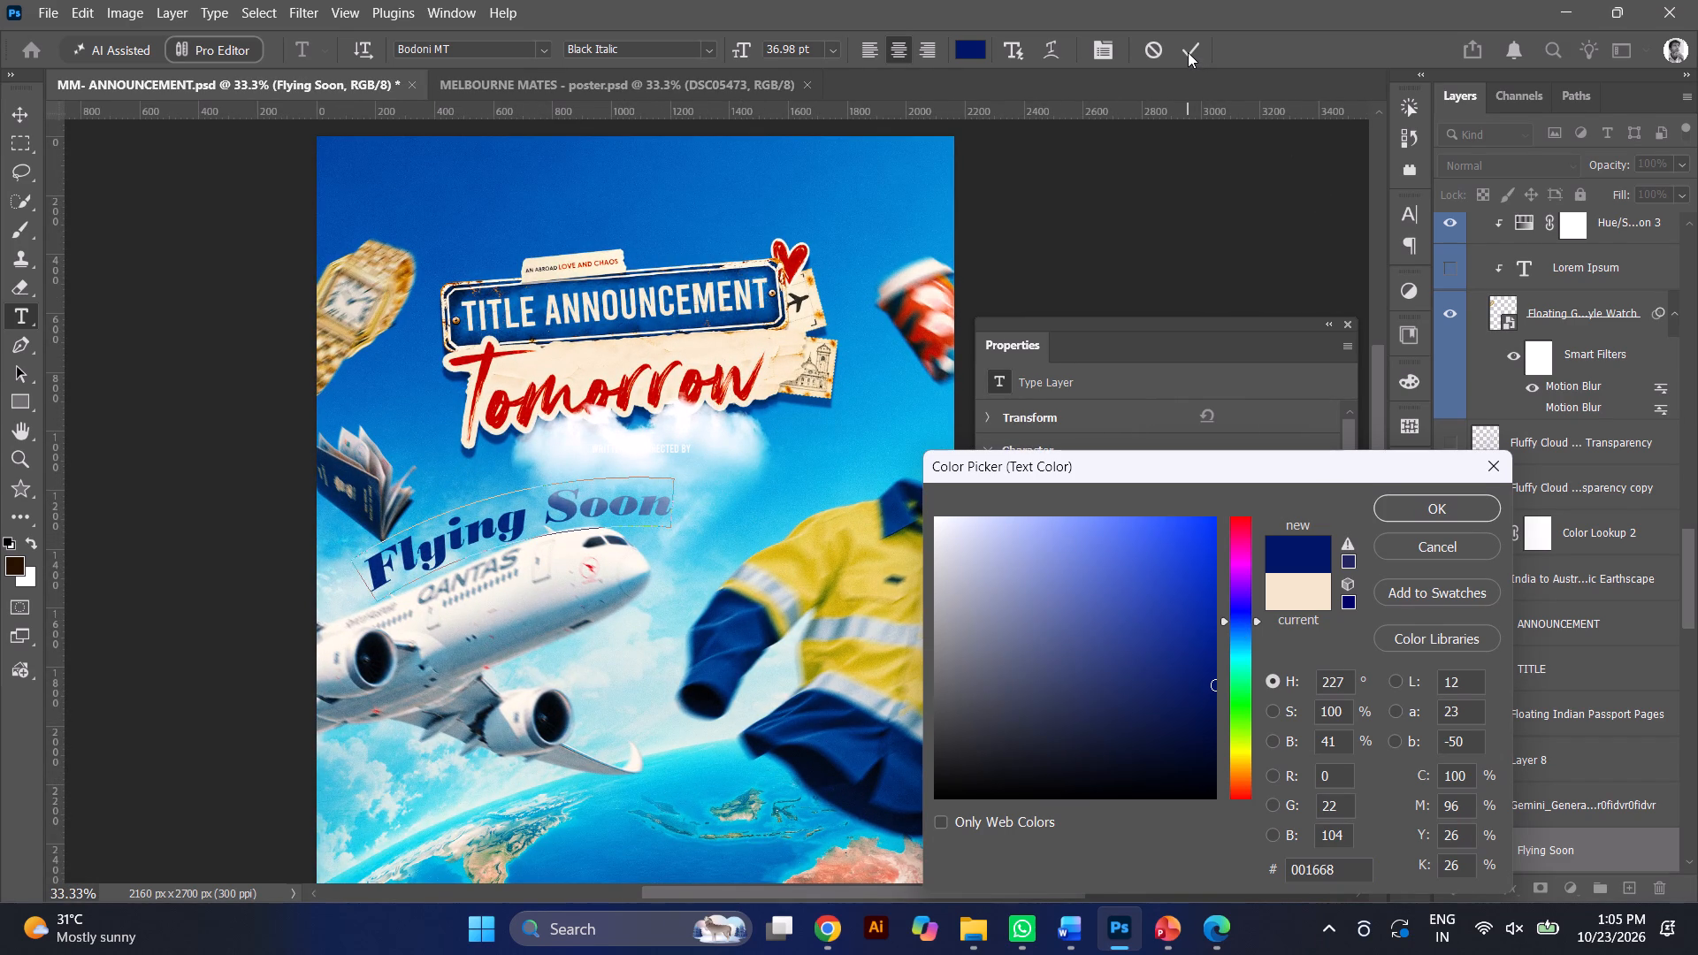
pyautogui.click(1188, 52)
pyautogui.click(1427, 502)
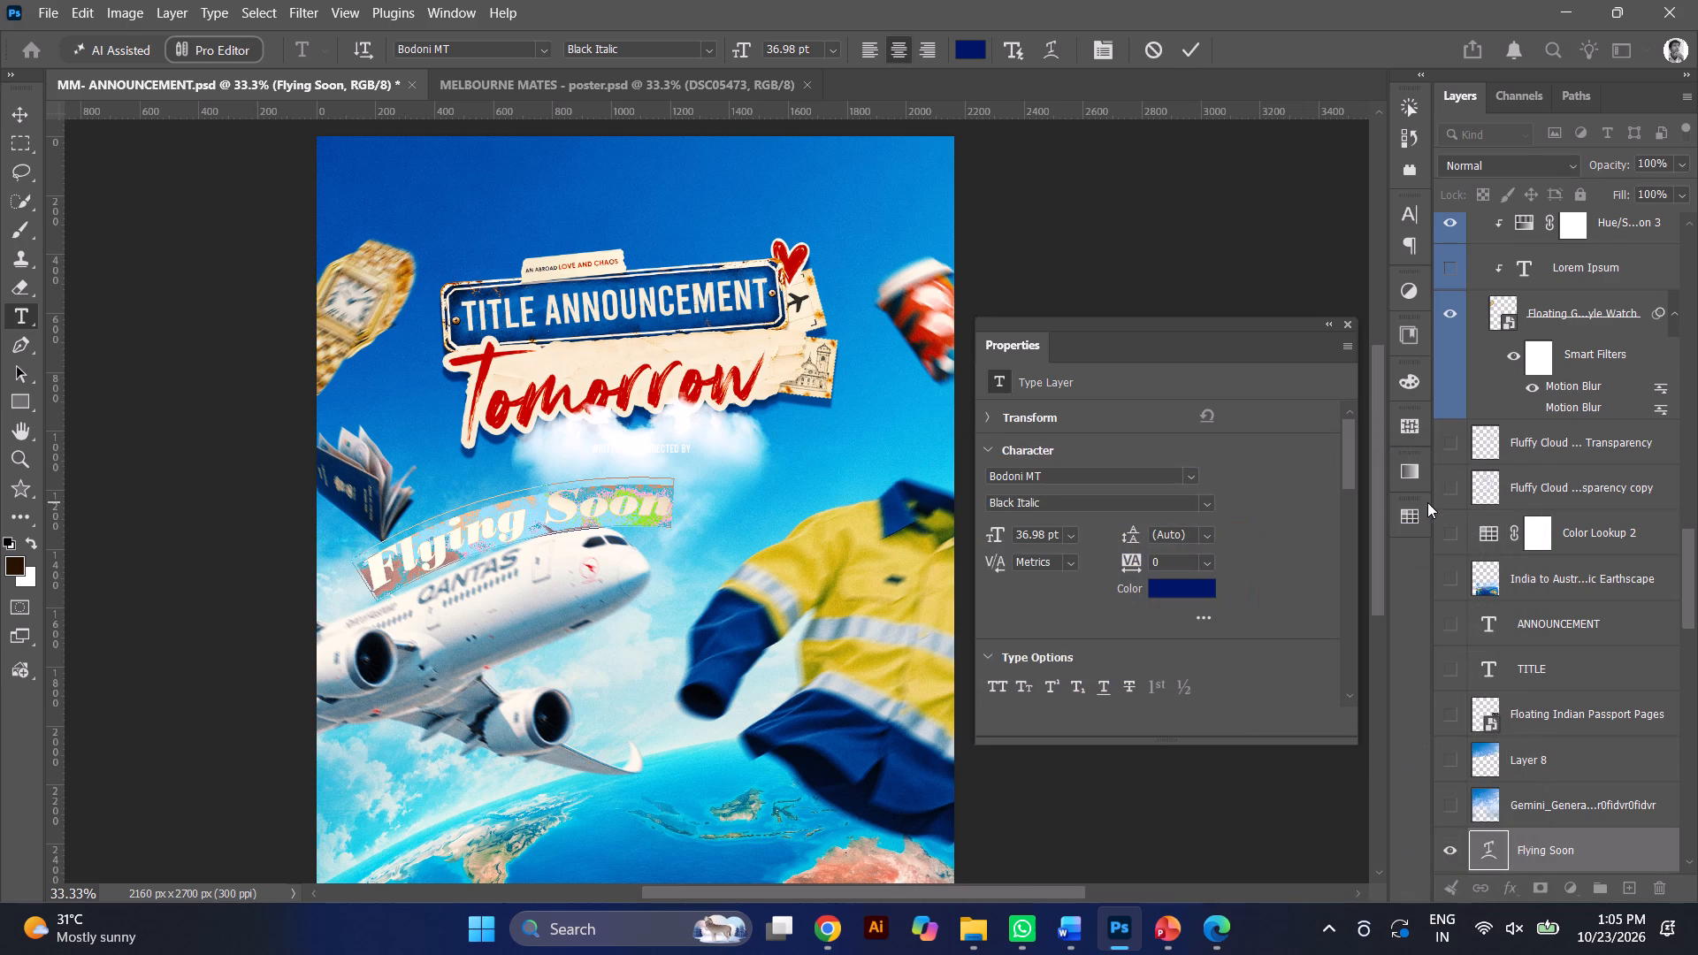
pyautogui.click(1188, 56)
# Examine the "Flying Soon" text within the whole poster and up close.
pyautogui.hotkey('ctrl', '-')
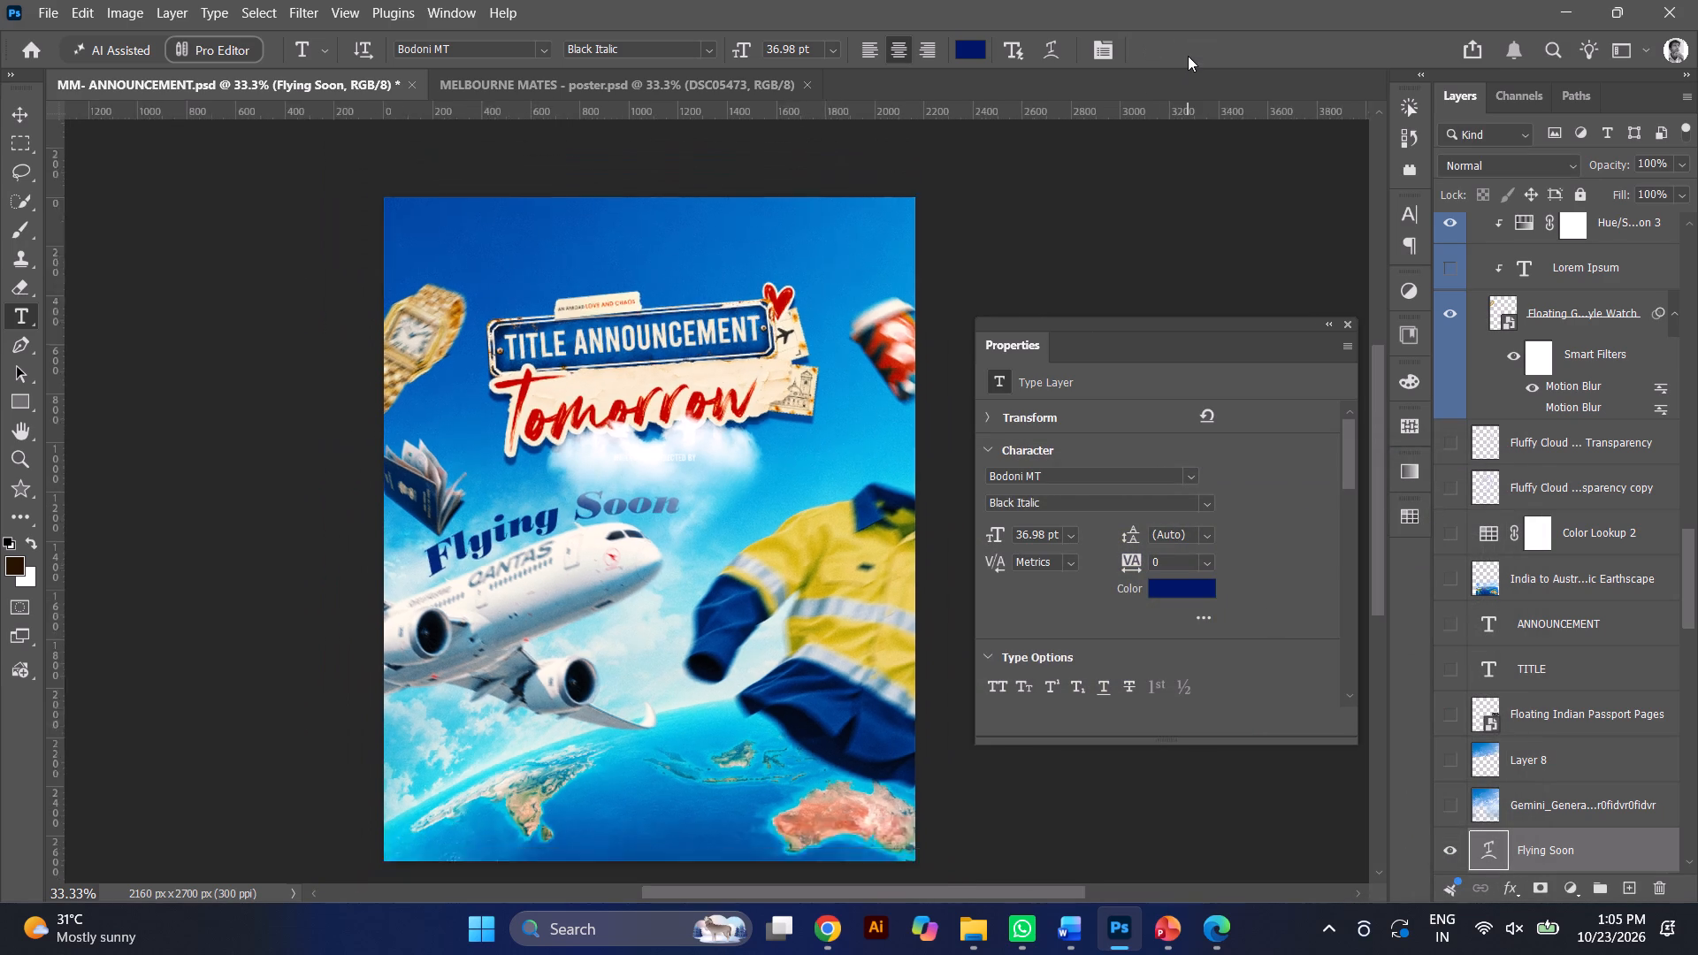
pyautogui.hotkey('ctrl', '-')
pyautogui.hotkey('ctrl', '-')
pyautogui.hotkey('ctrl', '+')
pyautogui.hotkey('ctrl', '+')
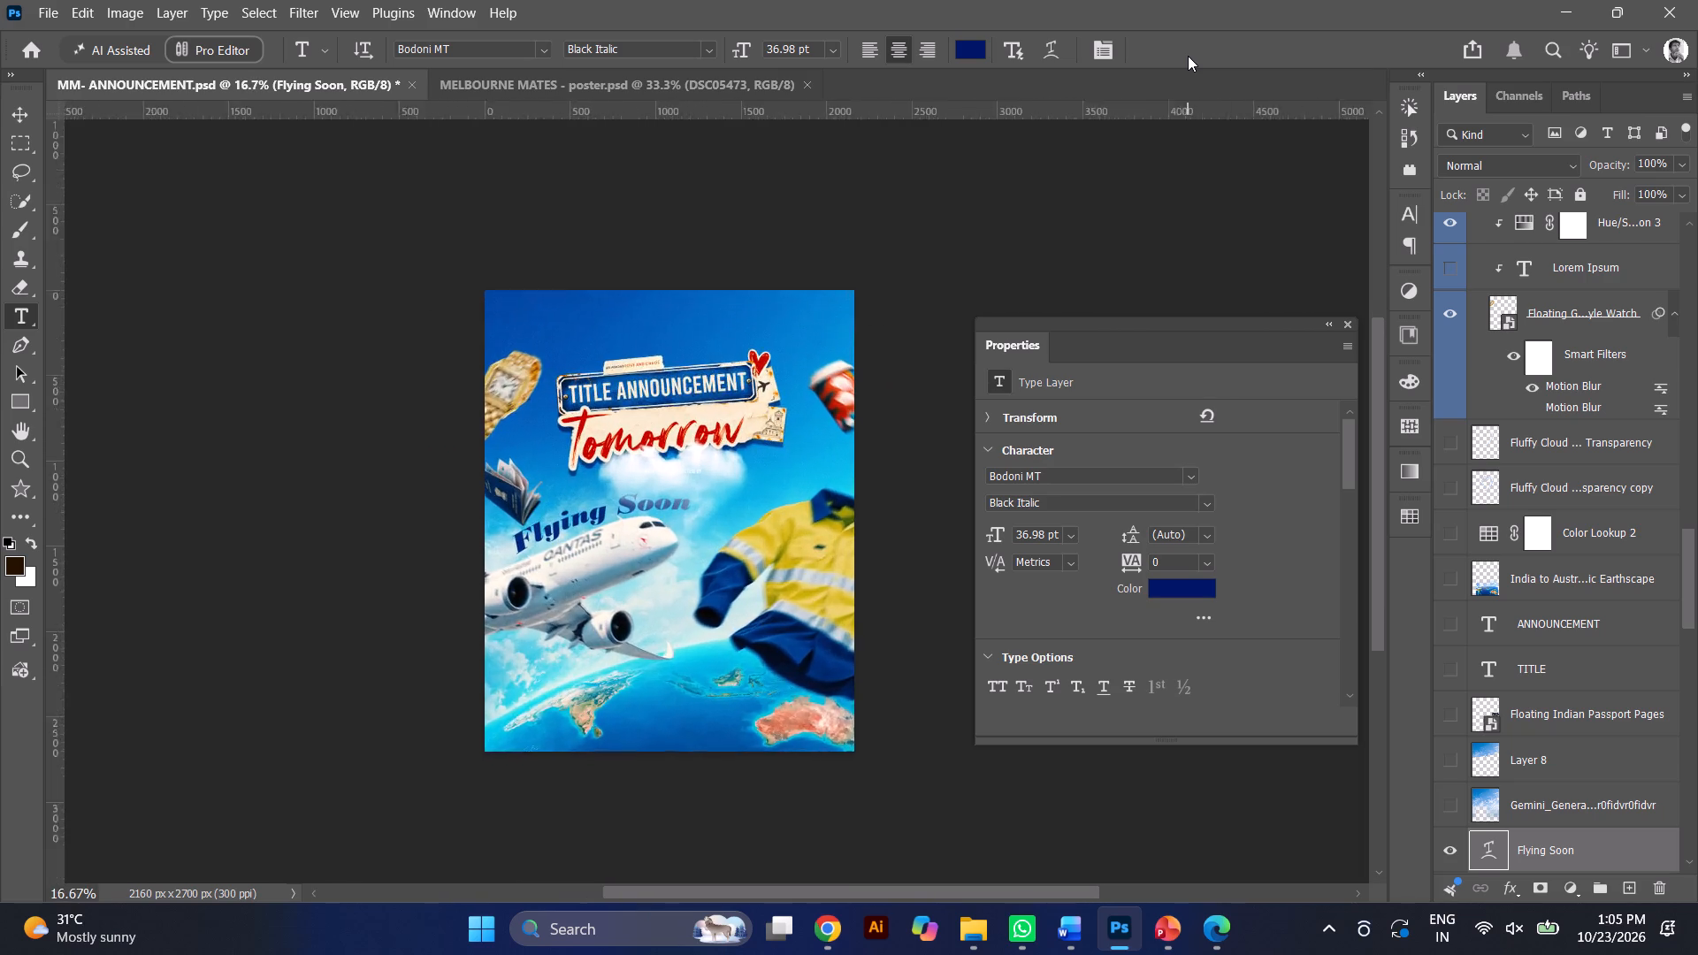
pyautogui.hotkey('ctrl', '+')
pyautogui.hotkey('ctrl', '+')
pyautogui.hotkey('ctrl', '+')
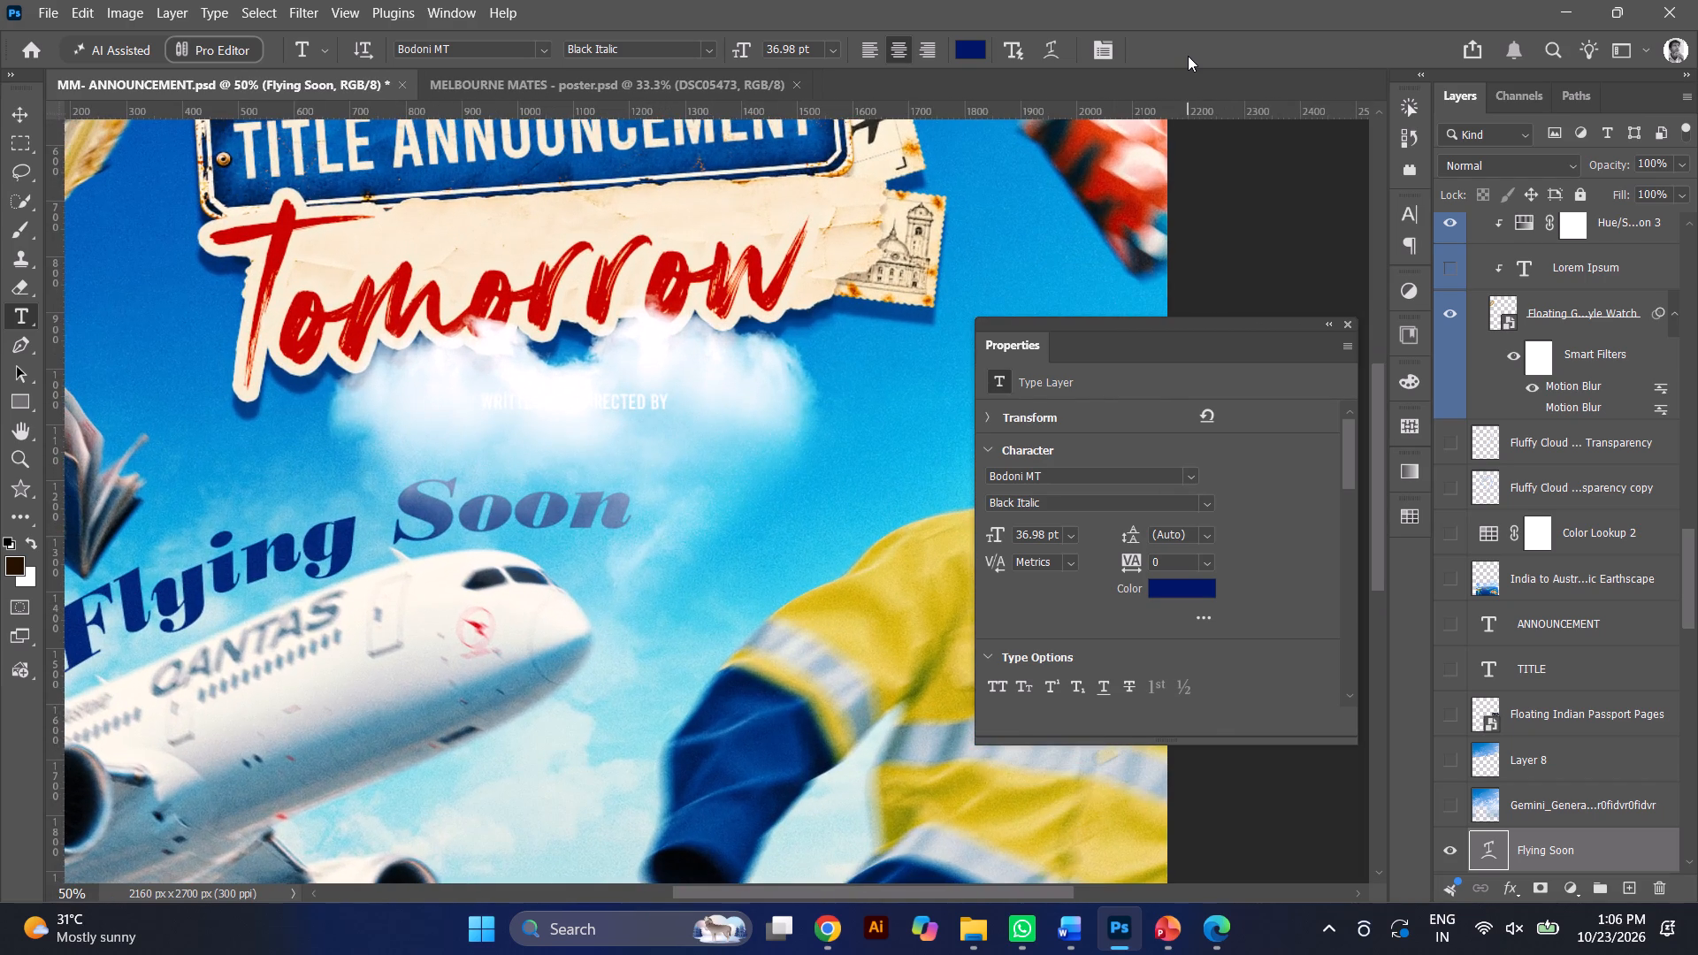
pyautogui.hotkey('ctrl', '-')
pyautogui.hotkey('ctrl', '-')
pyautogui.hotkey('ctrl', '-')
pyautogui.hotkey('ctrl', '-')
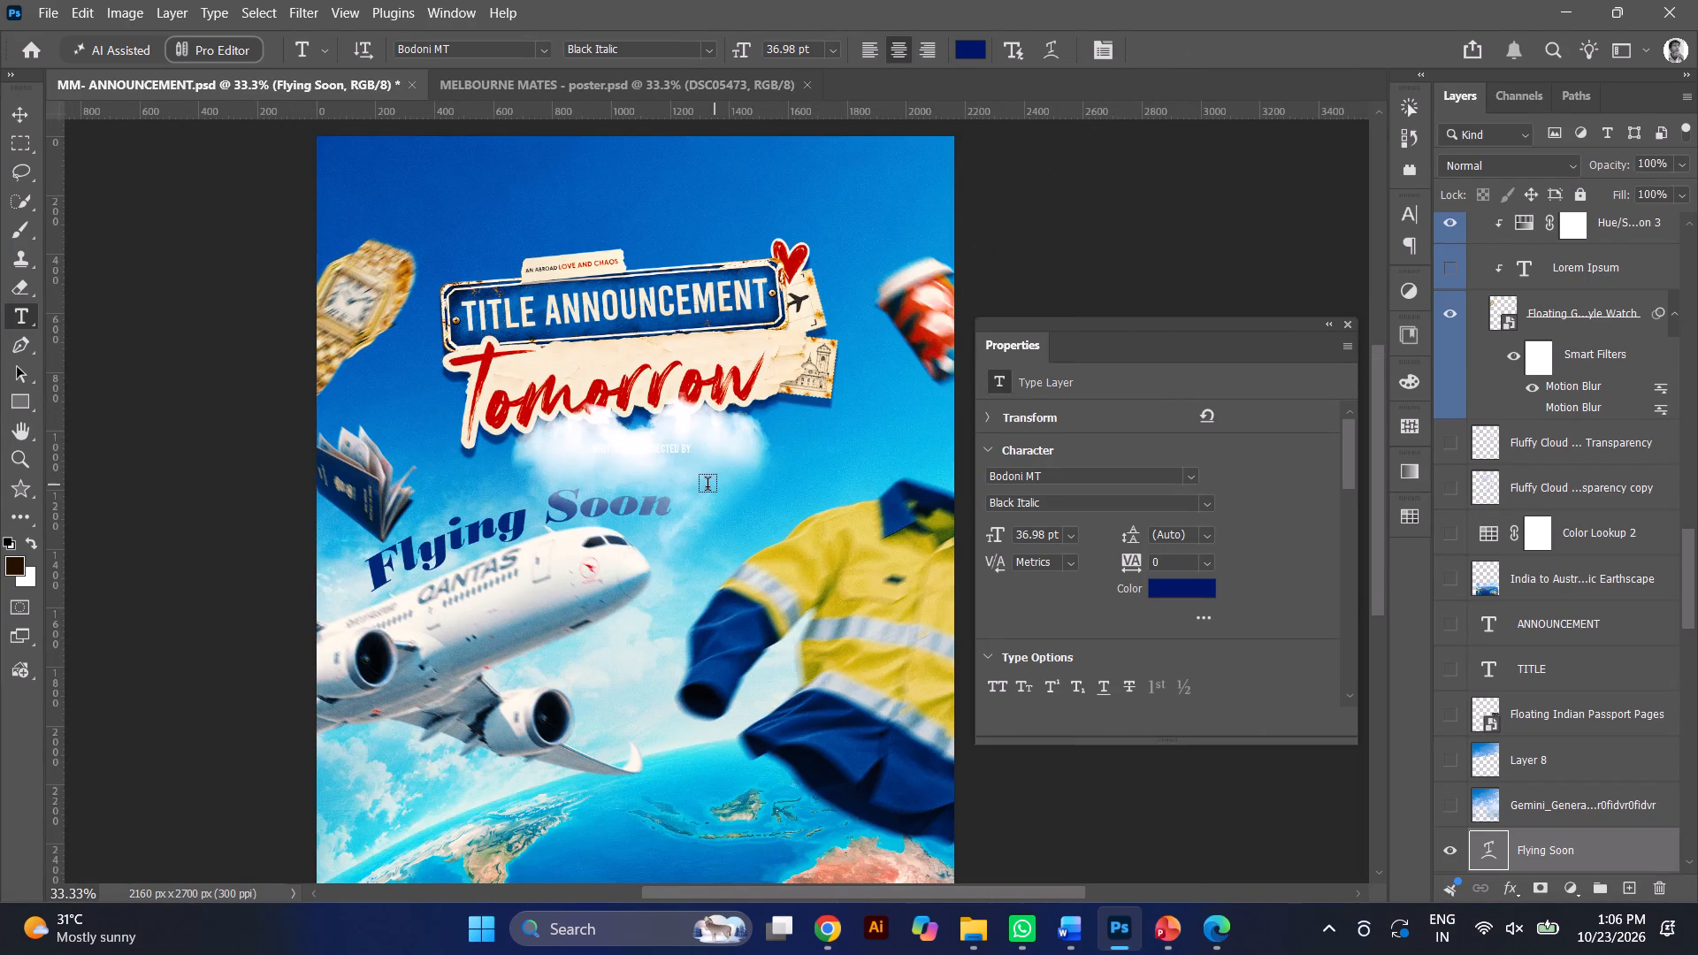
# Duplicate the heart-shaped cloud beneath the title graphic and place the copy above the title sign.
pyautogui.click(19, 110)
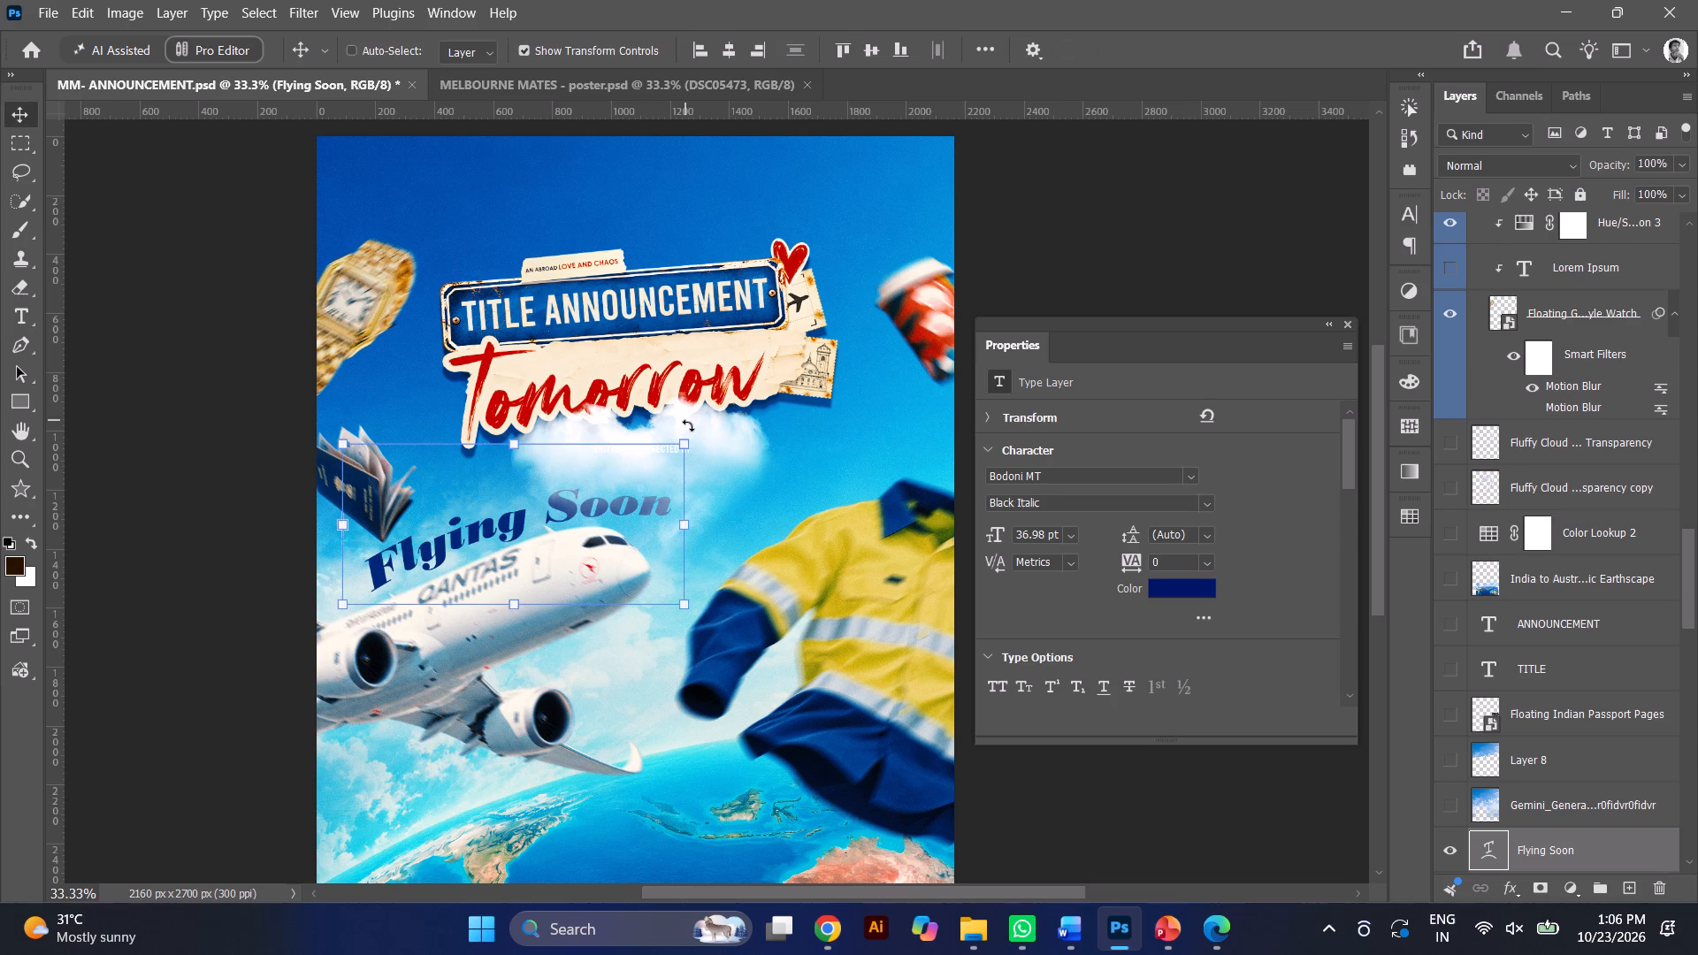
pyautogui.keyDown('ctrl'); pyautogui.click(742, 451); pyautogui.keyUp('ctrl')
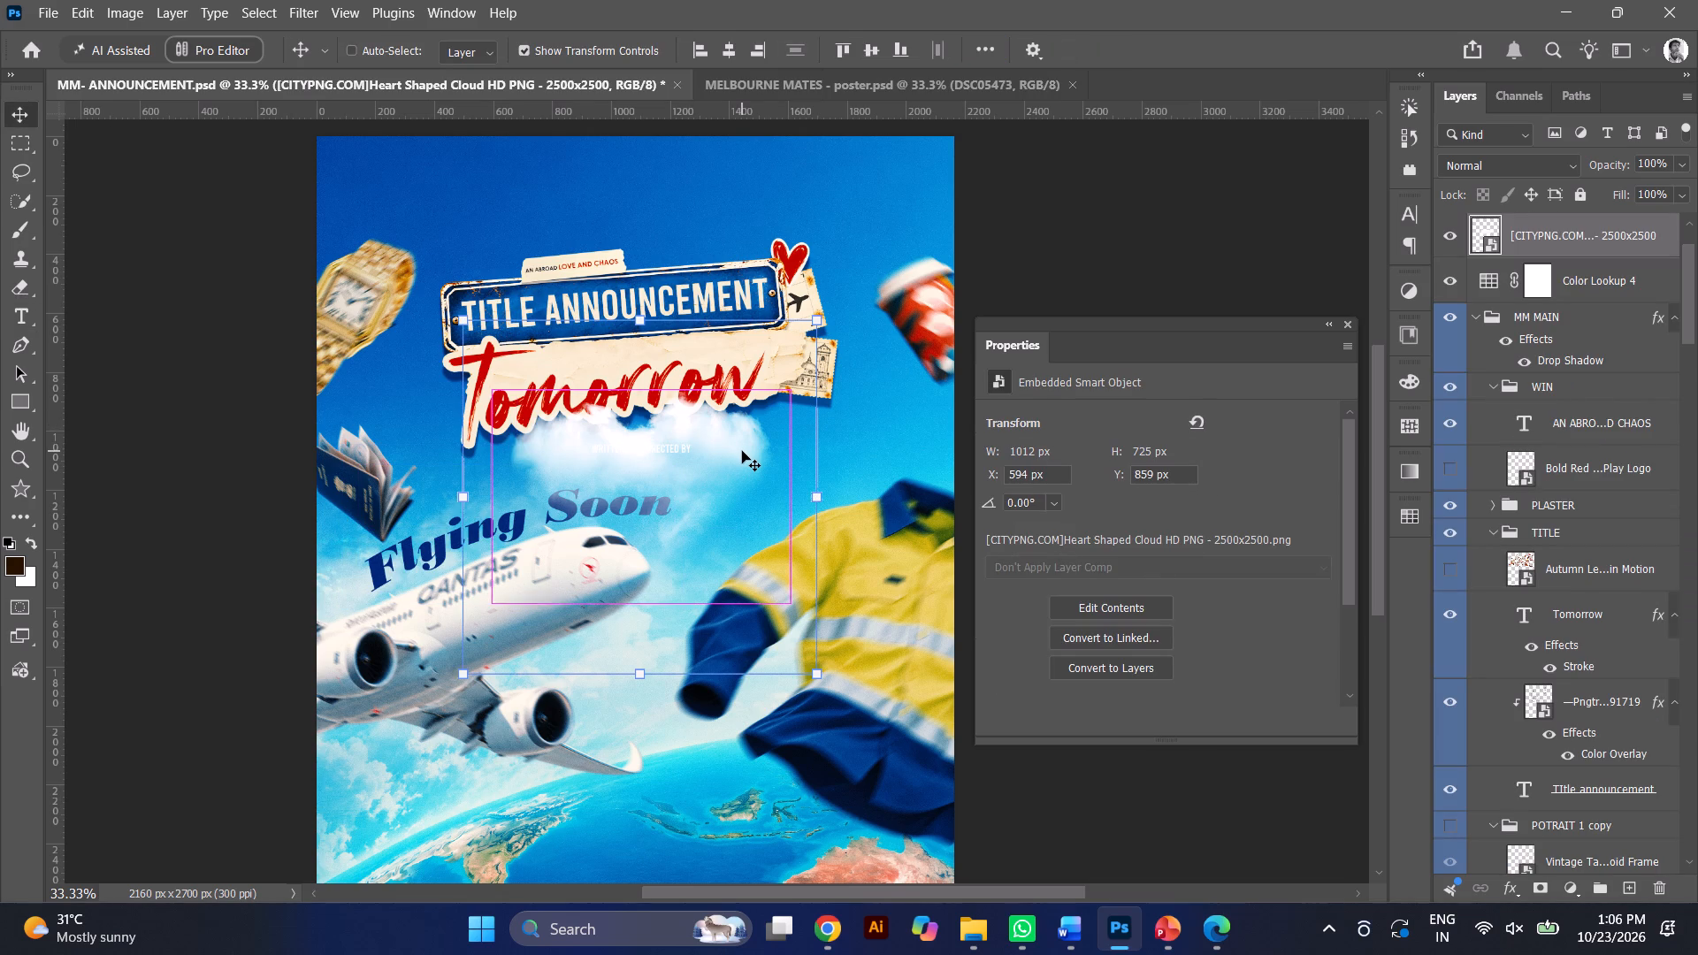
pyautogui.keyDown('alt'); pyautogui.moveTo(742, 451); pyautogui.dragTo(845, 210); pyautogui.keyUp('alt')
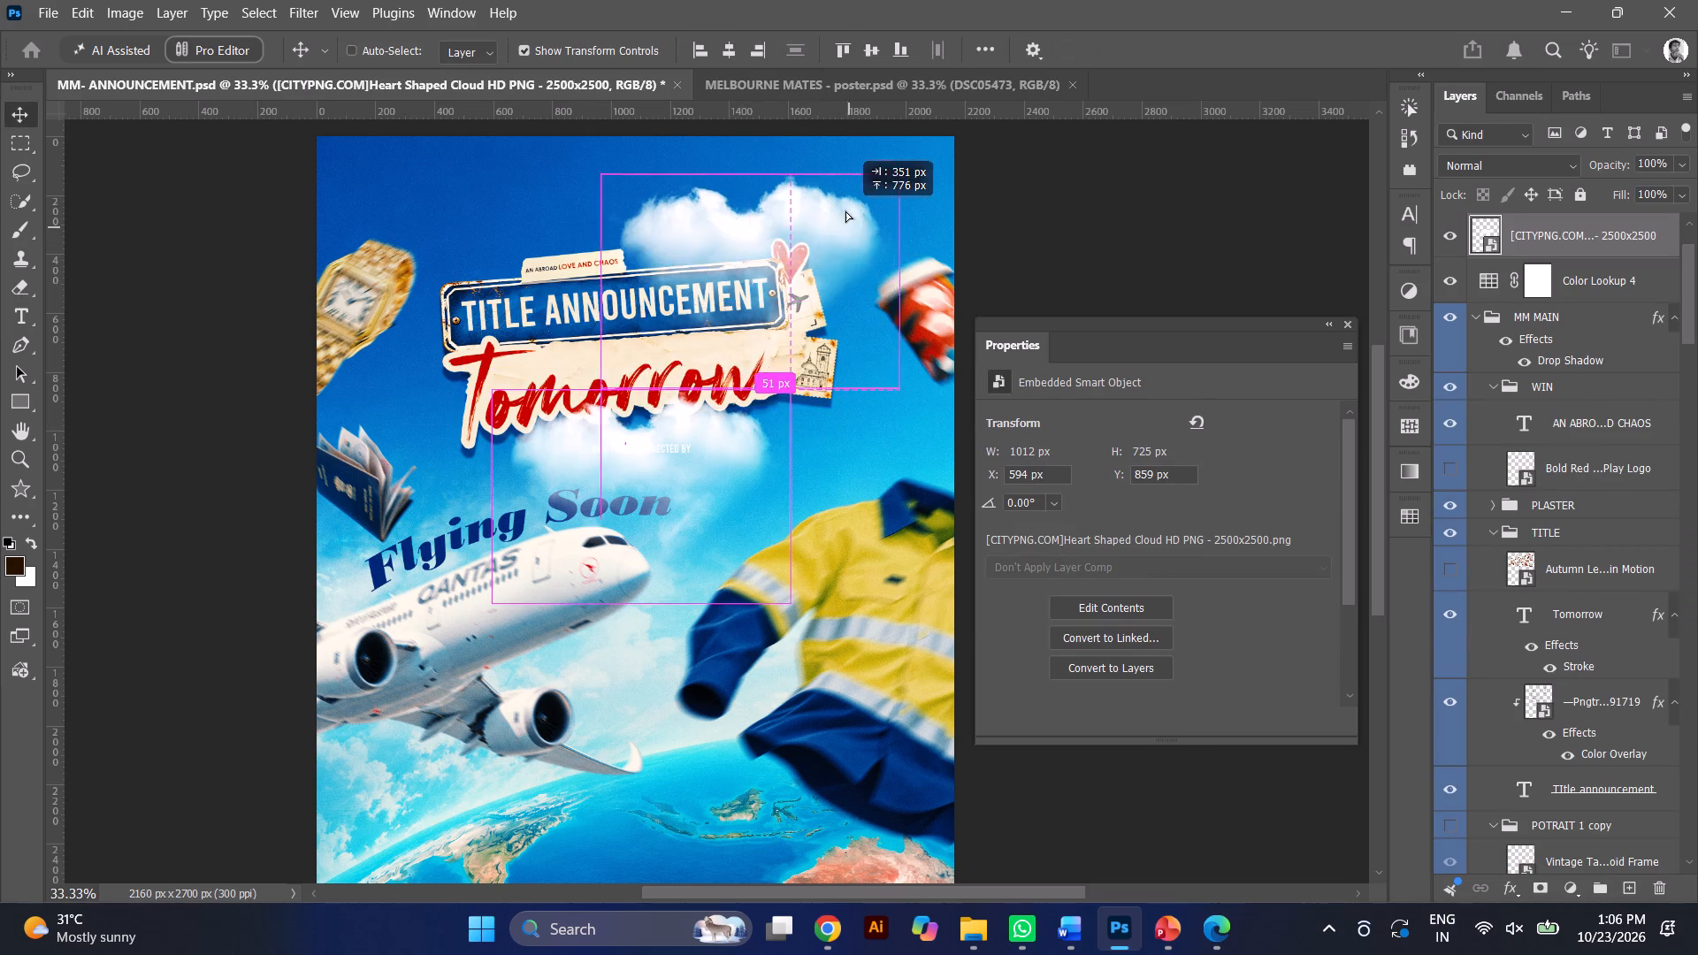
pyautogui.keyDown('alt'); pyautogui.moveTo(845, 210); pyautogui.dragTo(845, 210); pyautogui.keyUp('alt')
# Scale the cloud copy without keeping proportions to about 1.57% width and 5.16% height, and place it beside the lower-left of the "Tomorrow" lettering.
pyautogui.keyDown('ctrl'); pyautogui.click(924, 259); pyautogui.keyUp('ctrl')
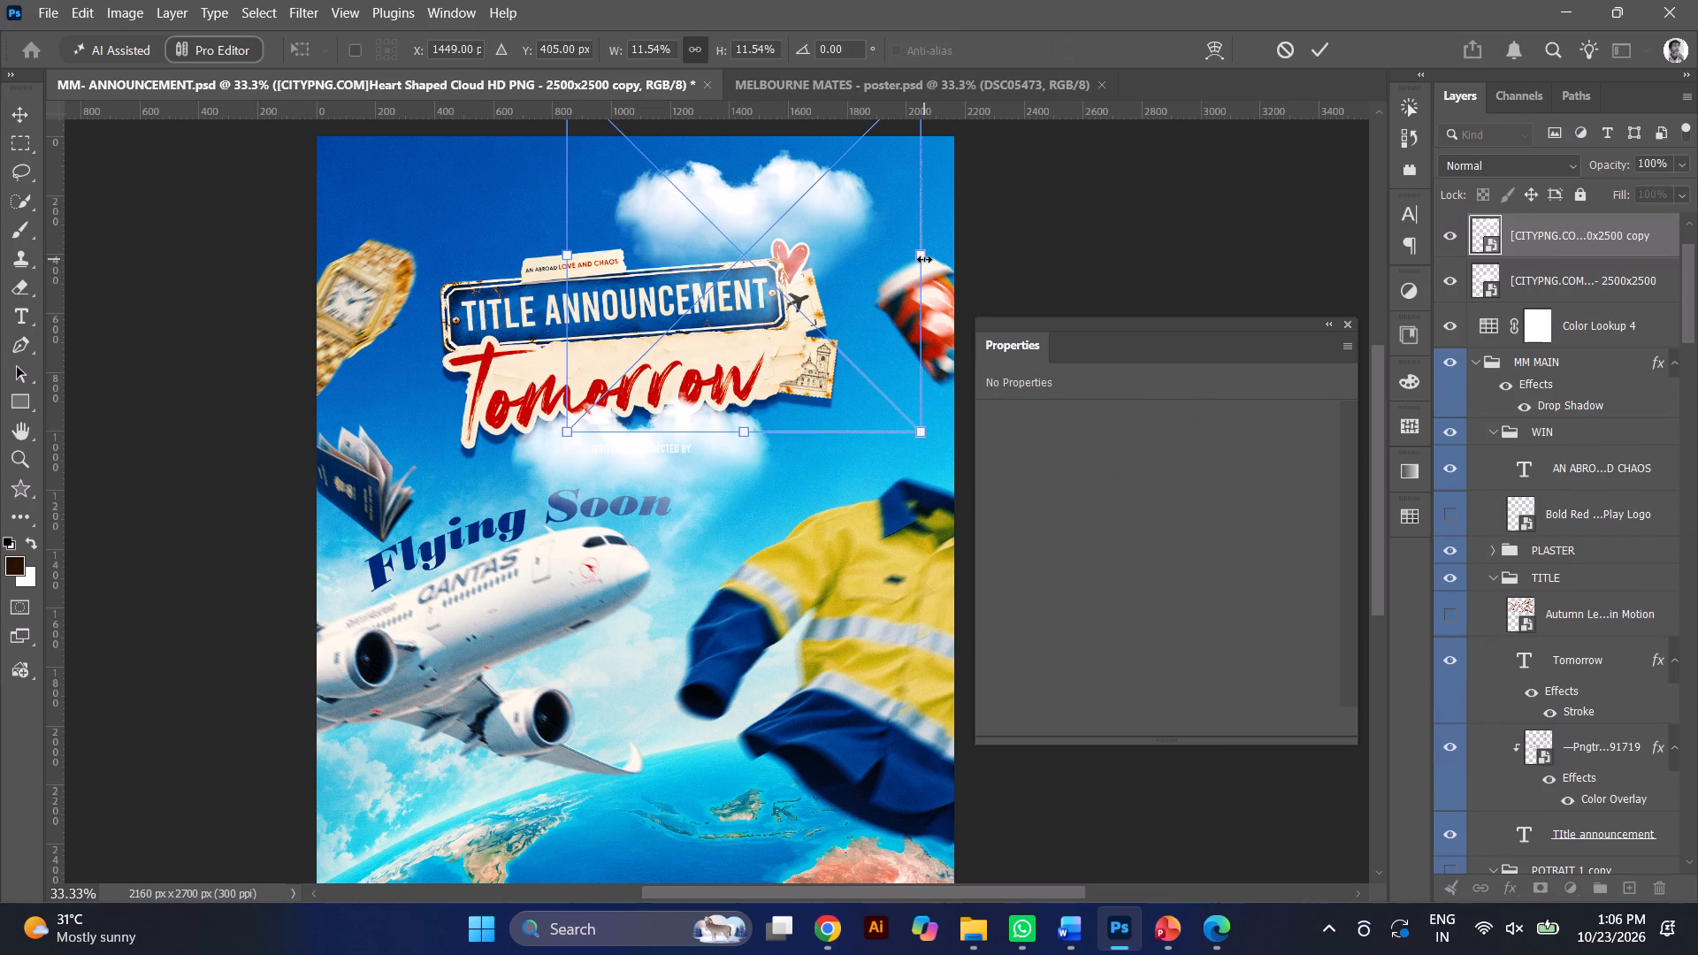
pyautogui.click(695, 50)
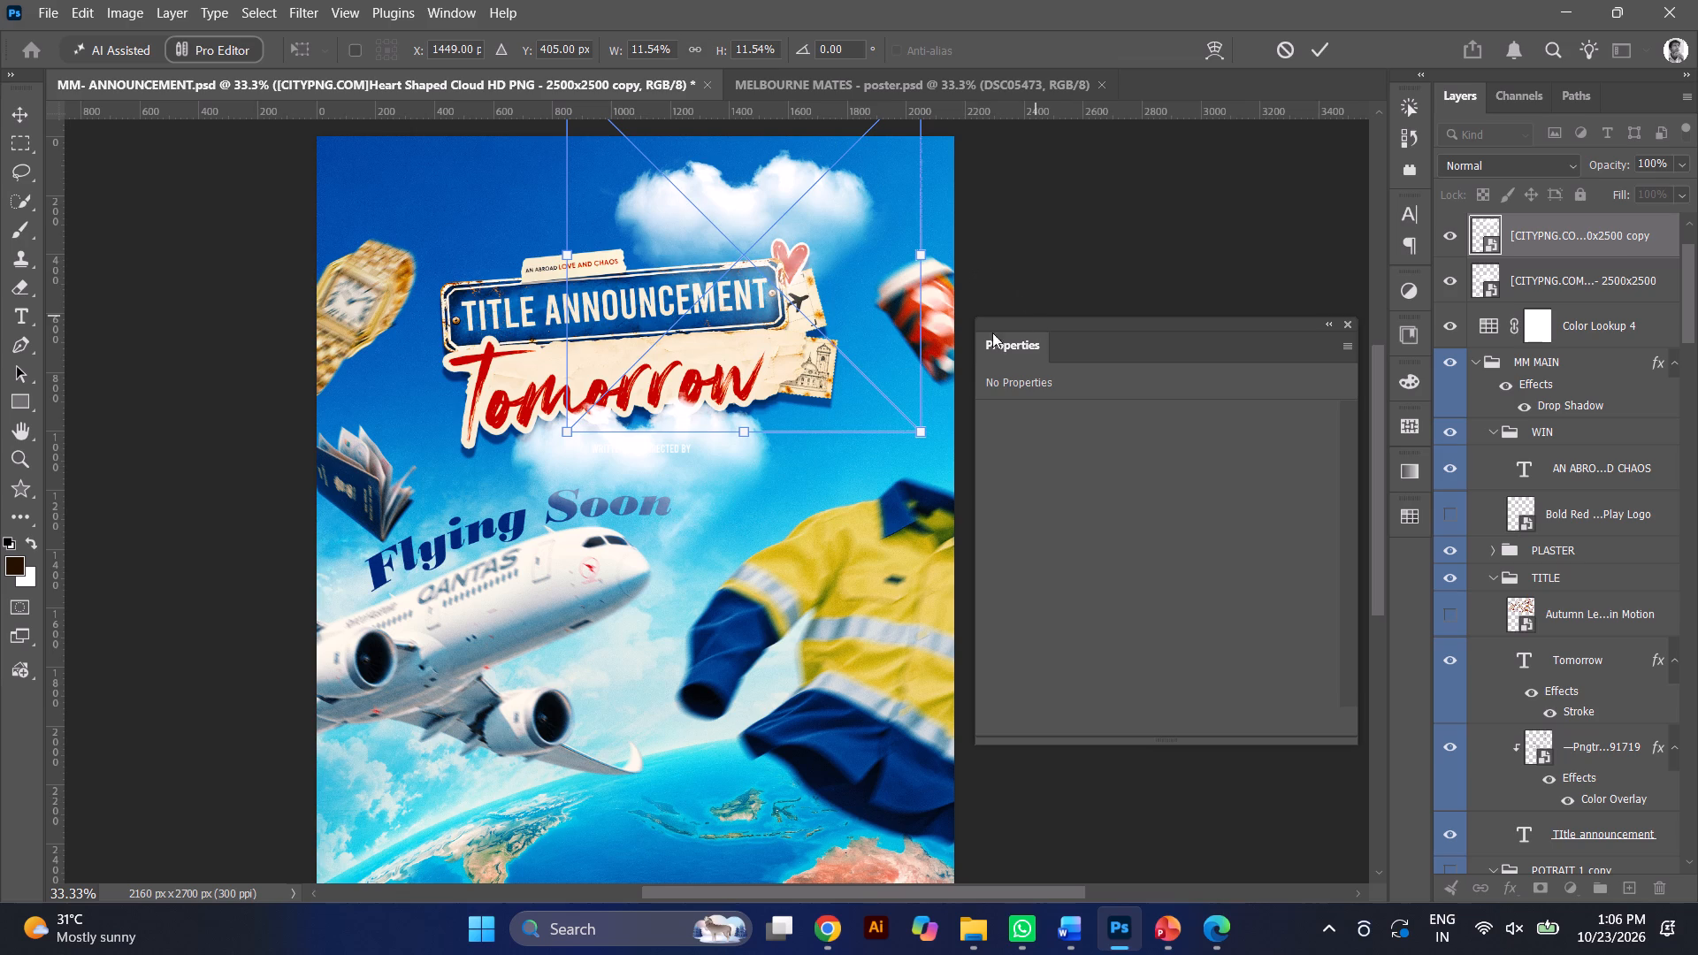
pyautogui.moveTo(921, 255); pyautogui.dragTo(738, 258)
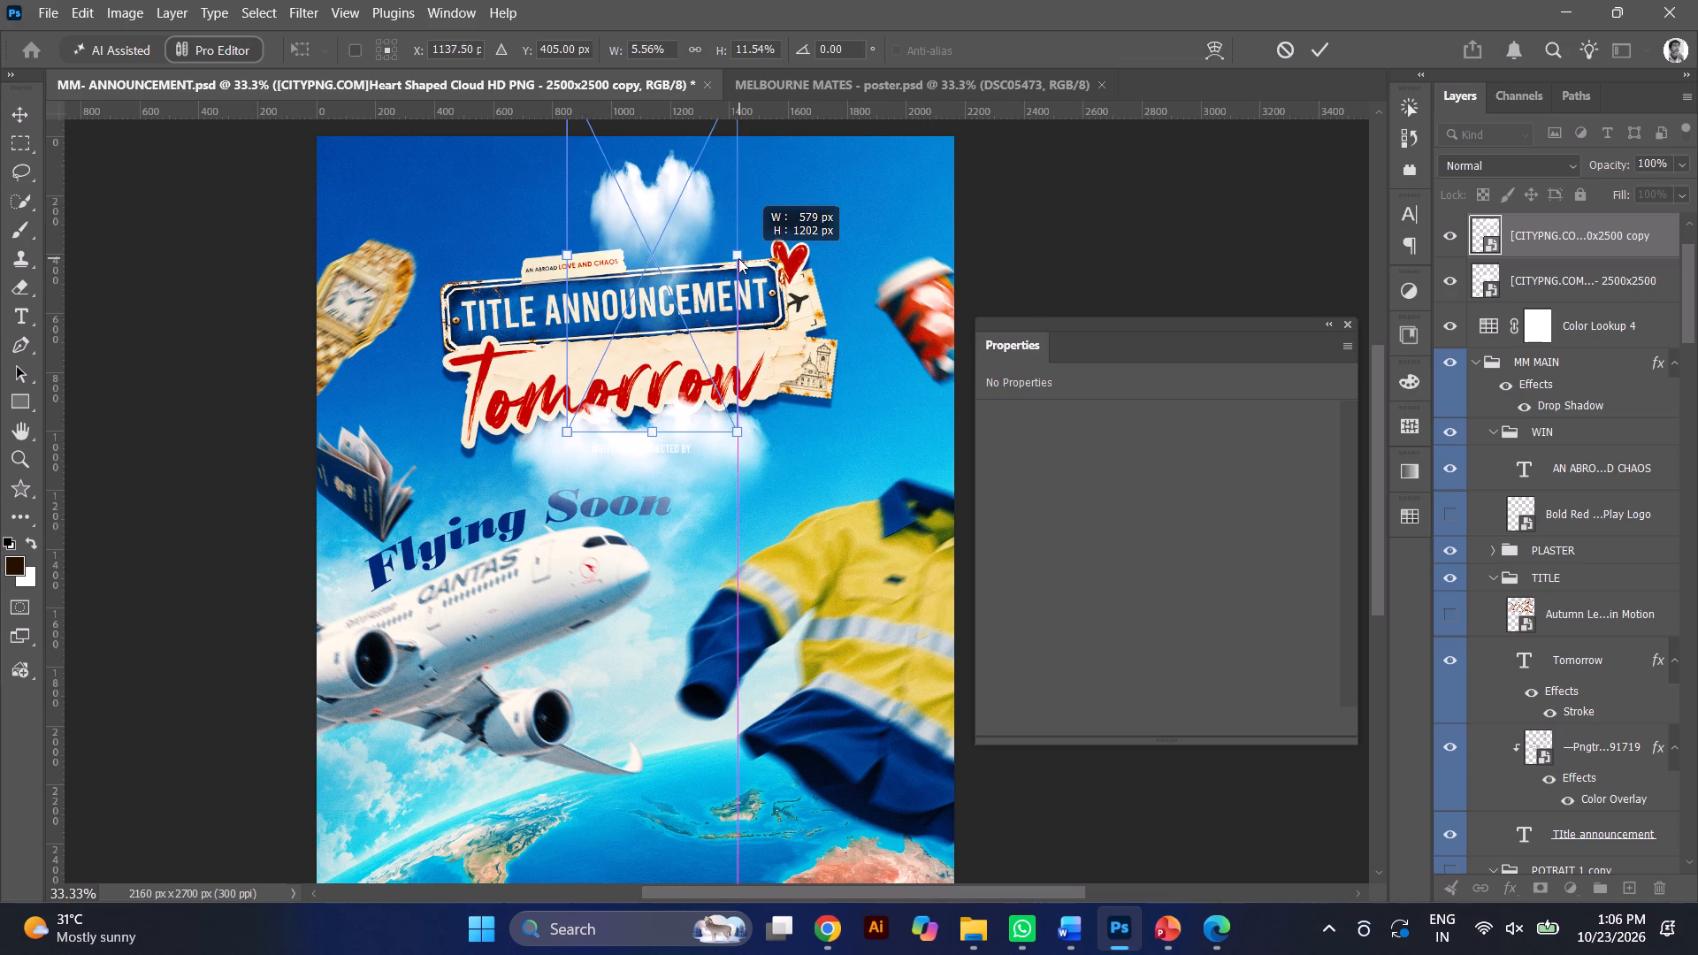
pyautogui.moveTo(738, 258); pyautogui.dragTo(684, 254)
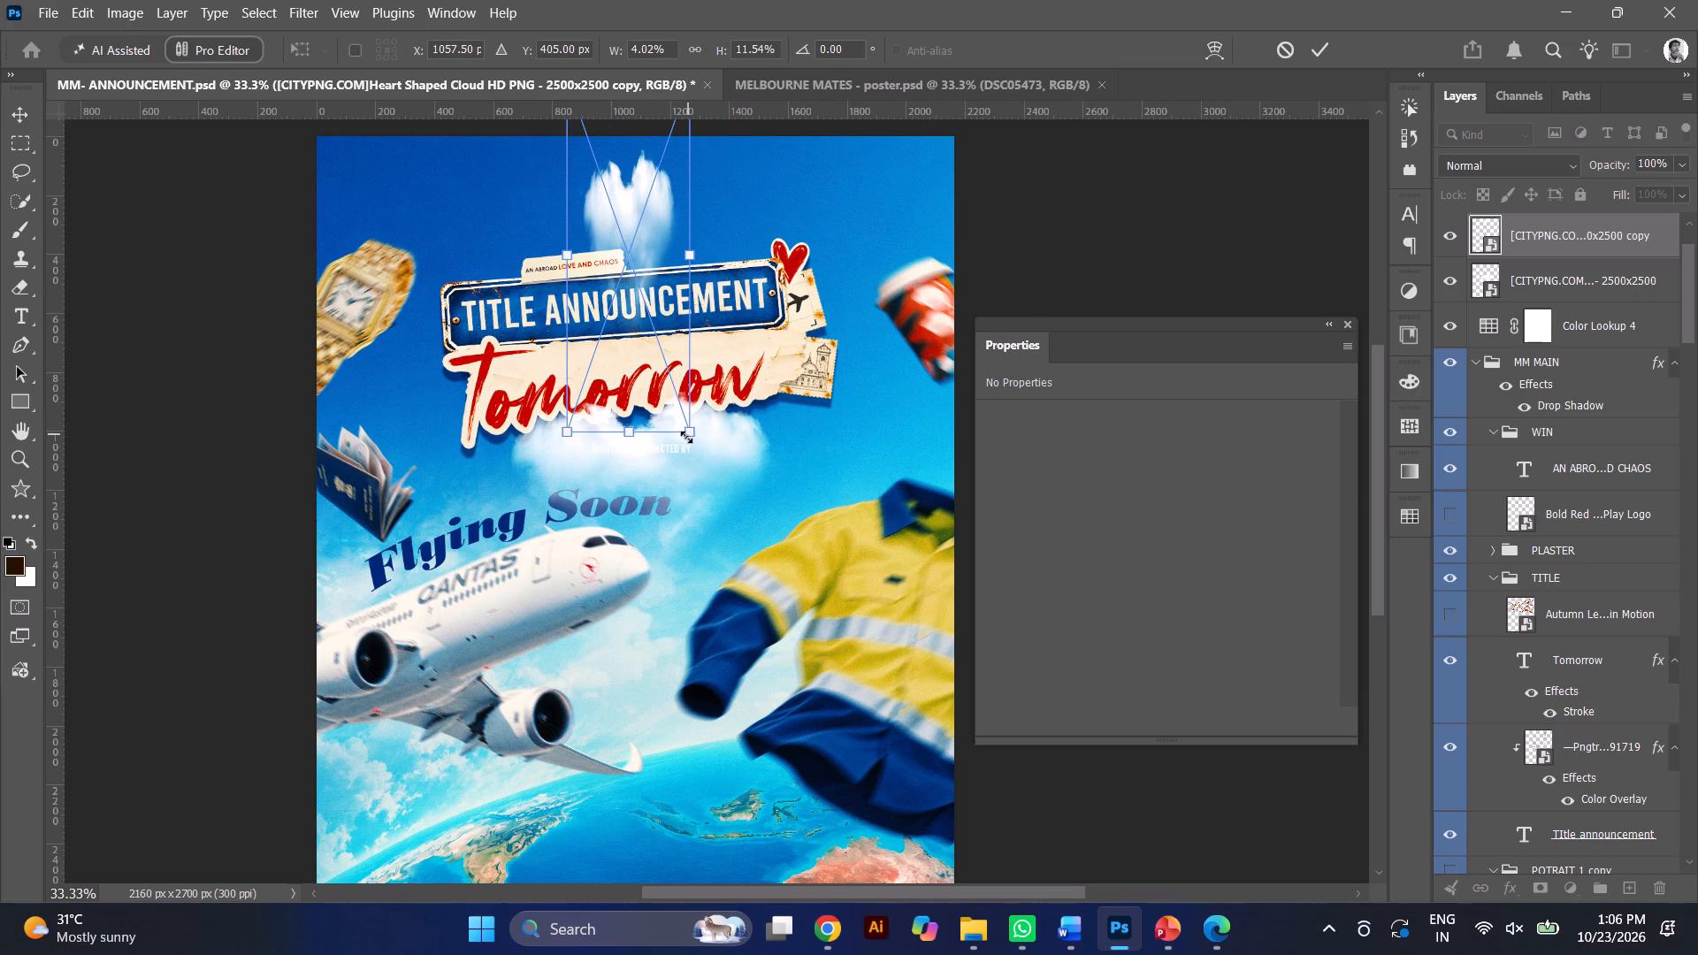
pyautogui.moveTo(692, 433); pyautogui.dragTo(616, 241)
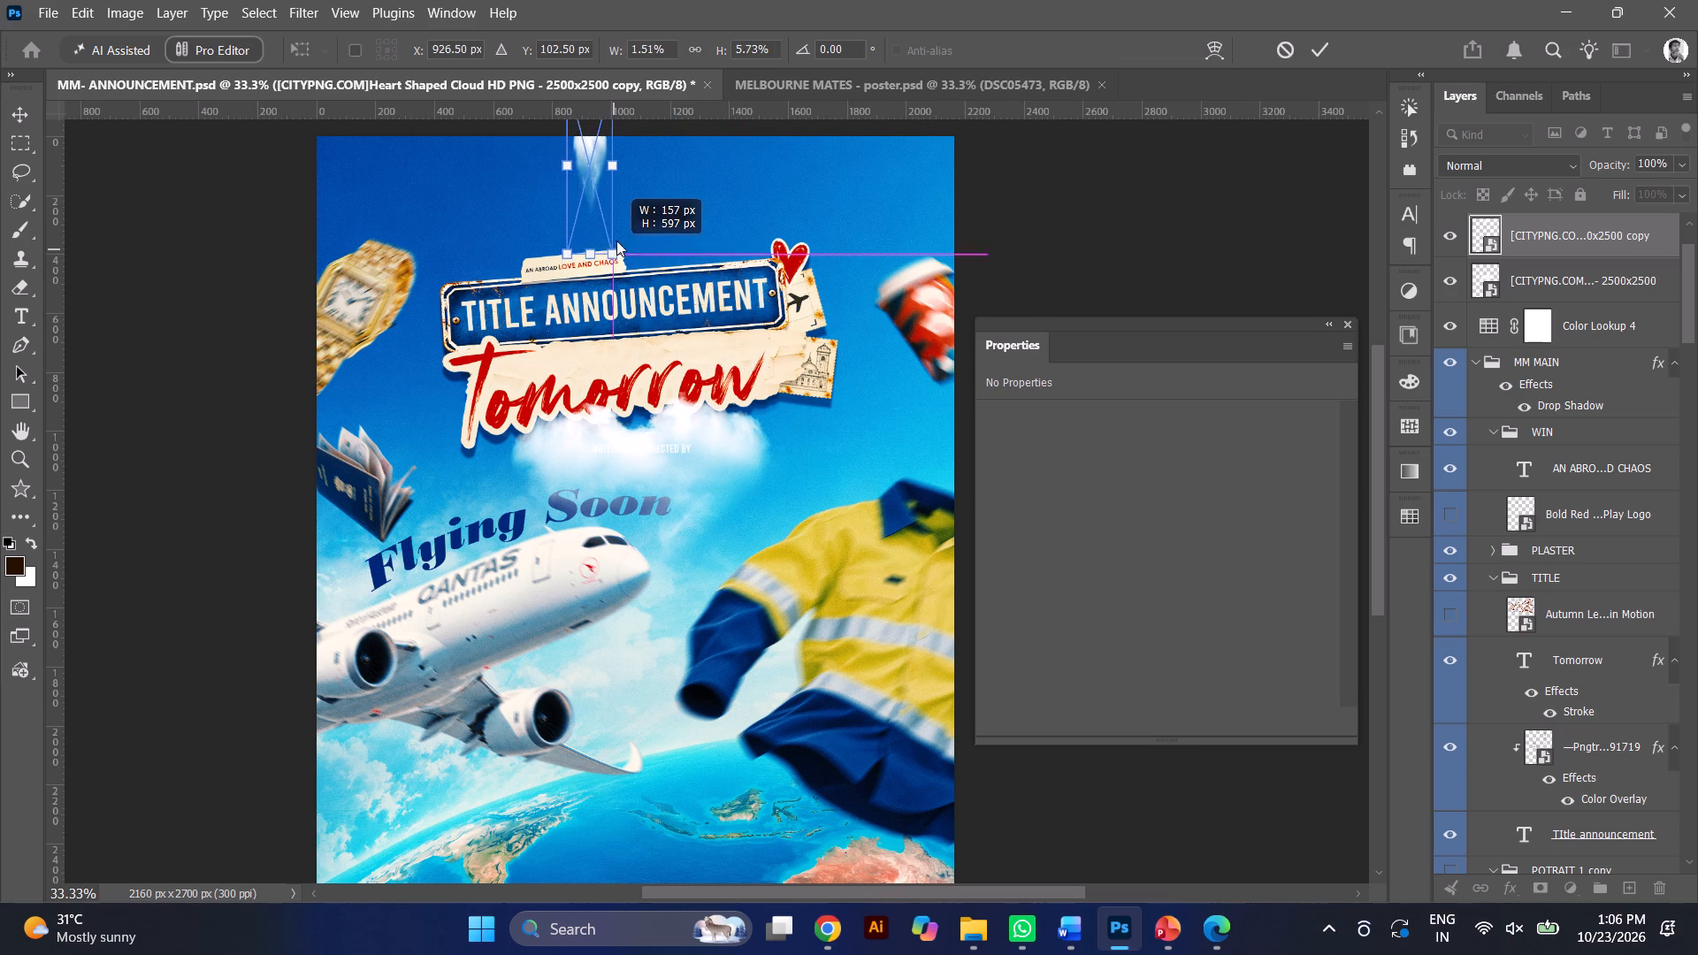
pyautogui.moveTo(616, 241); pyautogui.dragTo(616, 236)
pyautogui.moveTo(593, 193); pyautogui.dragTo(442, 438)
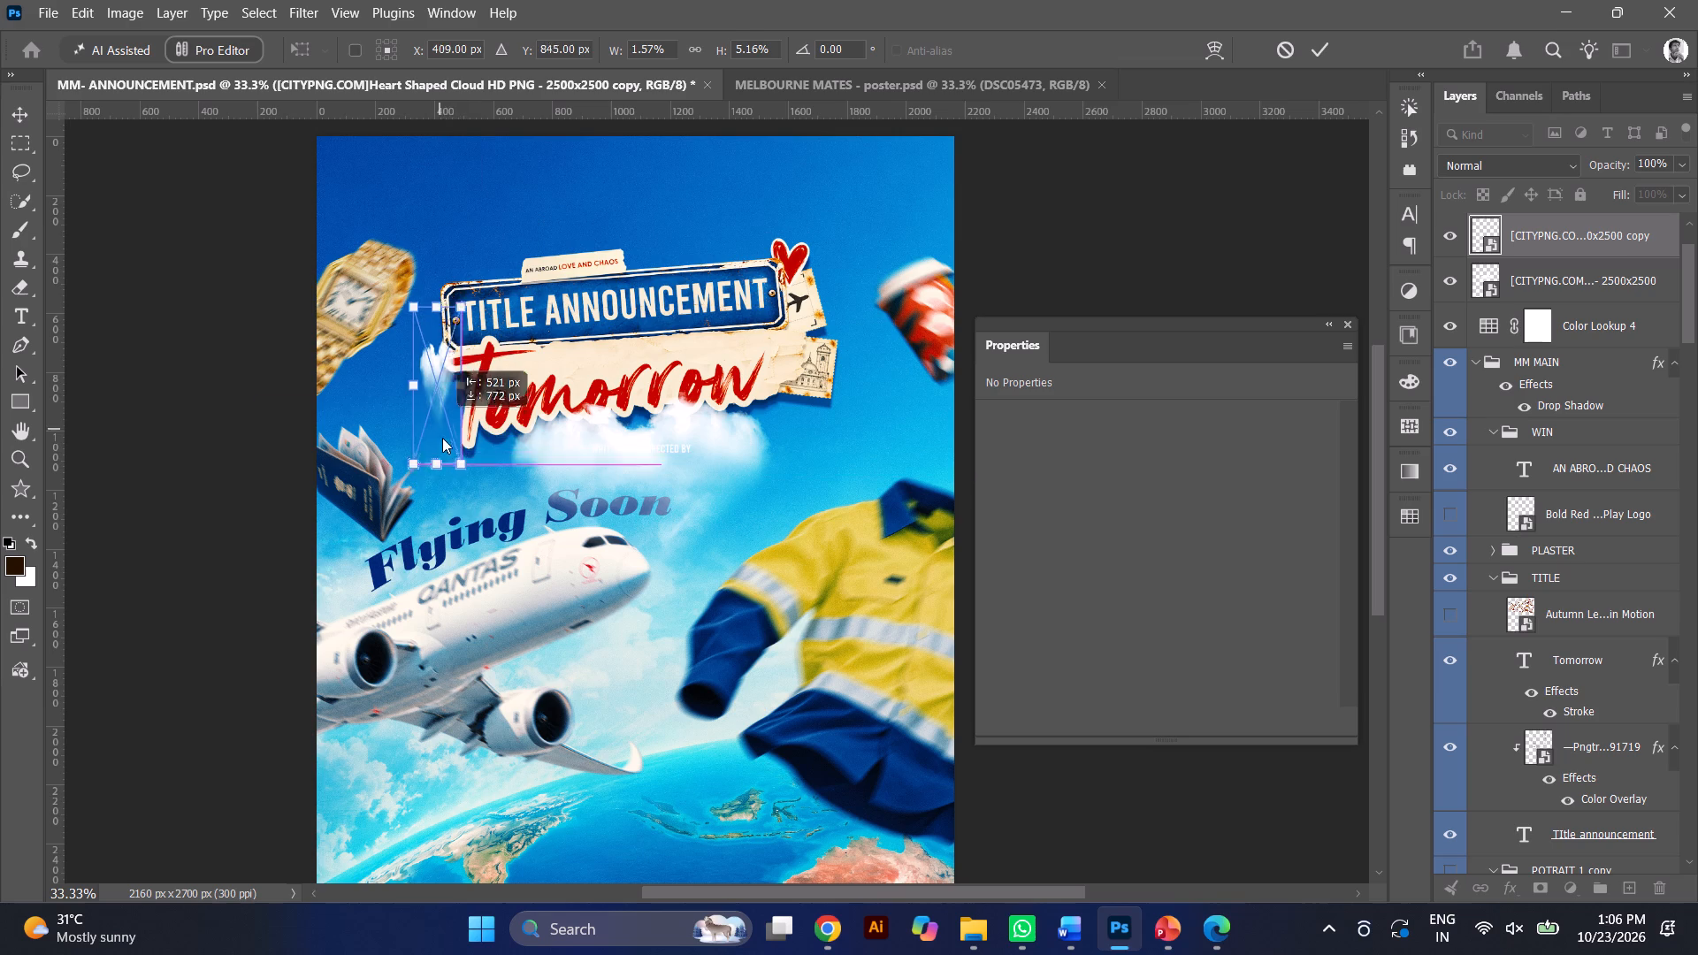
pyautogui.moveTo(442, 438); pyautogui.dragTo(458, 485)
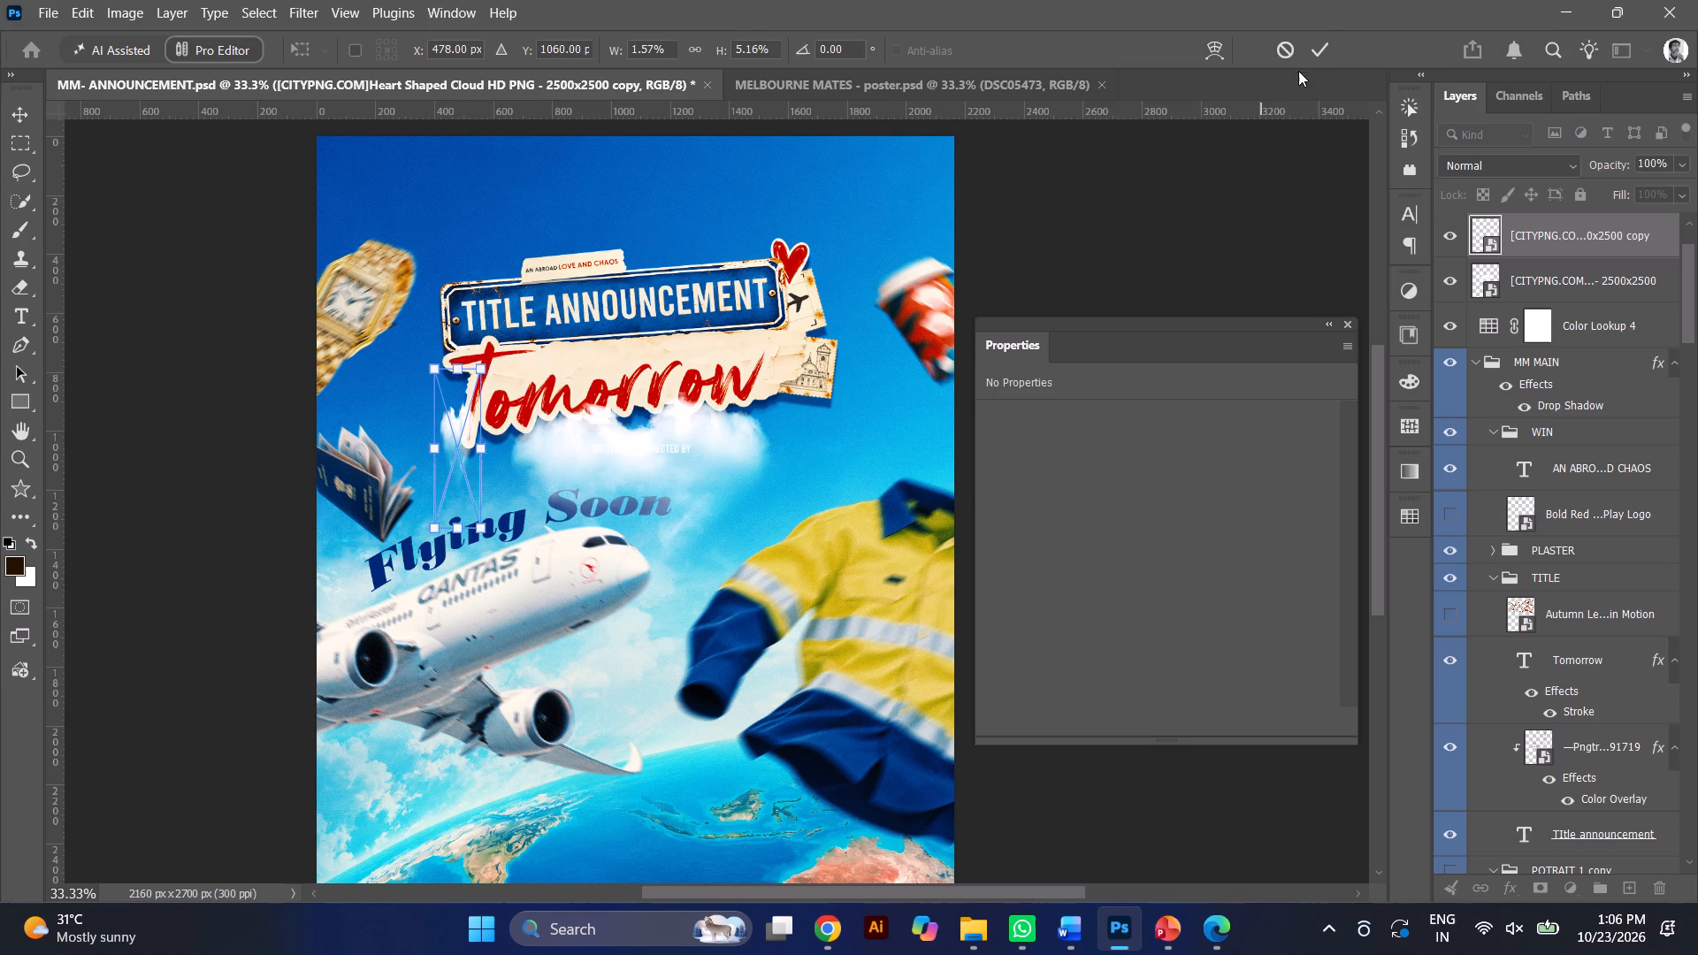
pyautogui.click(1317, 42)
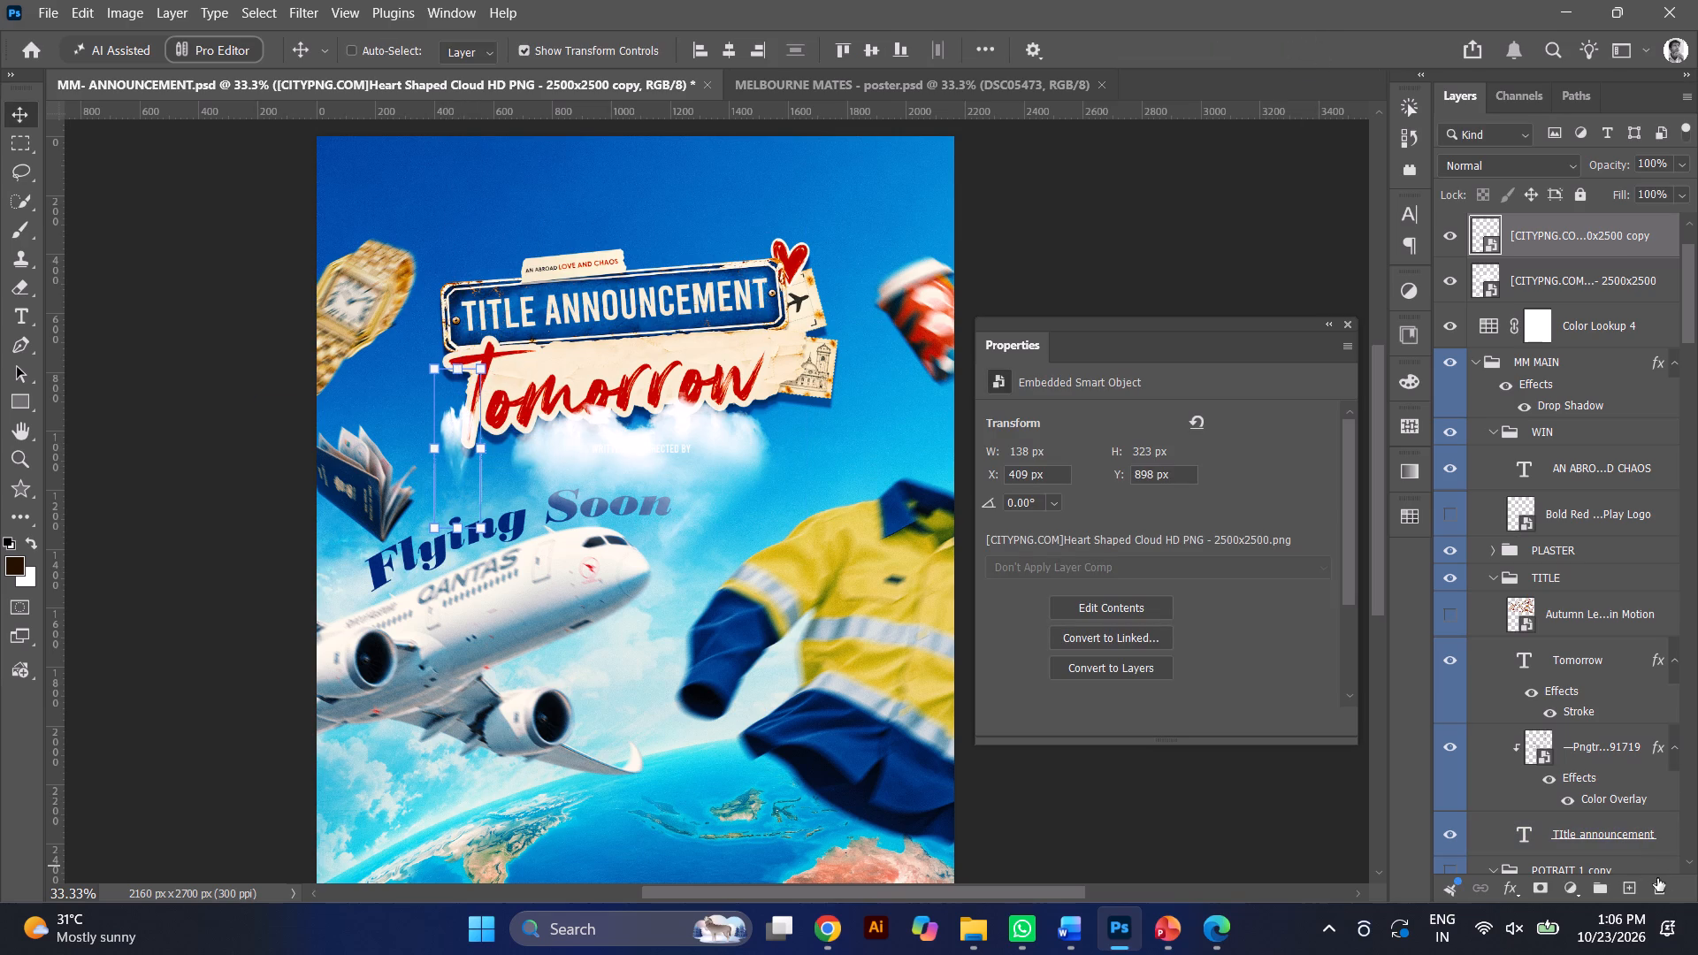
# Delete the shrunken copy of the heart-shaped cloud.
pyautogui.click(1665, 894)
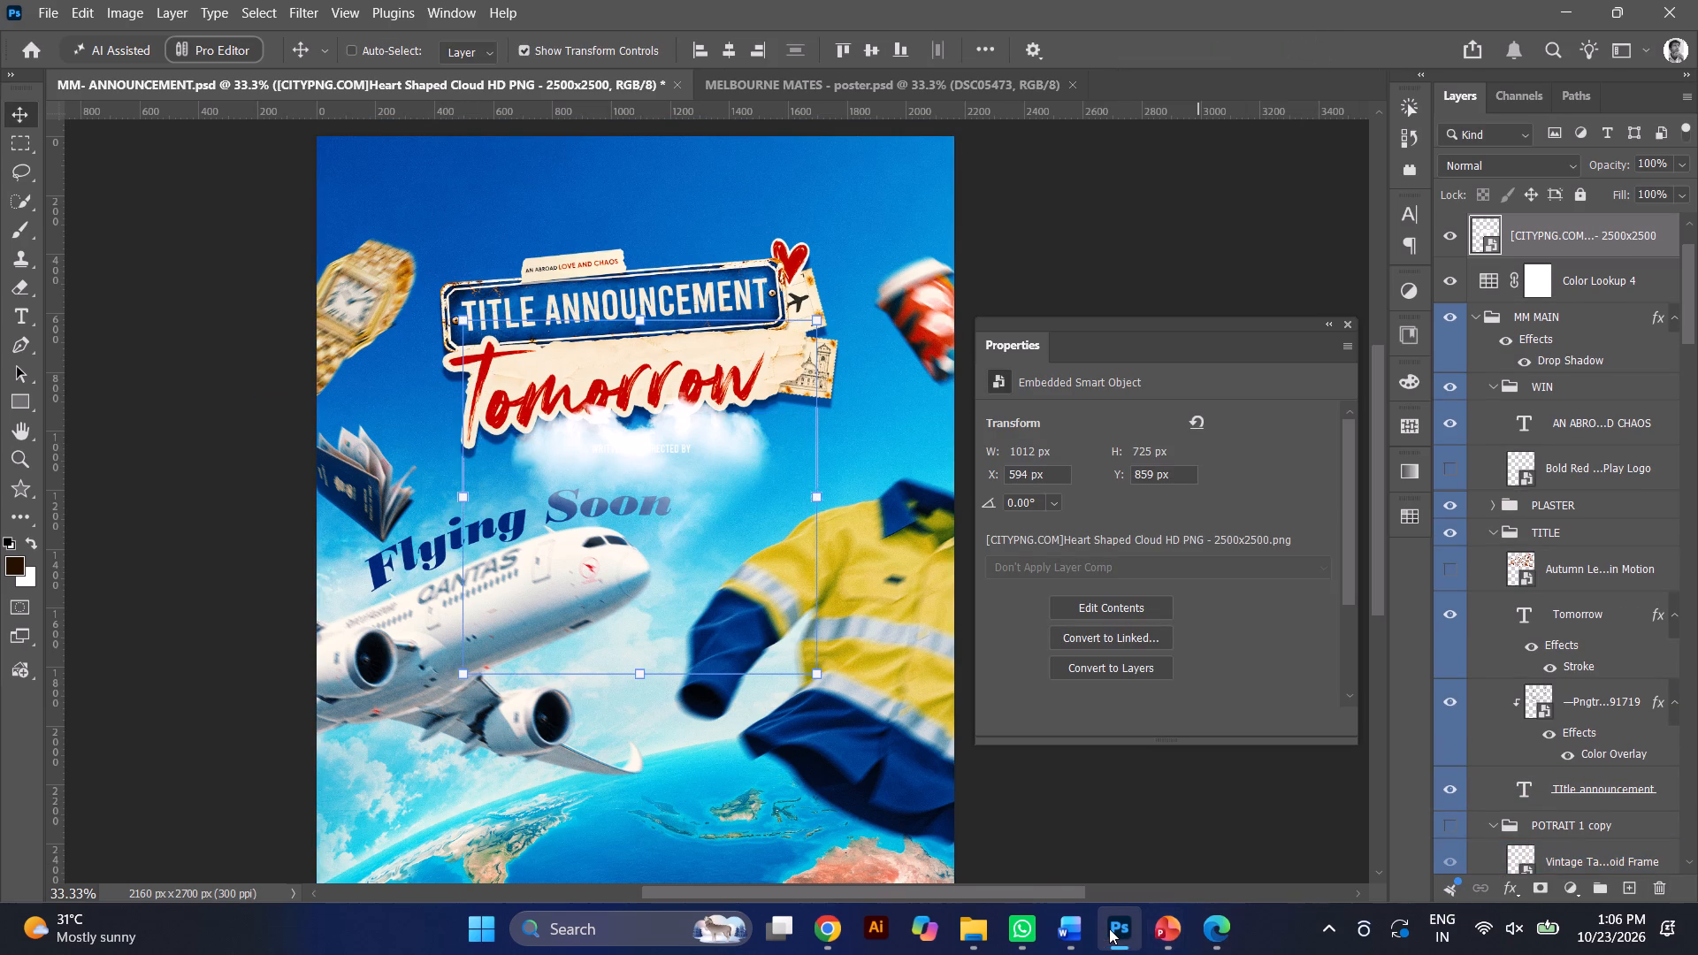
pyautogui.click(838, 931)
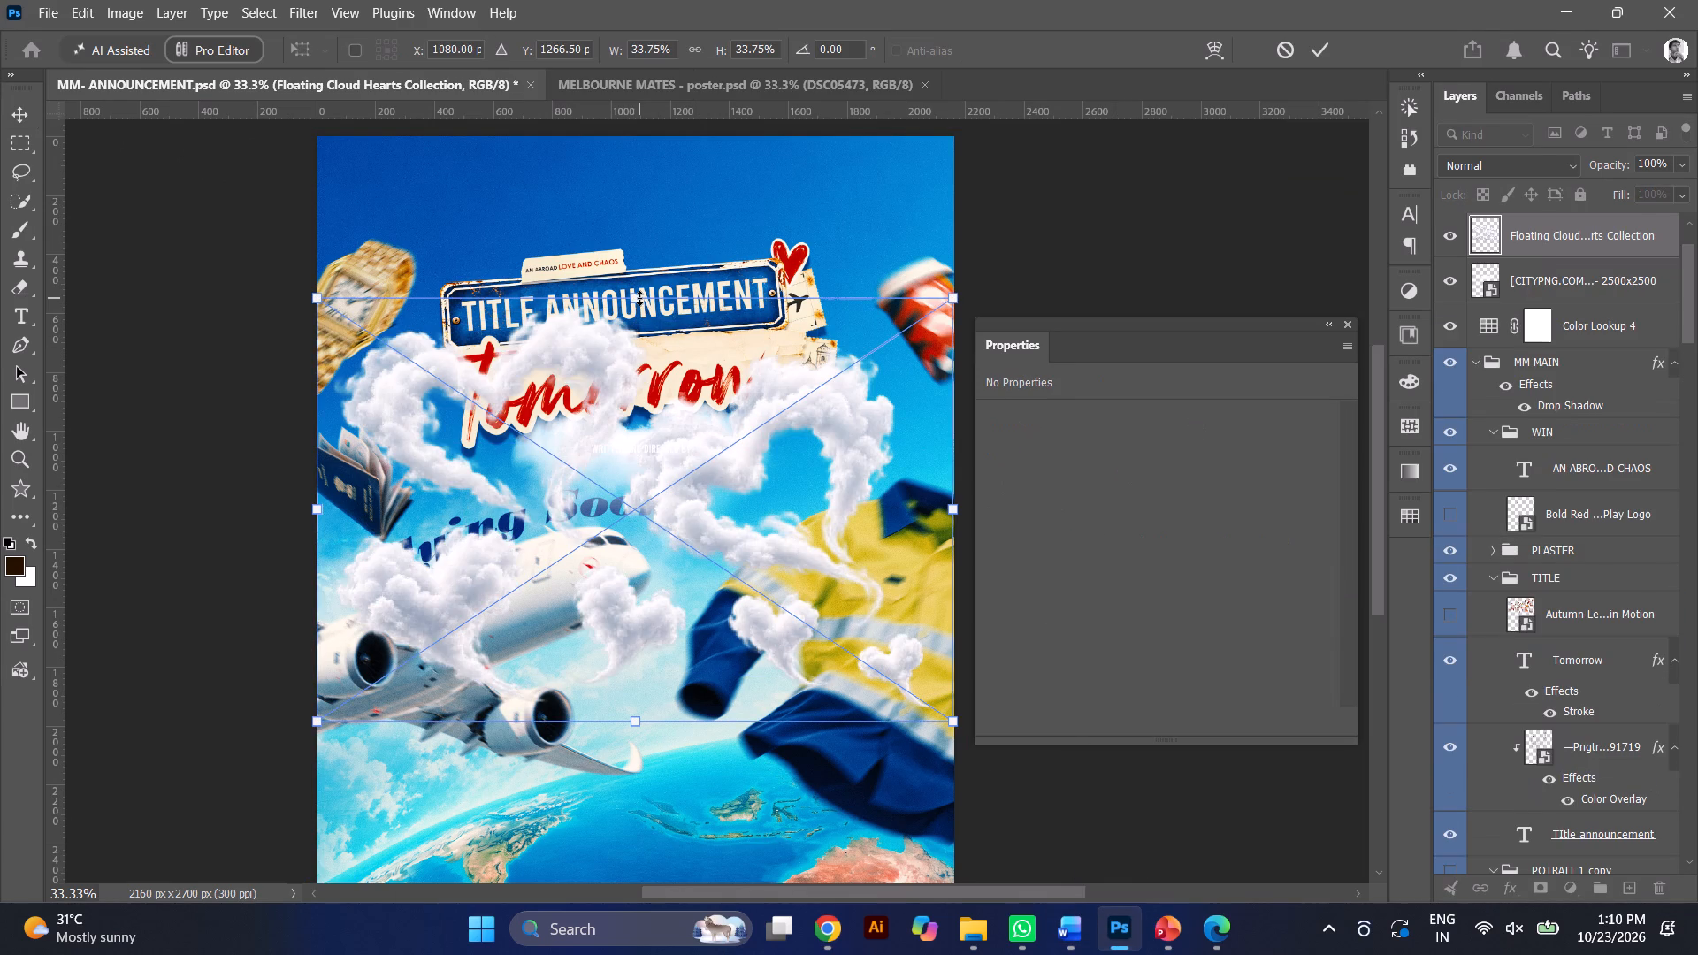
pyautogui.moveTo(728, 368); pyautogui.dragTo(725, 147)
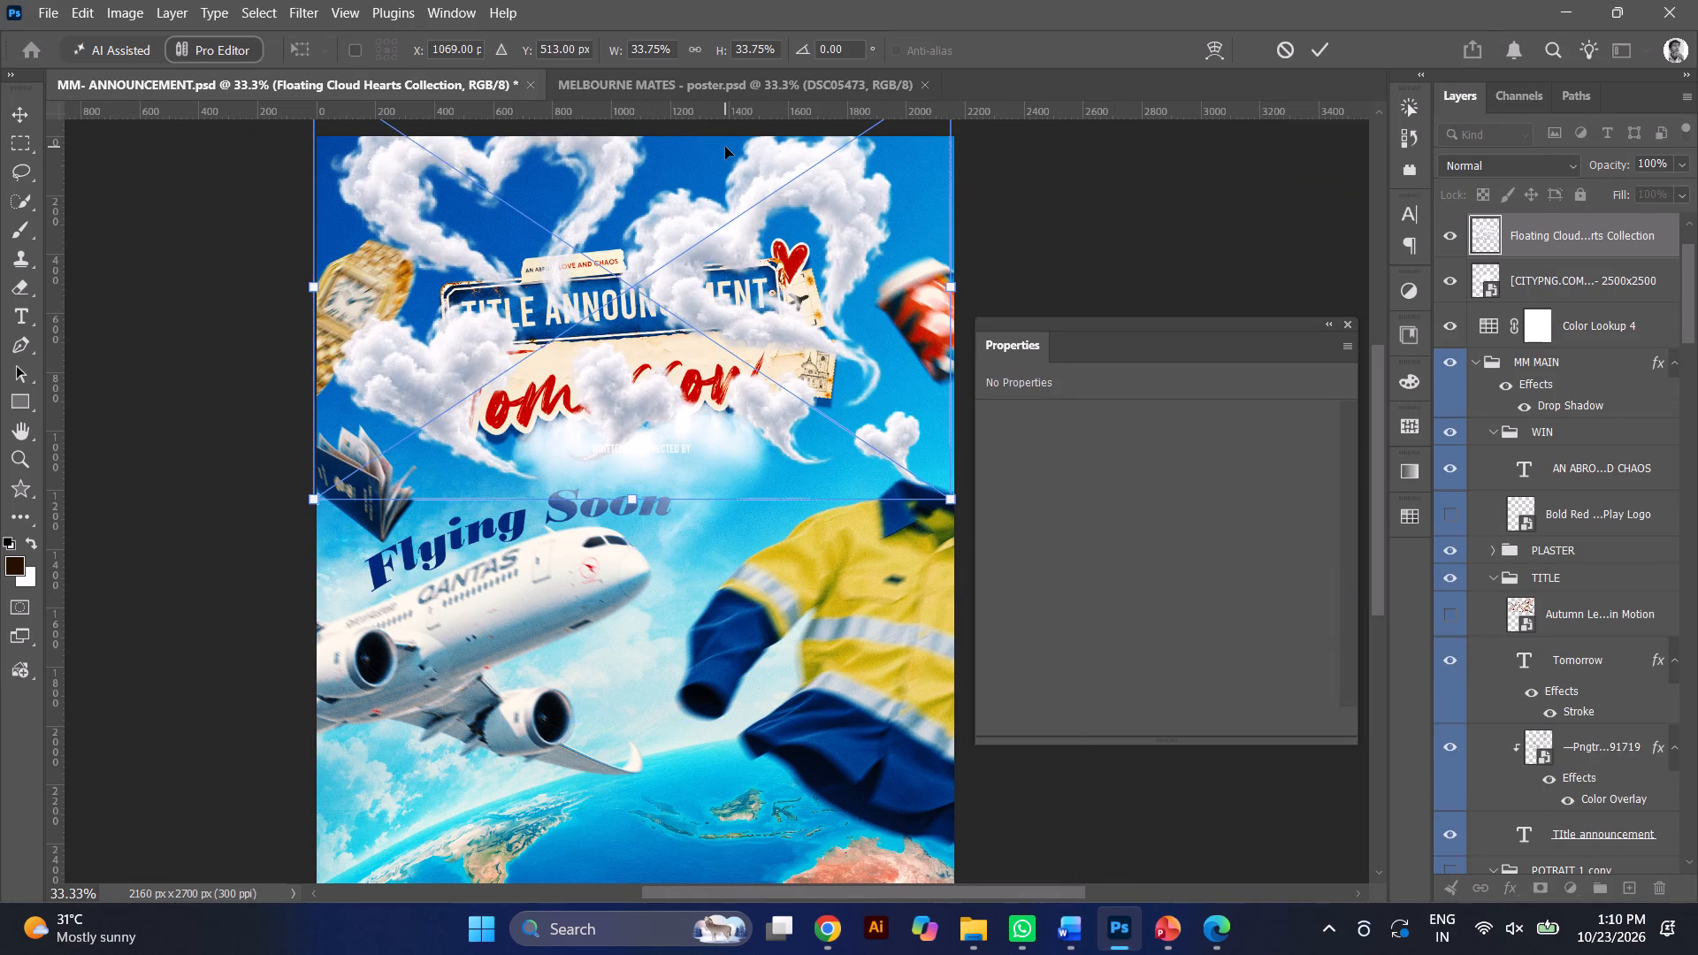
pyautogui.hotkey('ctrl', '-')
pyautogui.hotkey('ctrl', '-')
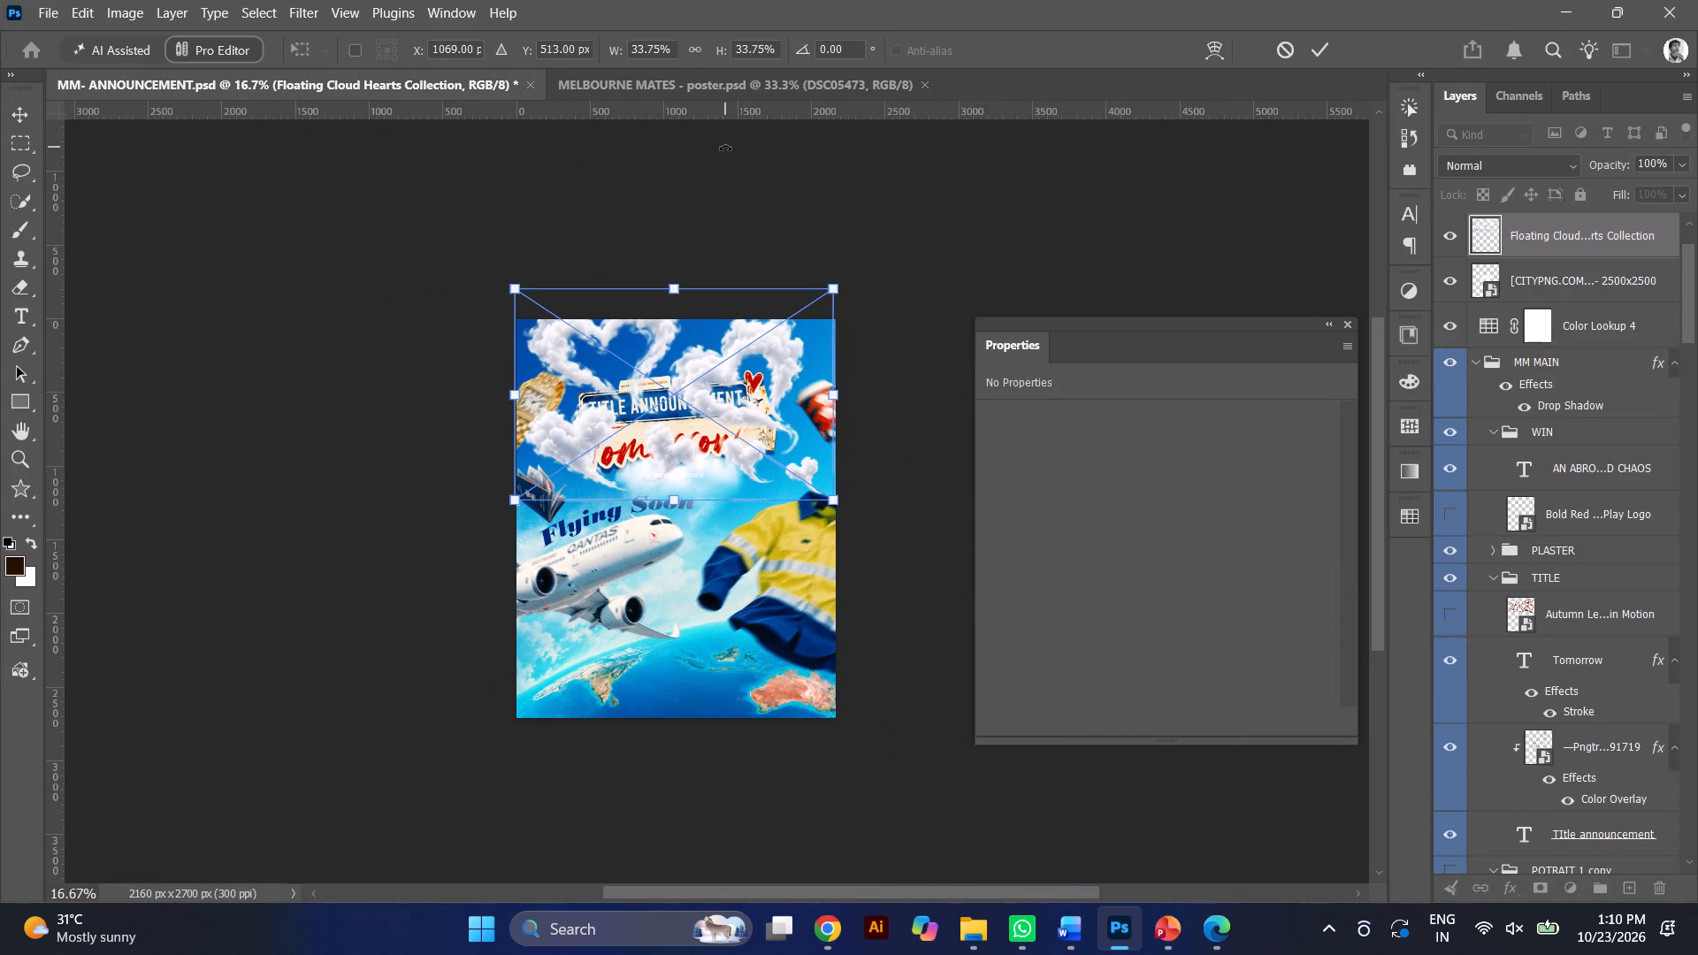
pyautogui.hotkey('ctrl', '+')
pyautogui.hotkey('ctrl', '+')
pyautogui.hotkey('ctrl', '+')
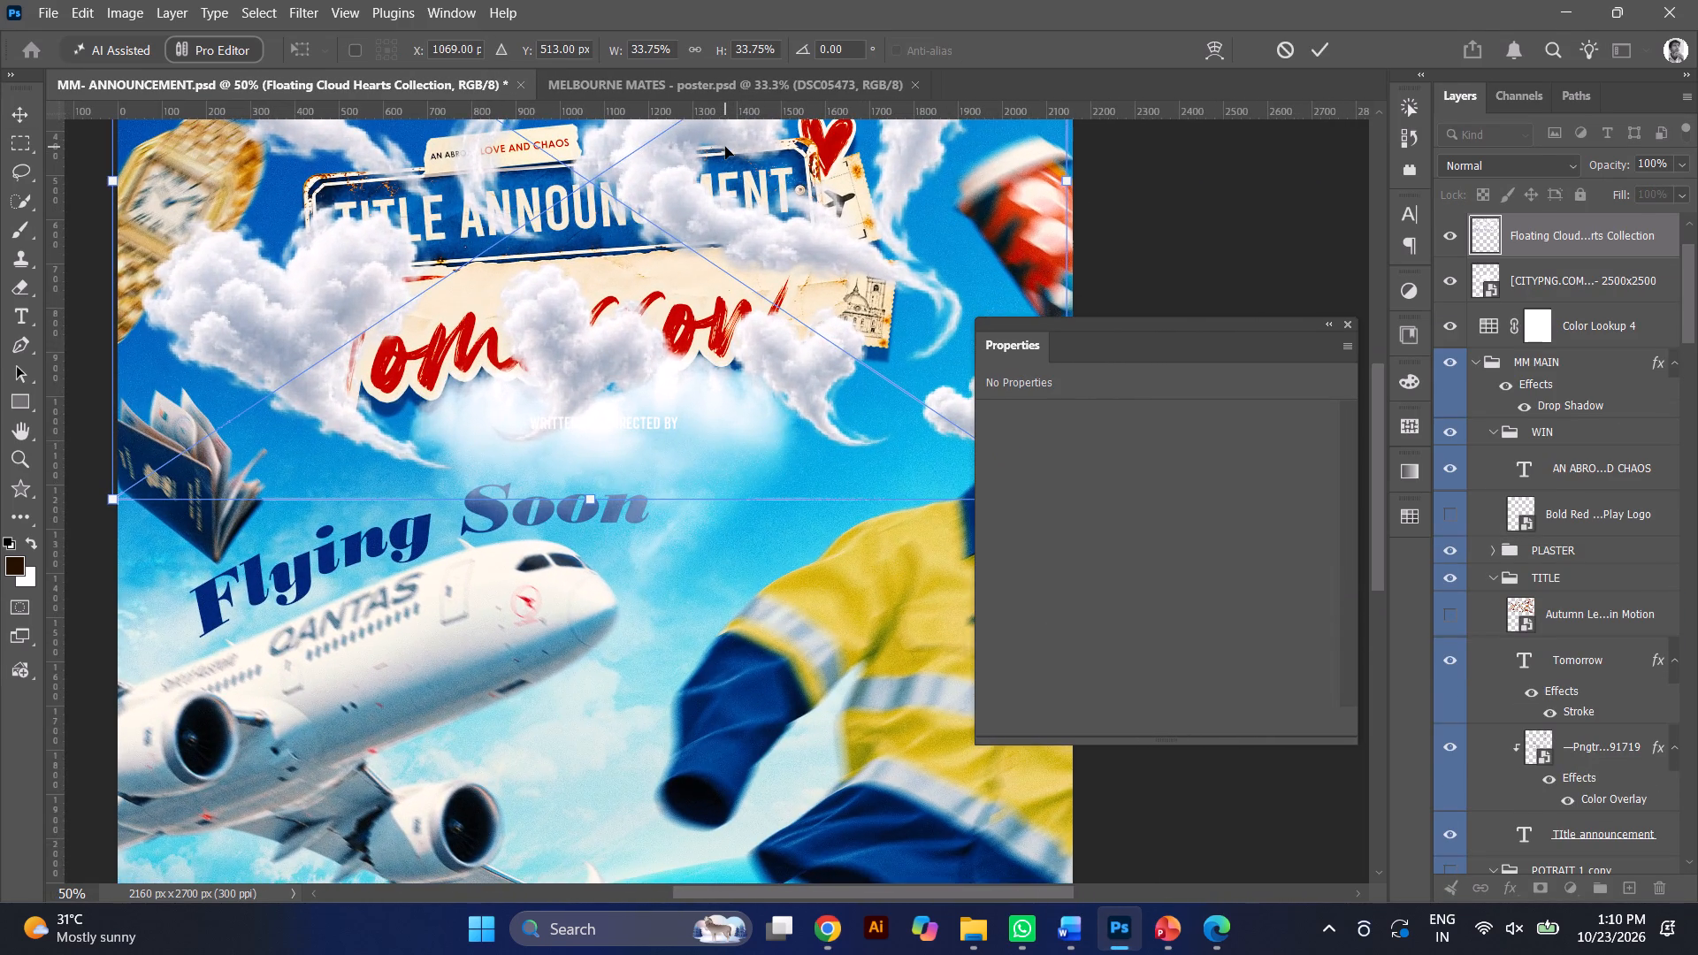
pyautogui.scroll(4, 592, 348)
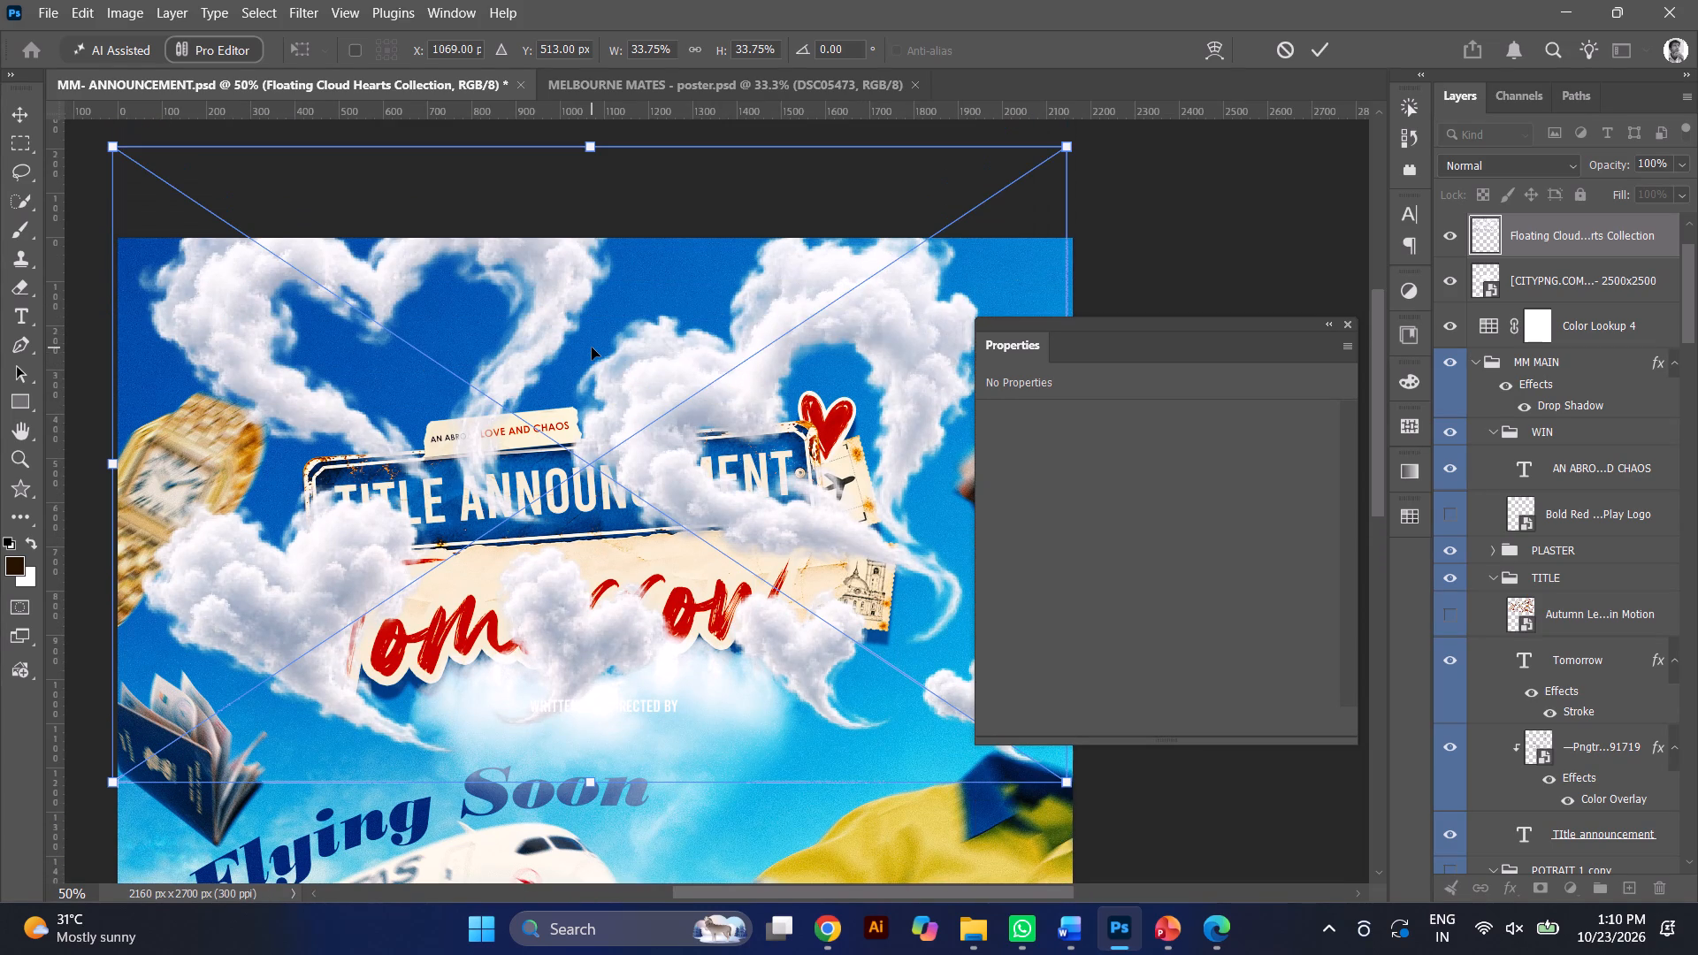
pyautogui.click(1324, 46)
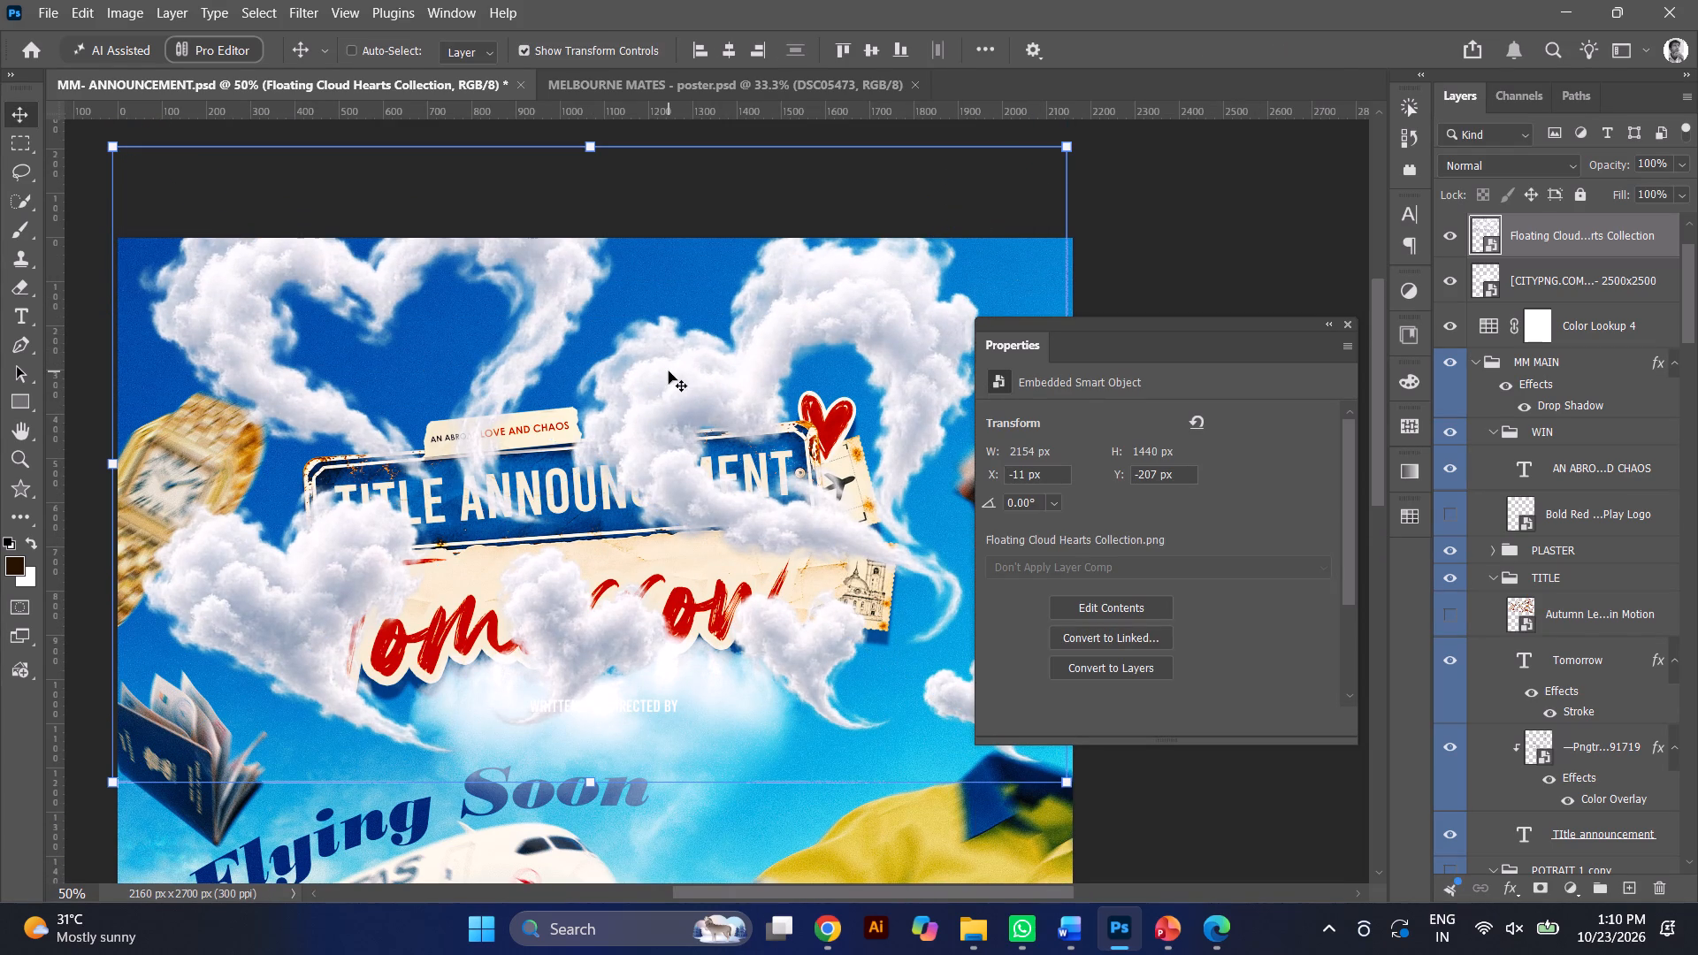
# Rasterize the Floating Cloud Hearts Collection smart object for use with the Eraser tool.
pyautogui.hotkey('ctrl', '-')
pyautogui.hotkey('ctrl', '-')
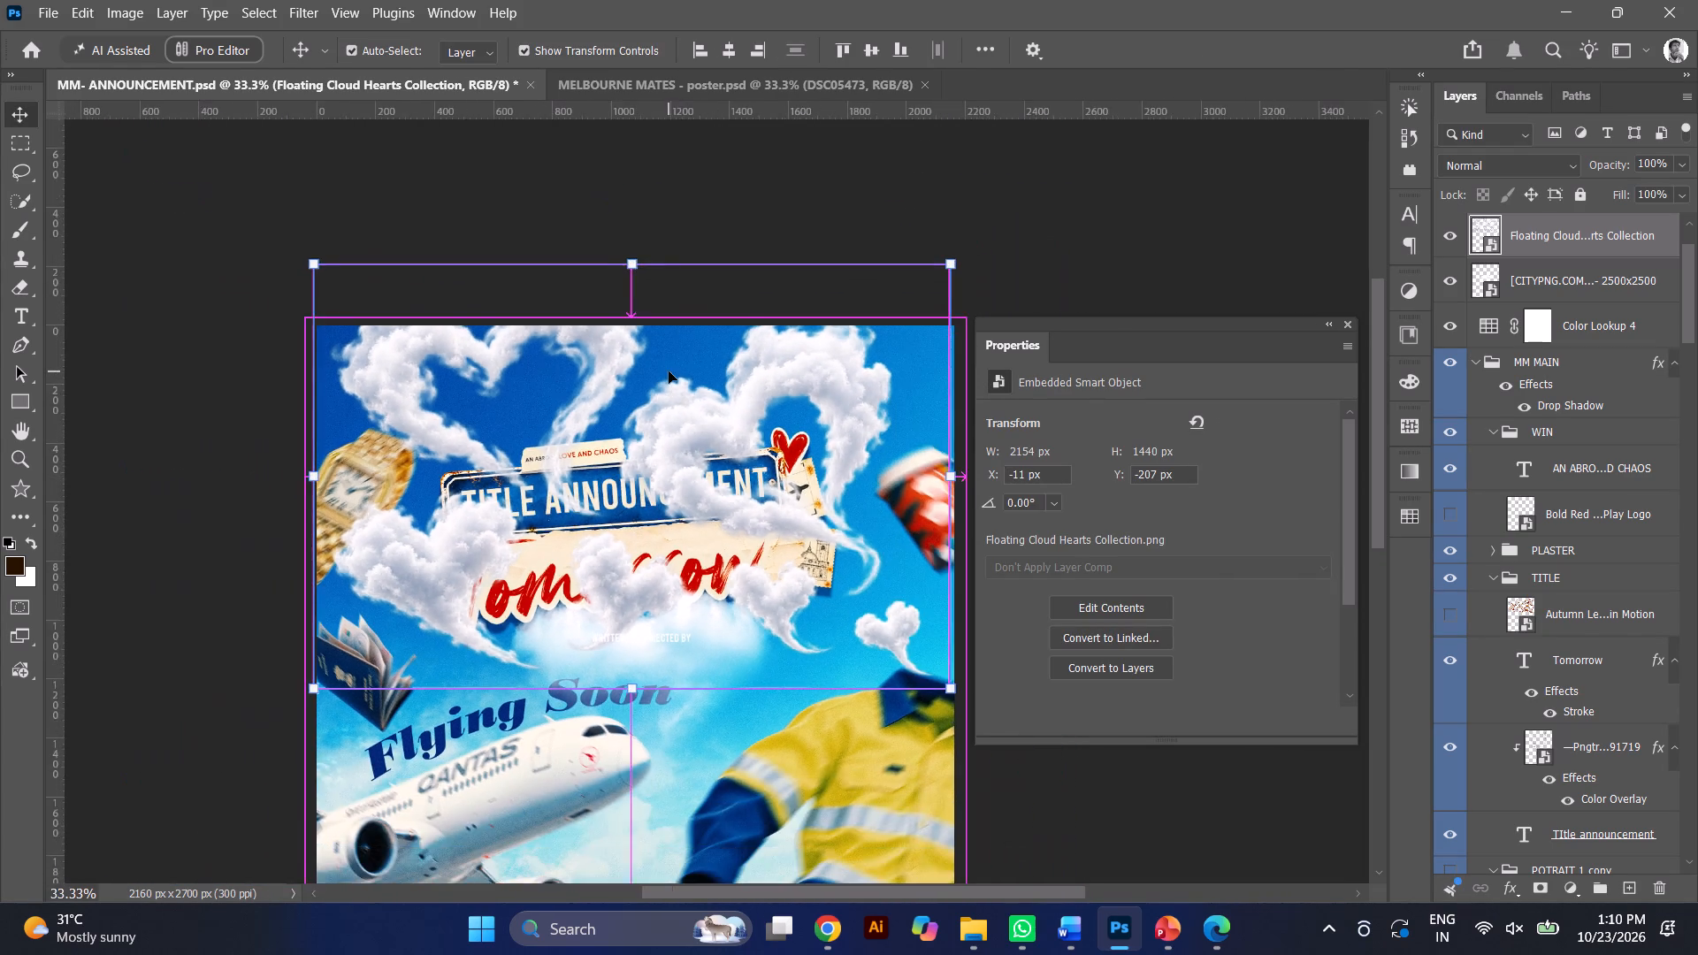
pyautogui.moveTo(11, 292); pyautogui.dragTo(623, 412)
pyautogui.click(623, 412)
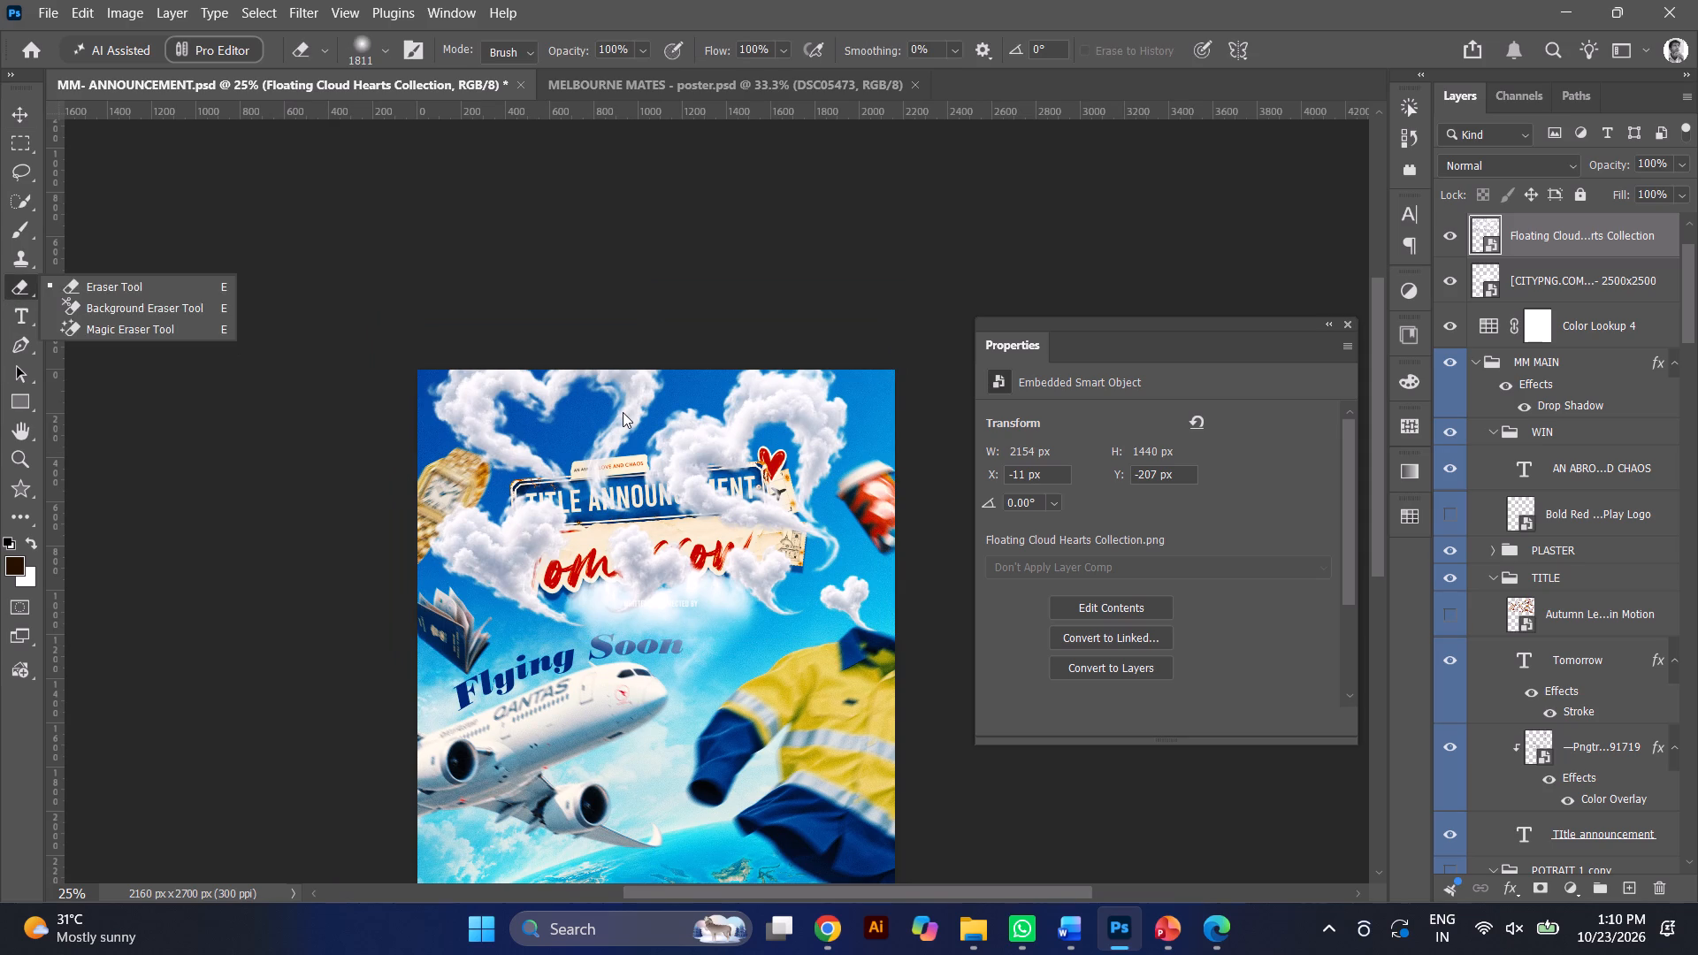
pyautogui.click(553, 412)
pyautogui.press('Return')
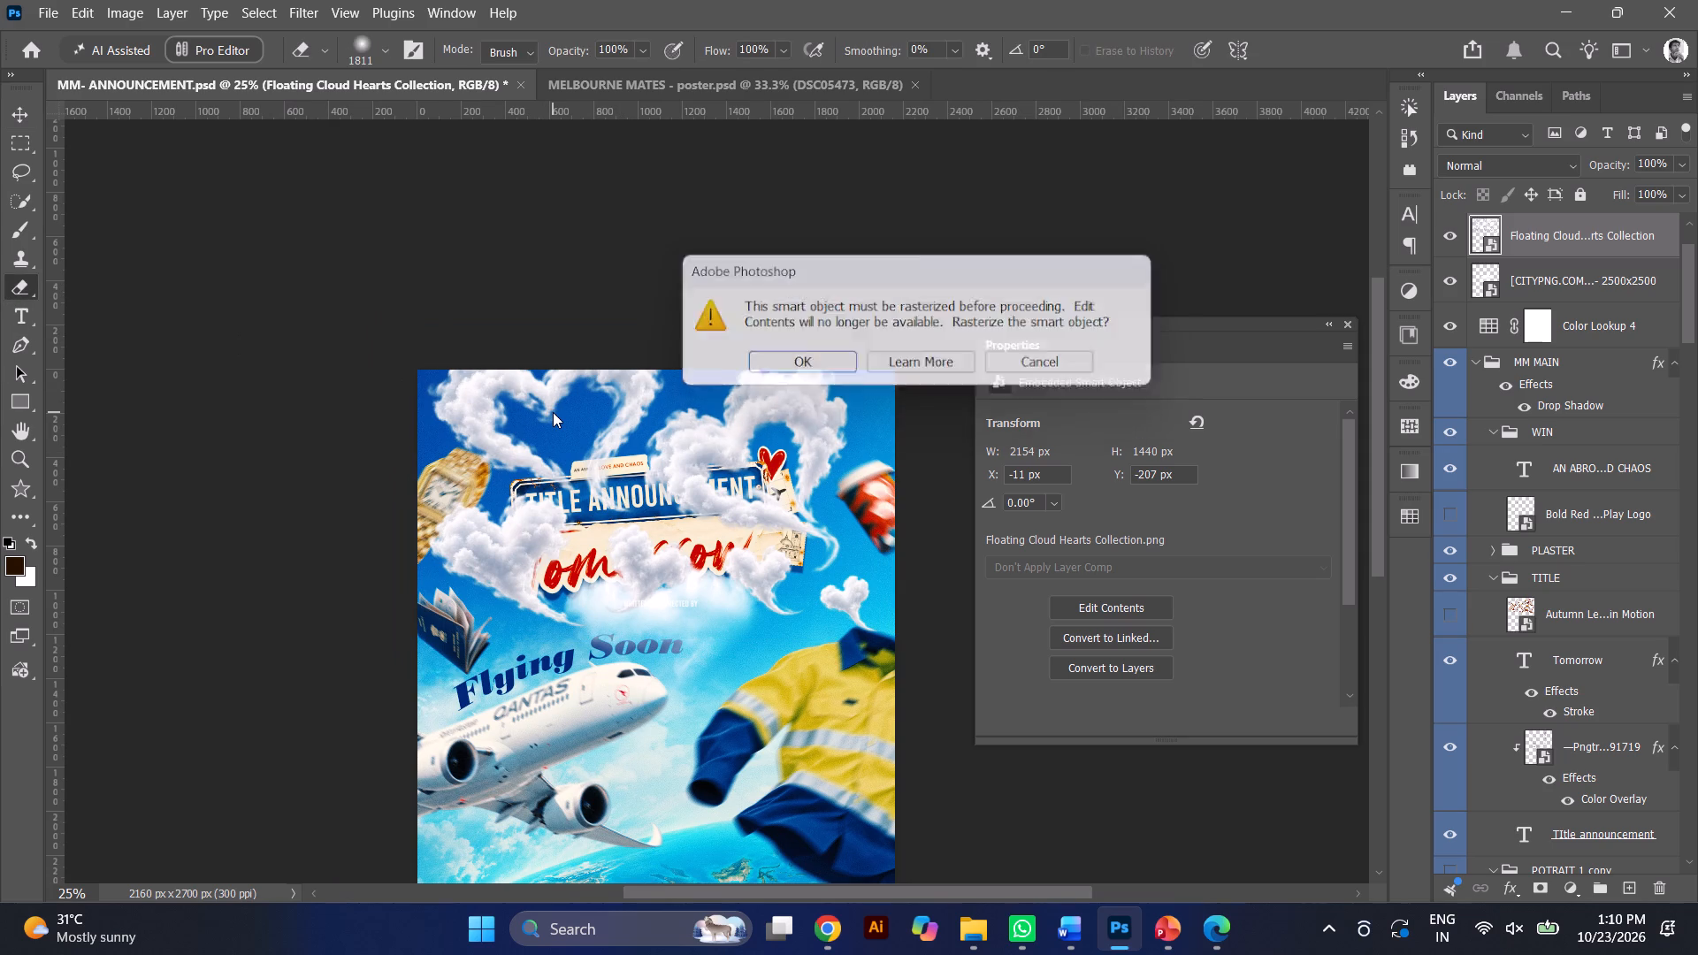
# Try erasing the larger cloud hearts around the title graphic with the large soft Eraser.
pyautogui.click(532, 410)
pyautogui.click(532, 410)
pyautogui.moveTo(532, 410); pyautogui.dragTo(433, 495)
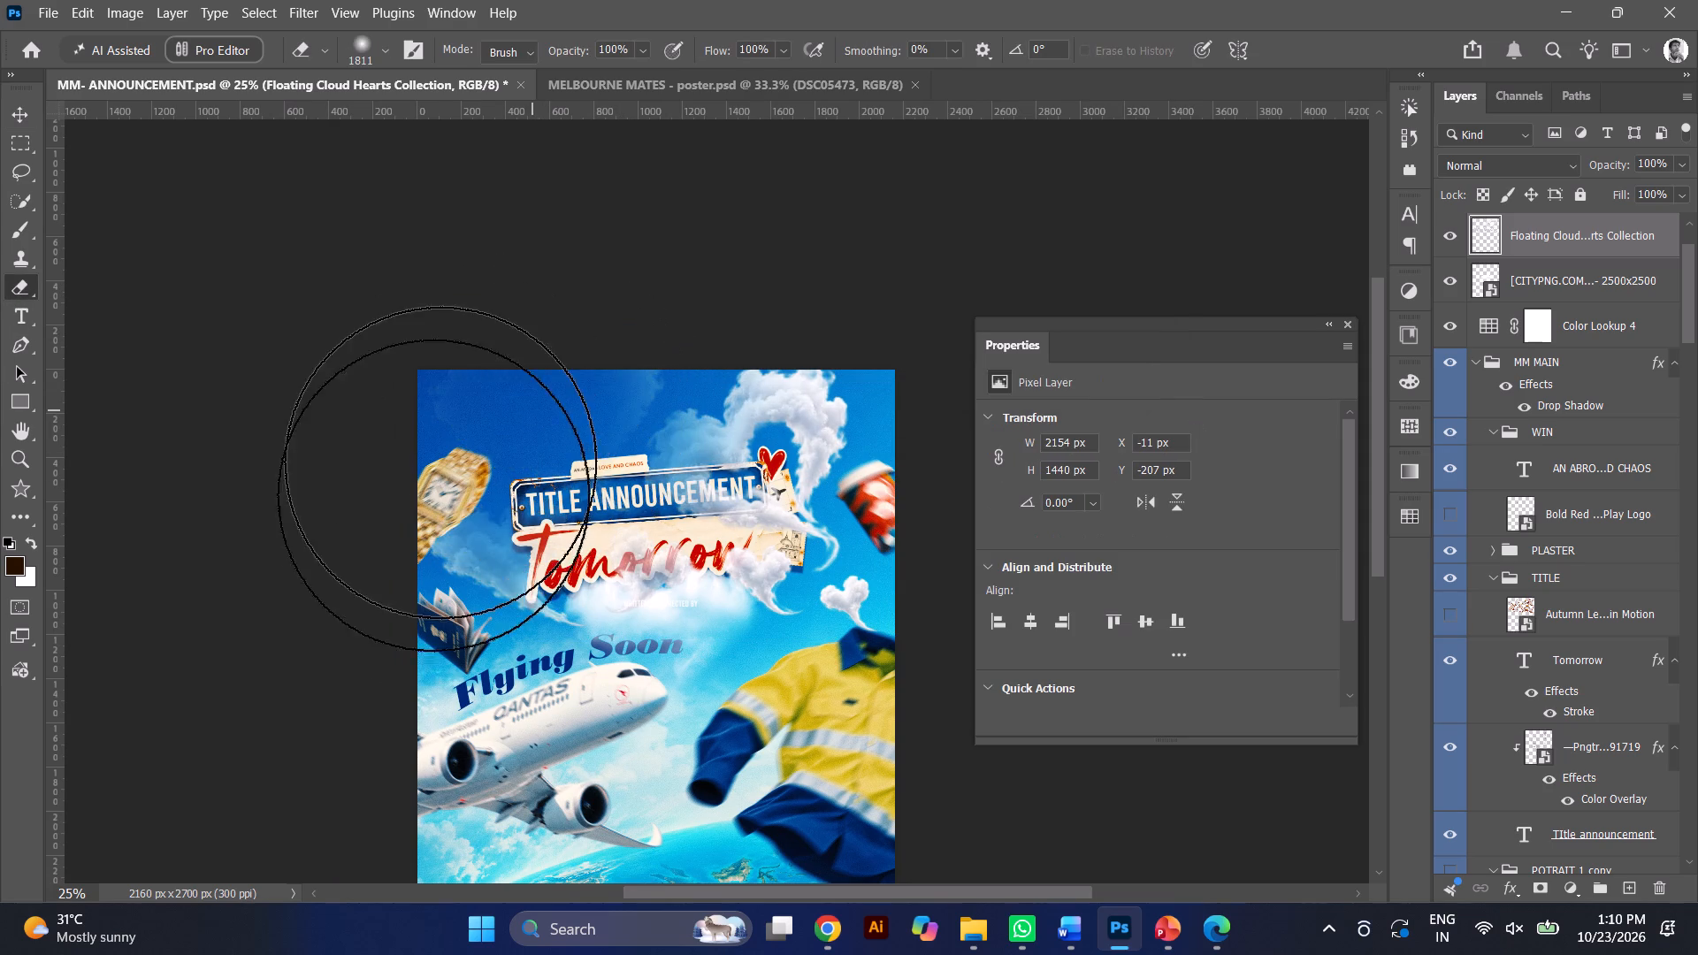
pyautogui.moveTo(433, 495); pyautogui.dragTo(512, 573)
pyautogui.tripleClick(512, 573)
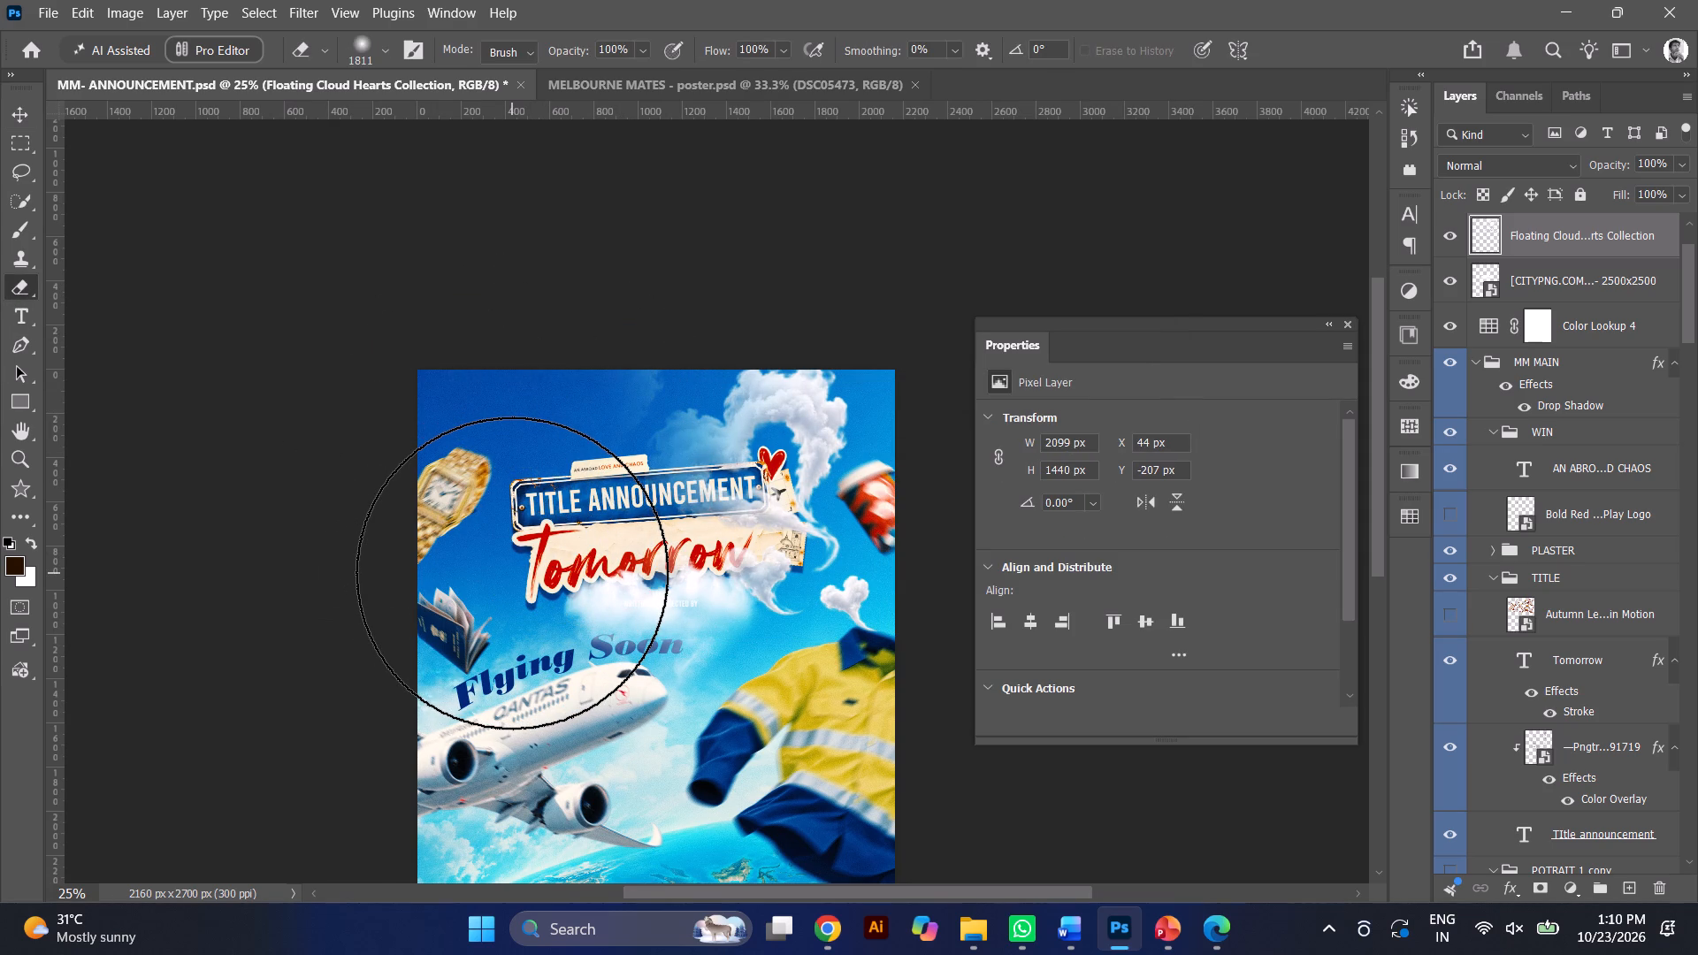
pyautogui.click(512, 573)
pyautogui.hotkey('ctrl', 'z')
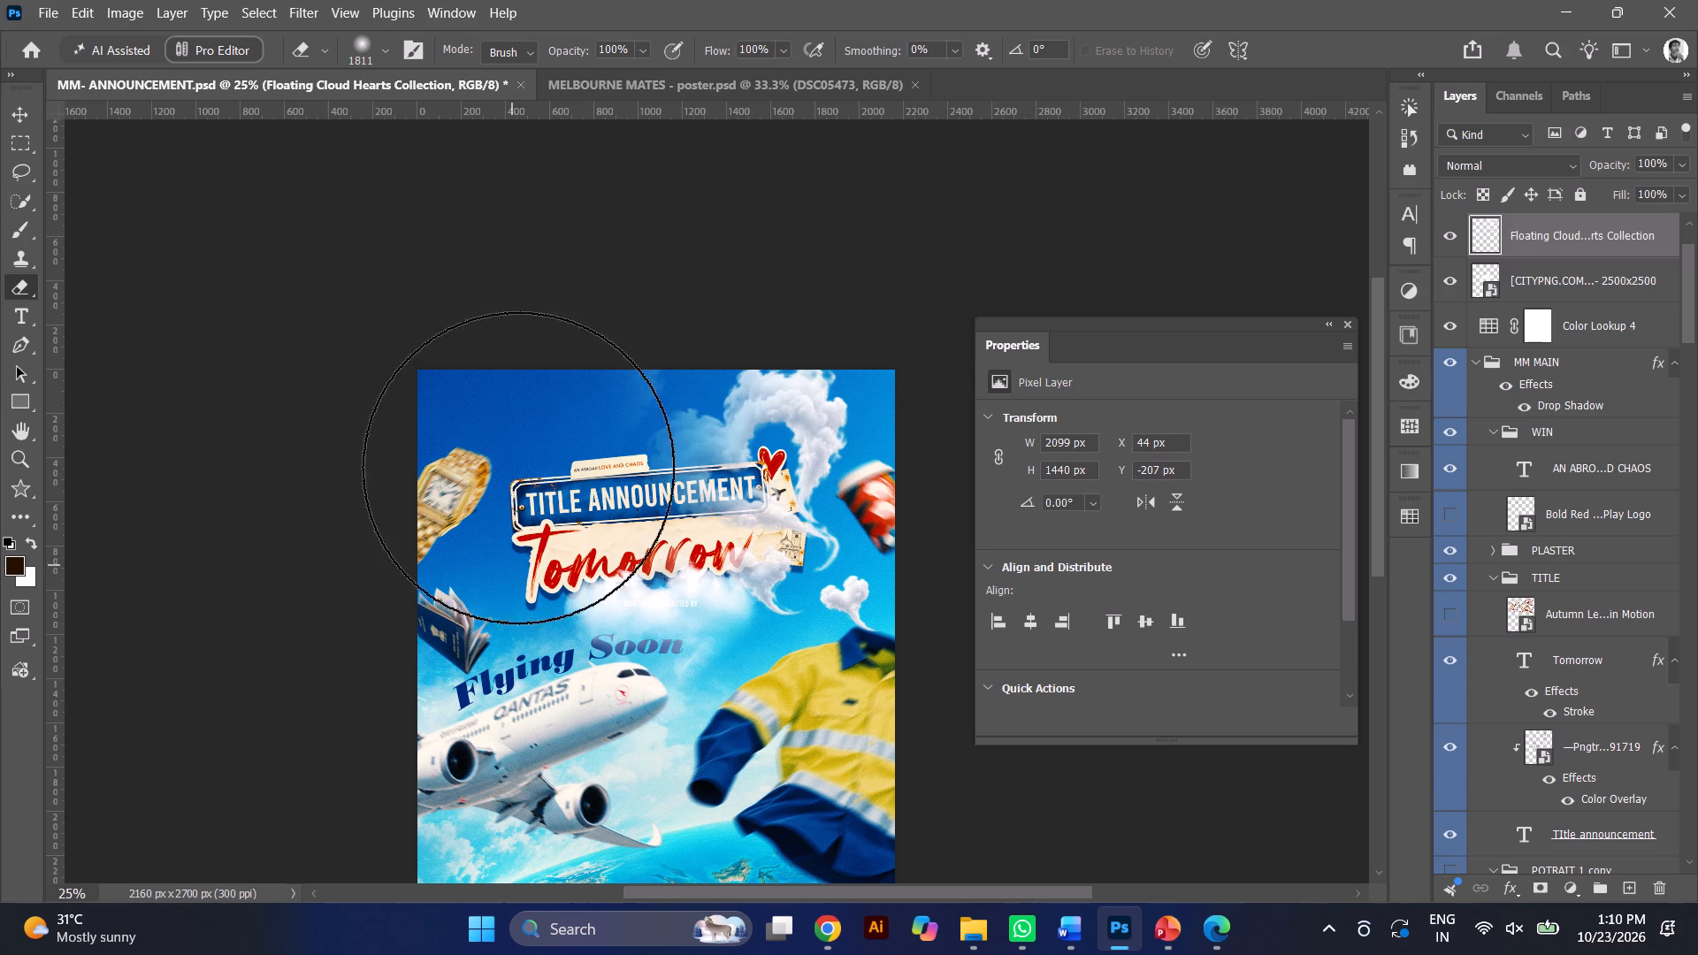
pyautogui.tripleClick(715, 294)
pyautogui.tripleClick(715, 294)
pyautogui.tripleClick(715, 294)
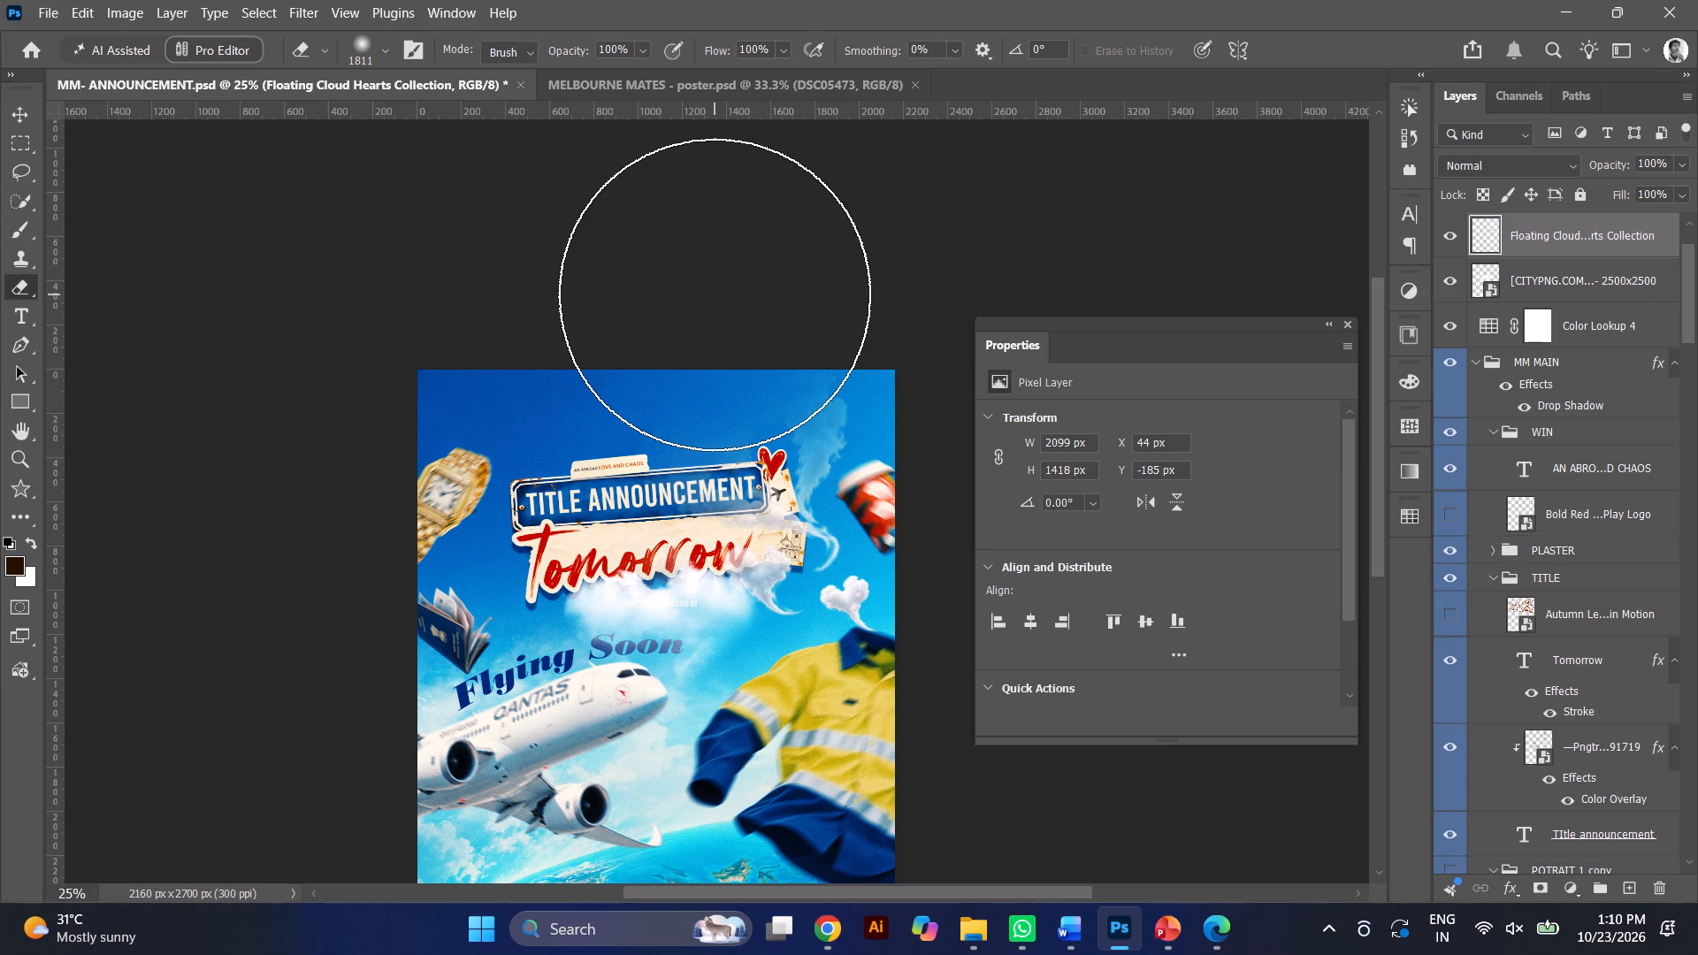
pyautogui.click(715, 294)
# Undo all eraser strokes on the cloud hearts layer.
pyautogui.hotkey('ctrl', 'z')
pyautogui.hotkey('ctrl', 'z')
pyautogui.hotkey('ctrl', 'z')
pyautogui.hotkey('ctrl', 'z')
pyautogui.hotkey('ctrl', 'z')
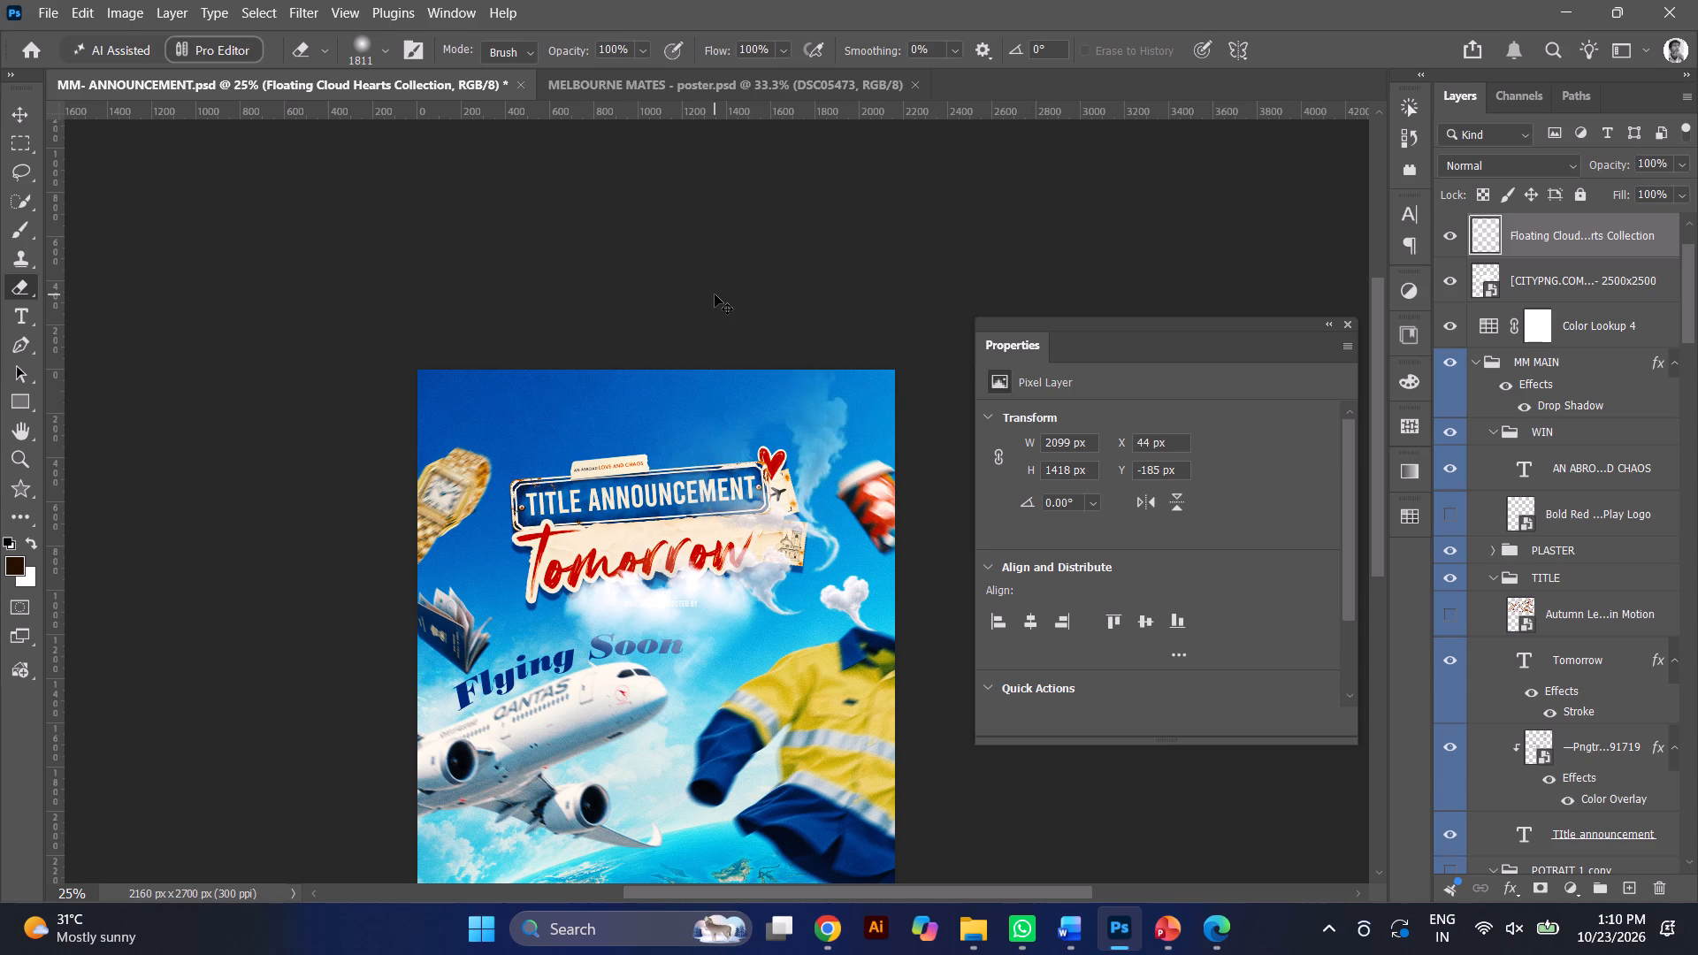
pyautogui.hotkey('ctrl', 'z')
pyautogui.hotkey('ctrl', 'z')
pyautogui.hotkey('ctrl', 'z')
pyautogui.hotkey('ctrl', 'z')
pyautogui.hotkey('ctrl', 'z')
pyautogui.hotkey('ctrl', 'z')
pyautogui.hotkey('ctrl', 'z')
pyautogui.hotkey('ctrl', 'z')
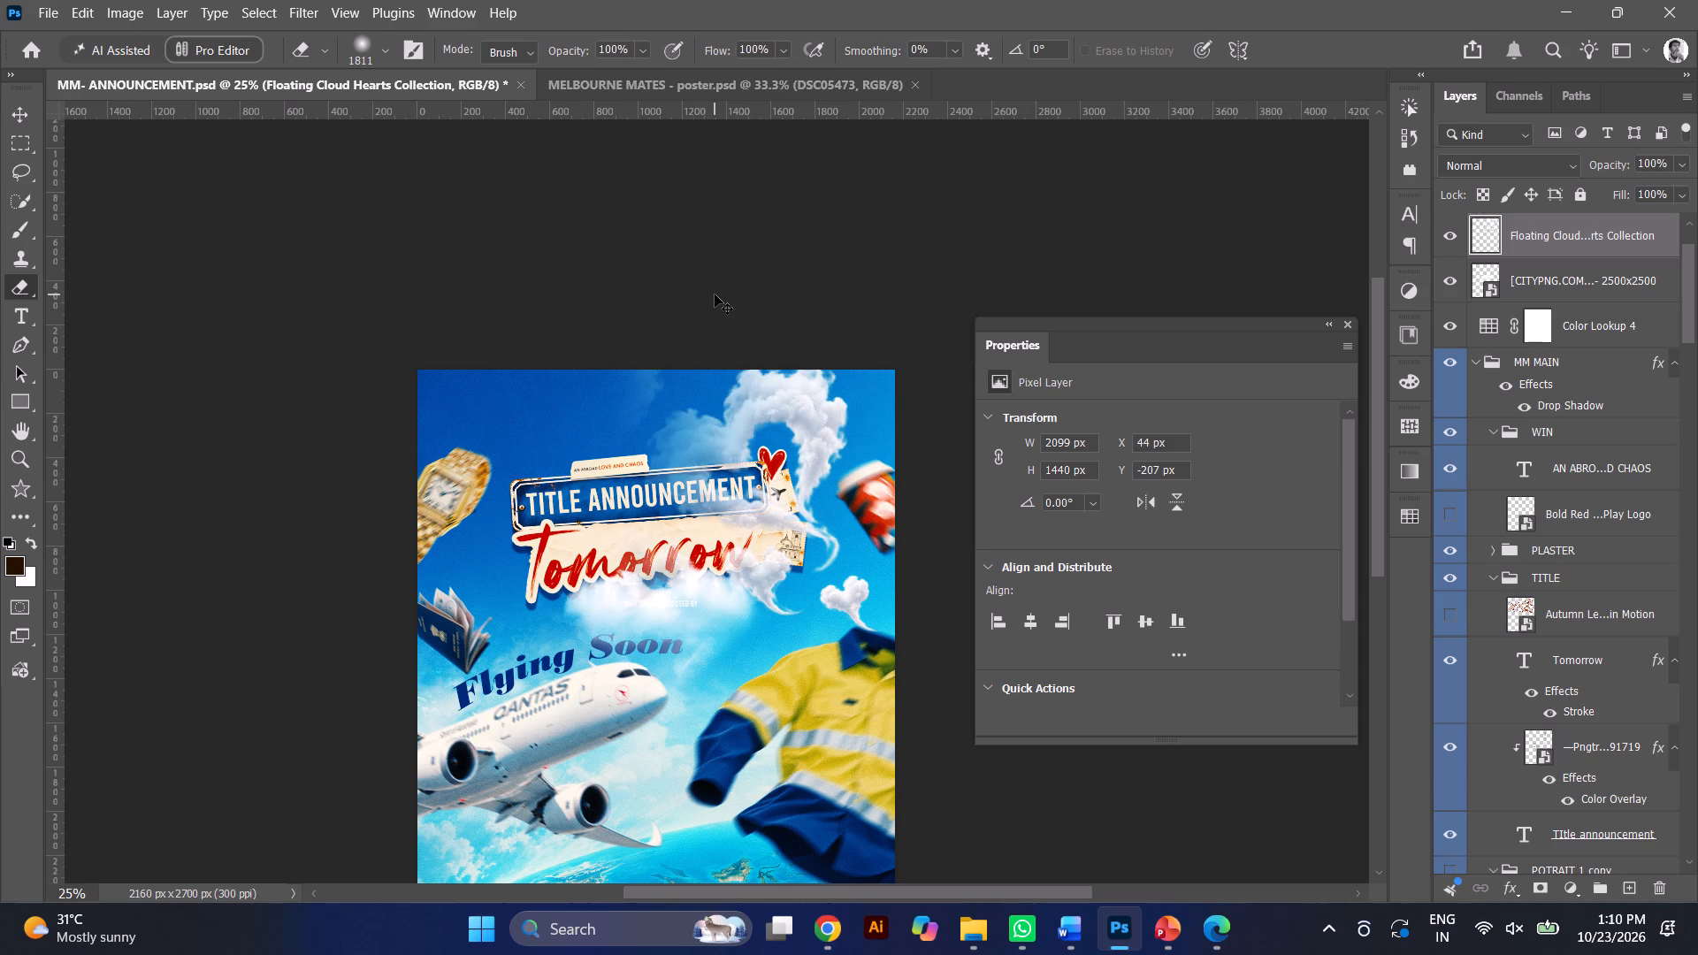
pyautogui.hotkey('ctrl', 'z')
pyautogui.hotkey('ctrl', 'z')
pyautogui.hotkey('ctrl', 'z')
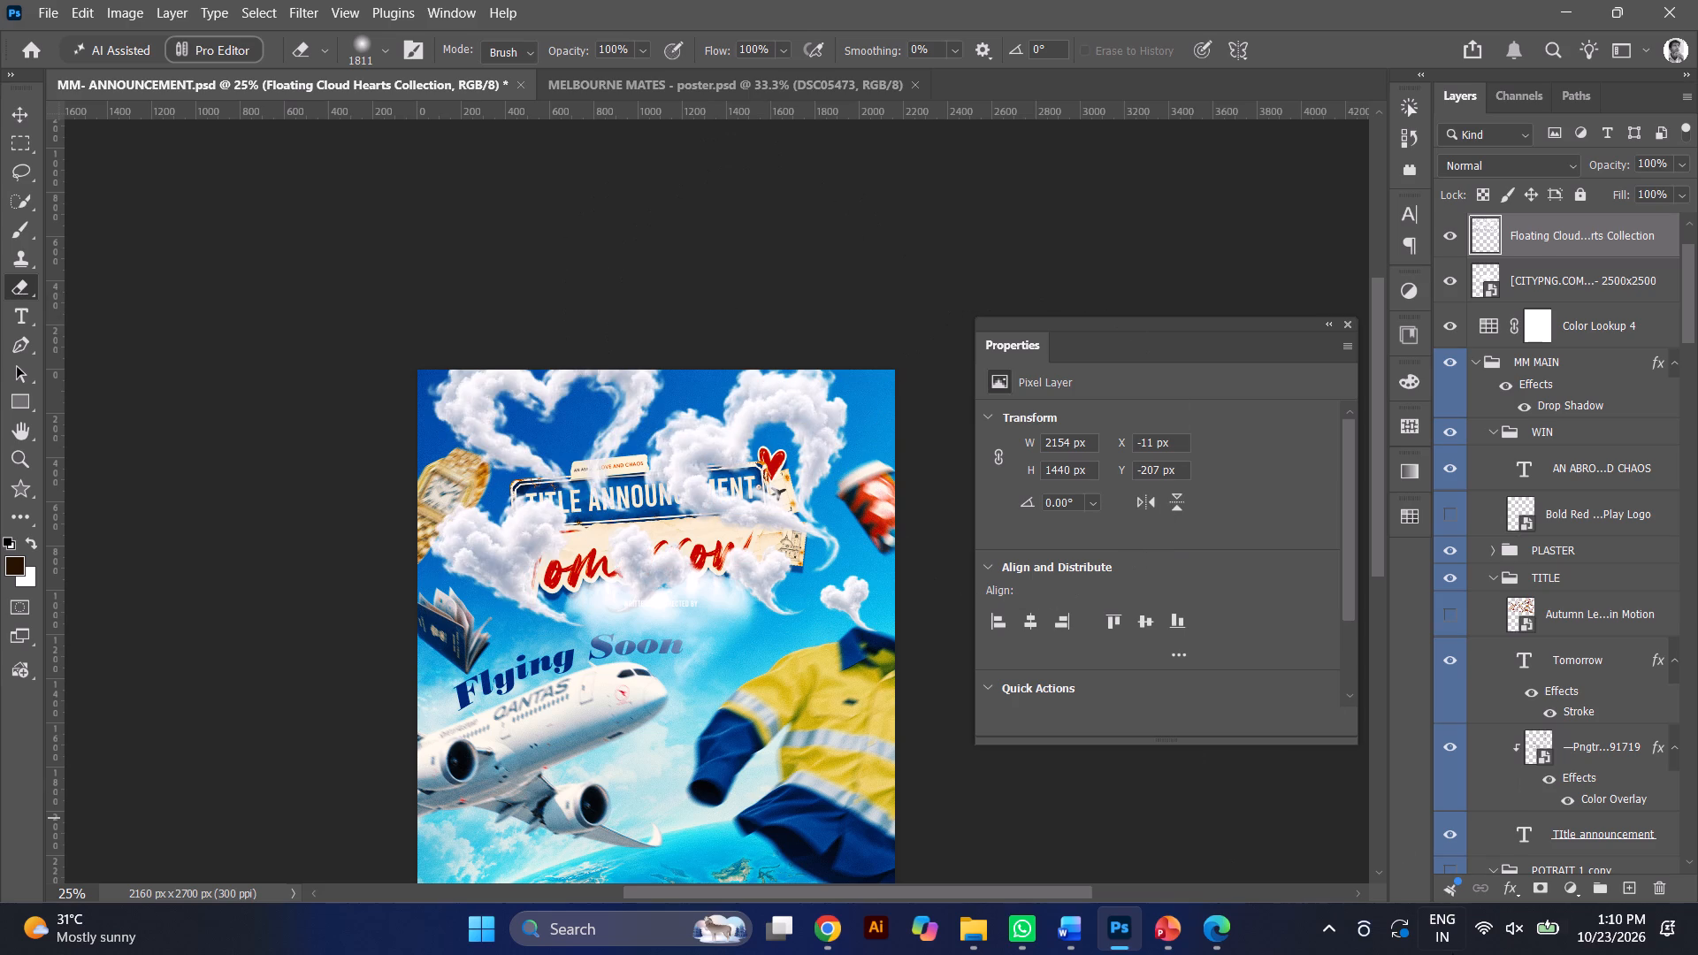
# Add a layer mask to the Floating Cloud Hearts Collection layer.
pyautogui.click(1563, 881)
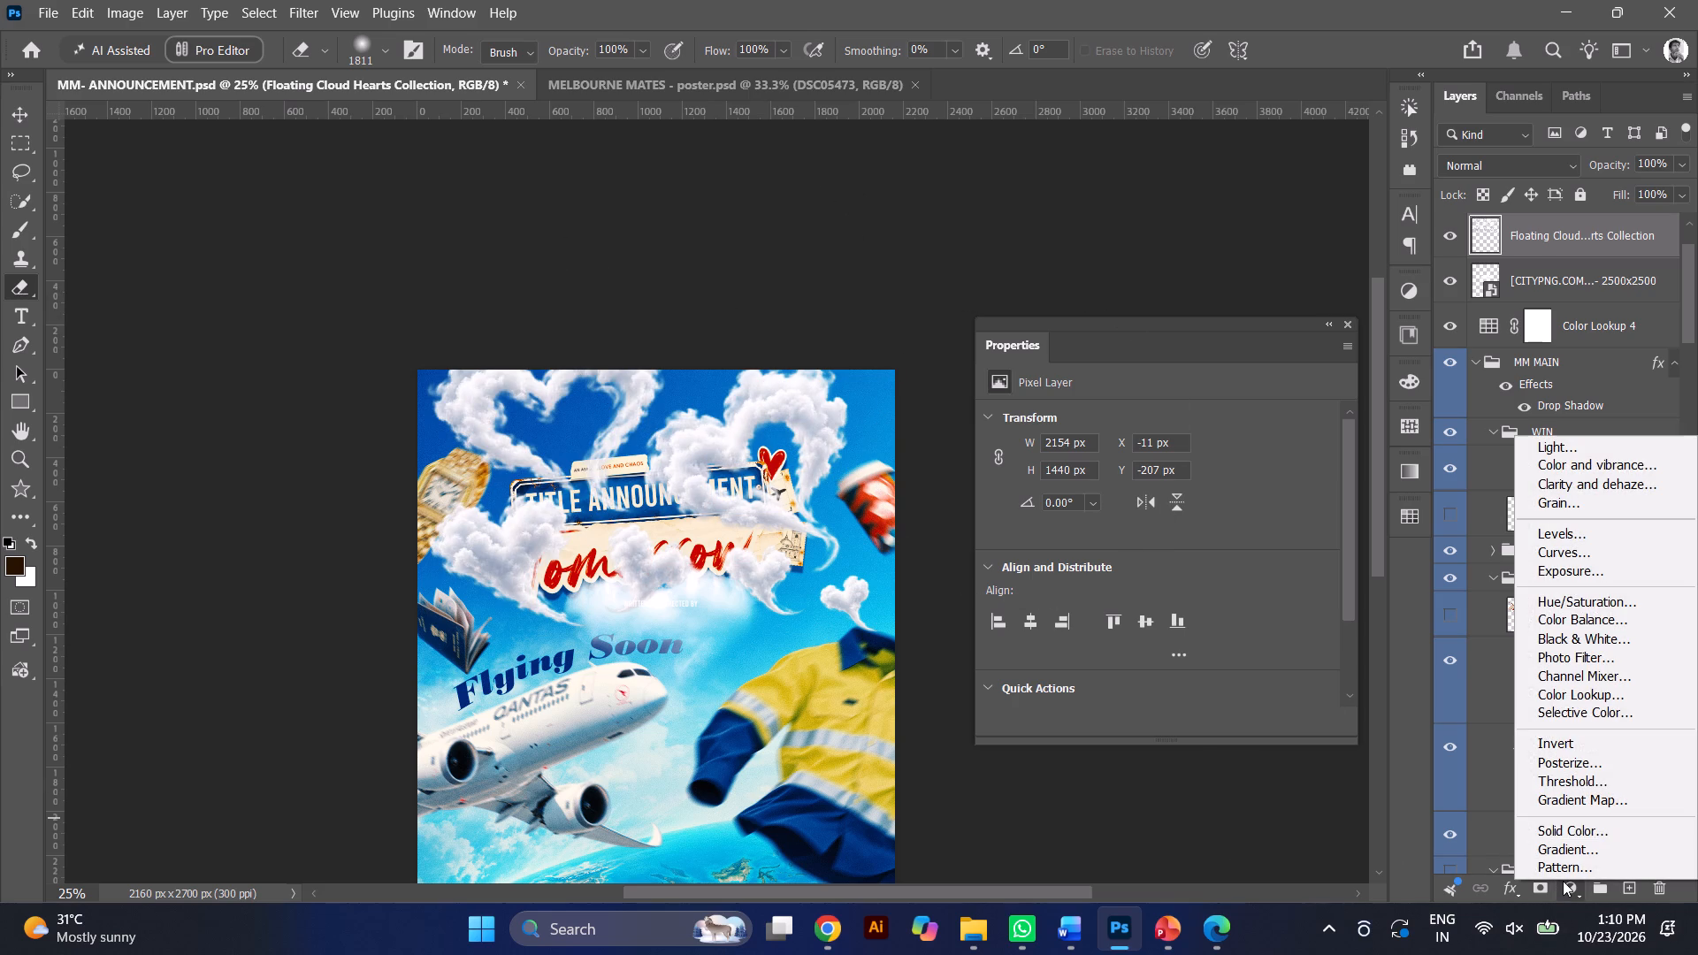
pyautogui.click(1538, 887)
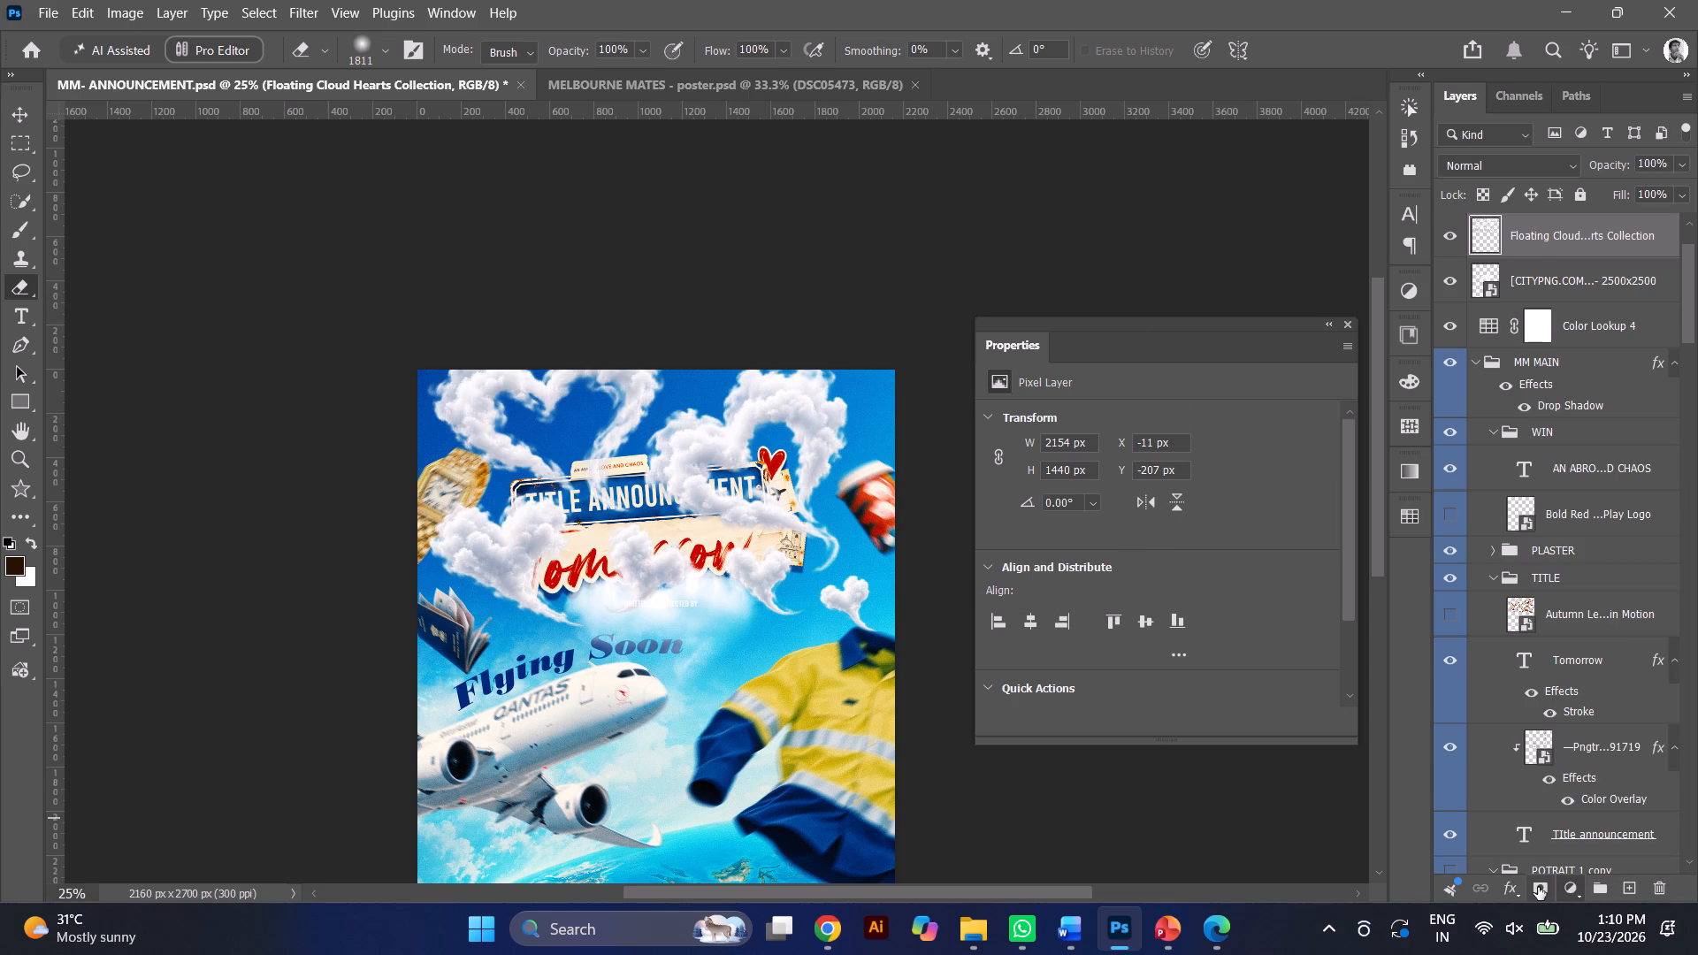
pyautogui.click(1538, 887)
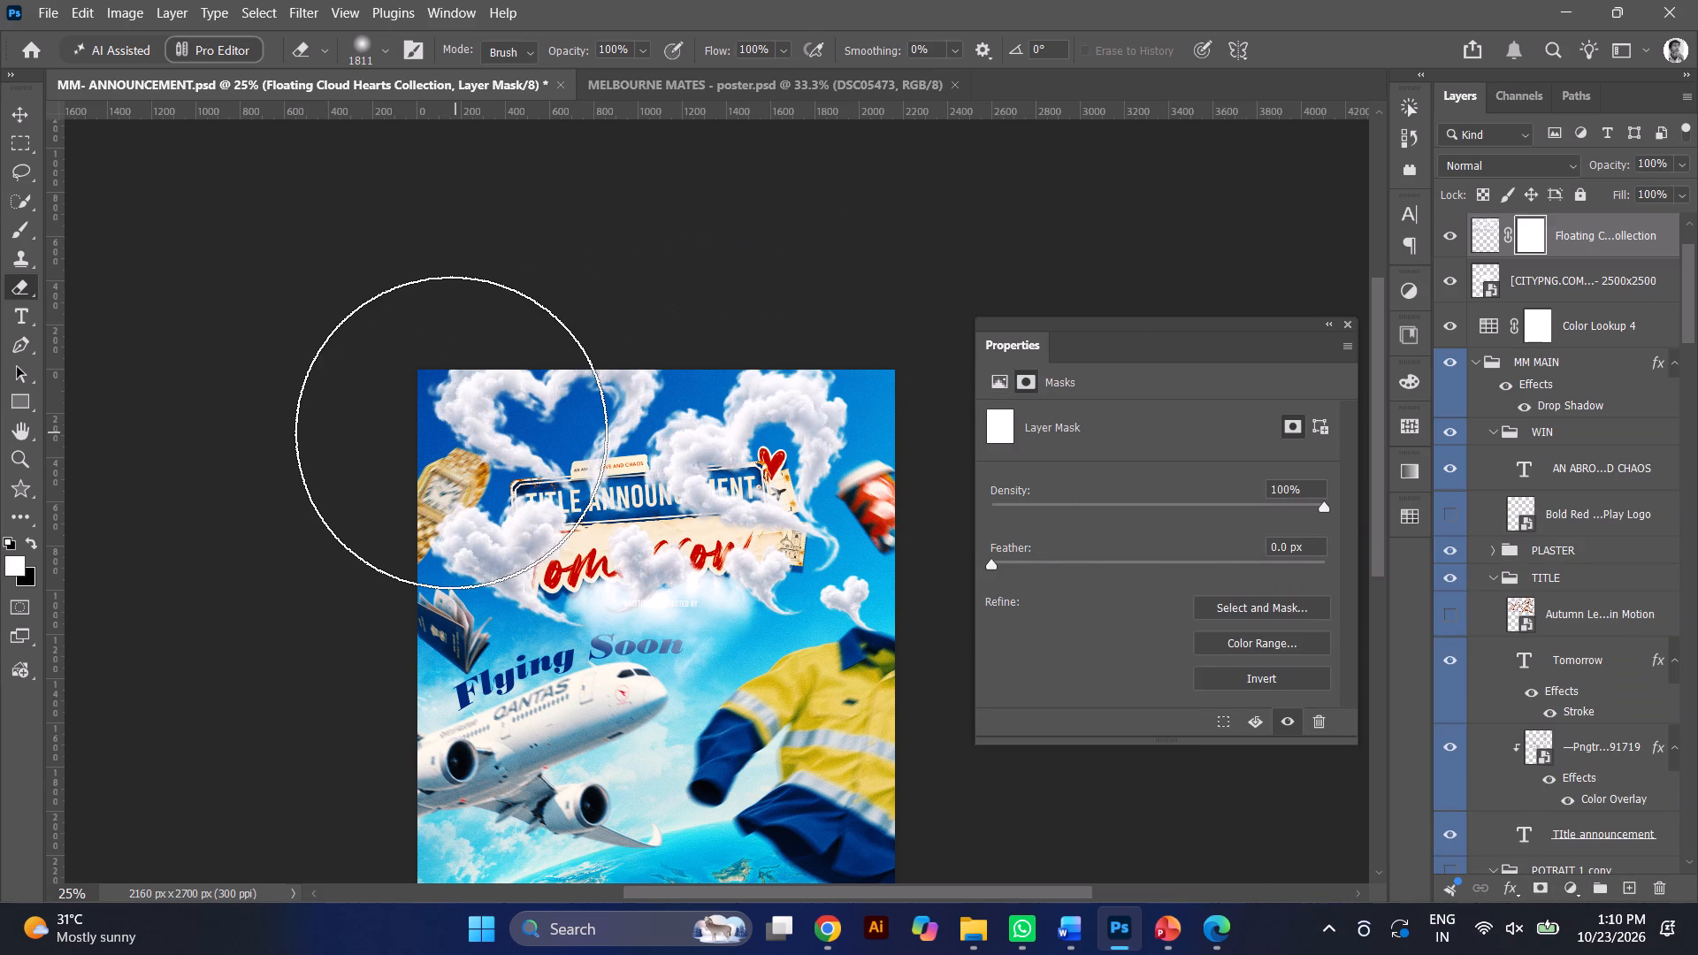
# Mask out the large cloud hearts at the poster's upper left with the 1811 px soft Eraser, undoing the last dab.
pyautogui.tripleClick(451, 432)
pyautogui.doubleClick(451, 432)
pyautogui.moveTo(517, 266); pyautogui.dragTo(546, 350)
pyautogui.click(546, 350)
pyautogui.click(523, 544)
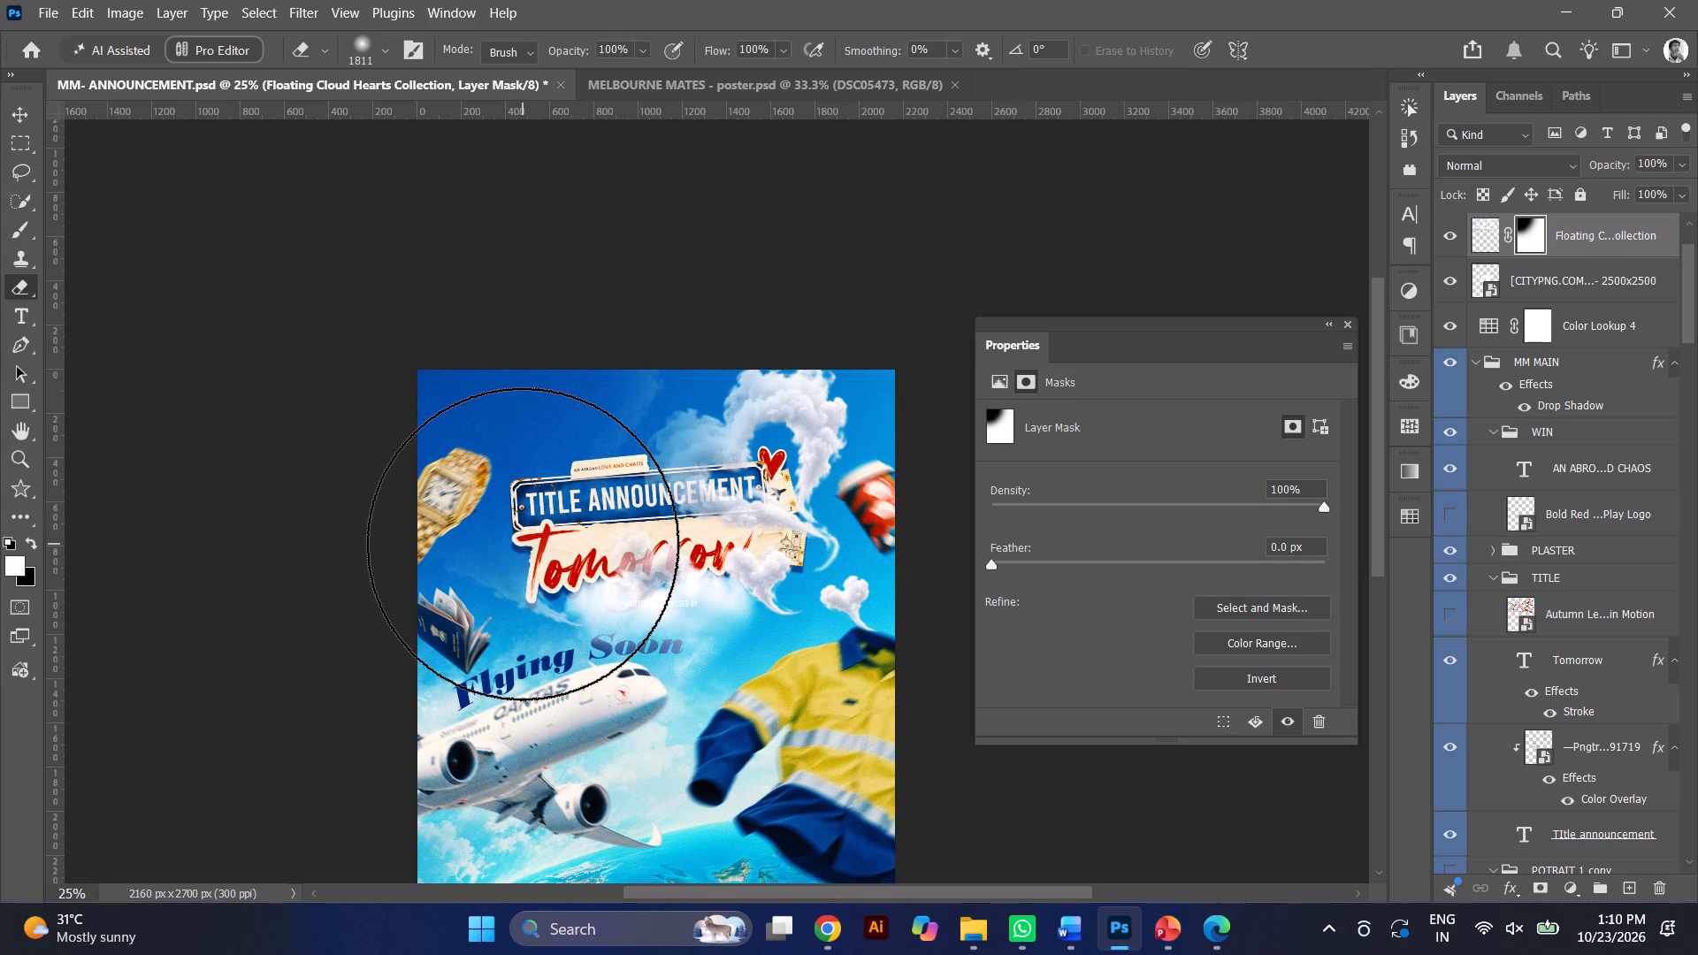
pyautogui.hotkey('ctrl', 'z')
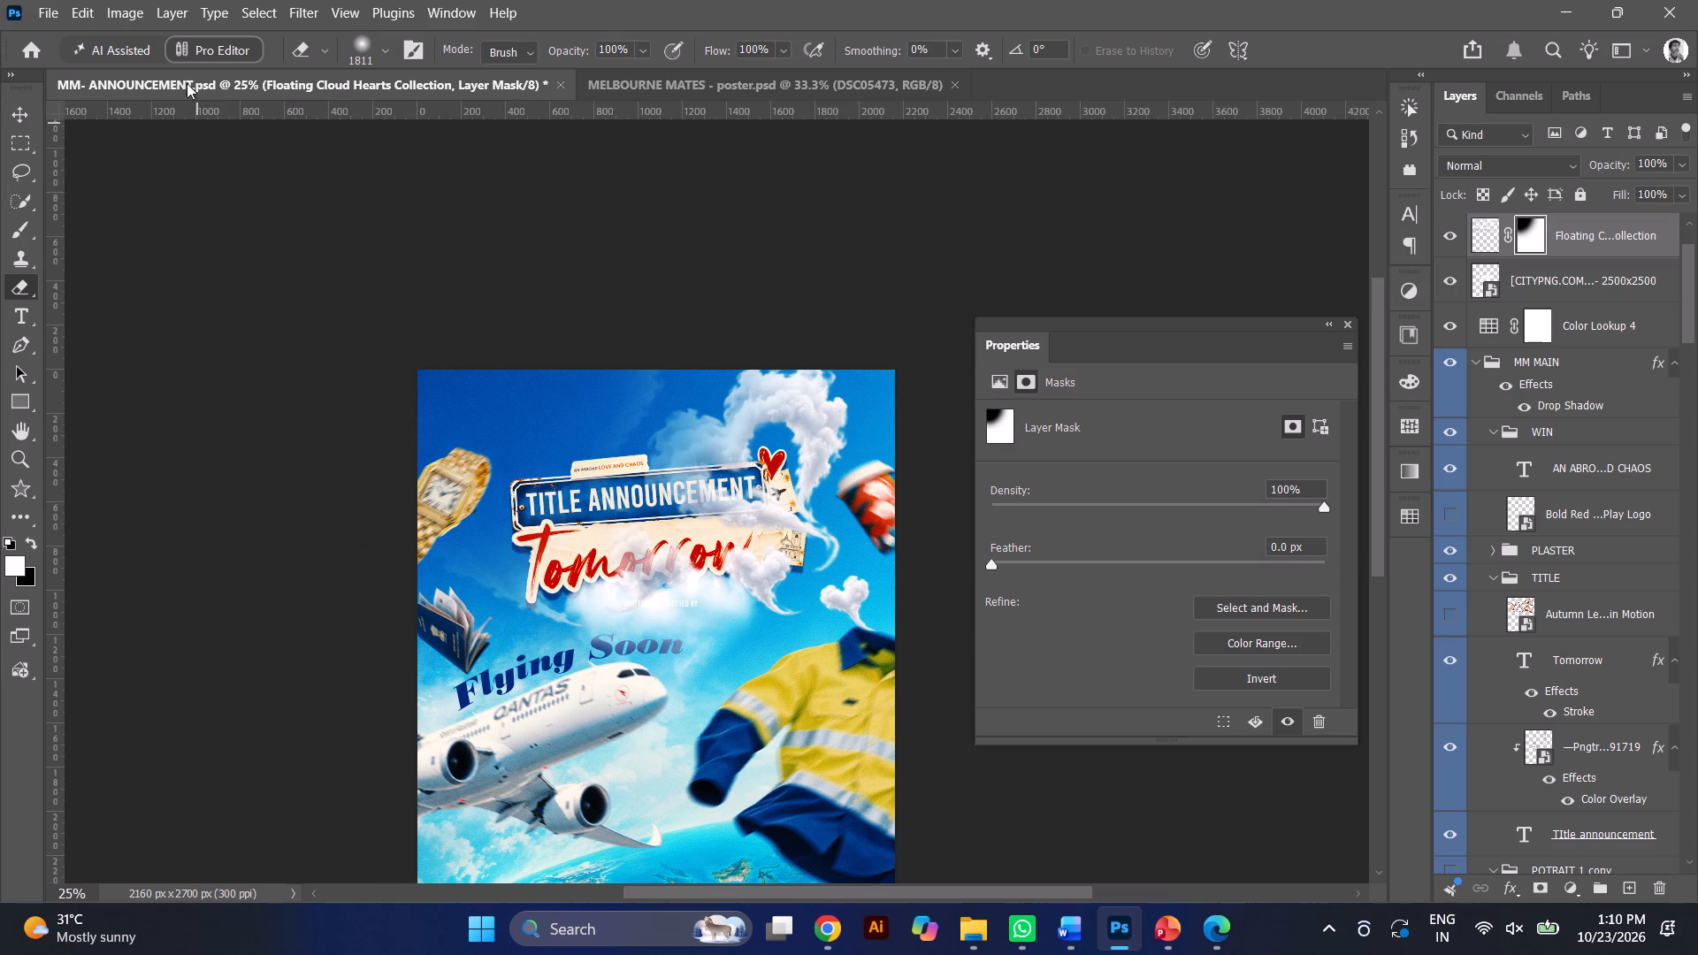
# Set the Eraser size to 124 px and mask out the cloud wisps above the title sign, beside the large right-hand heart.
pyautogui.click(368, 68)
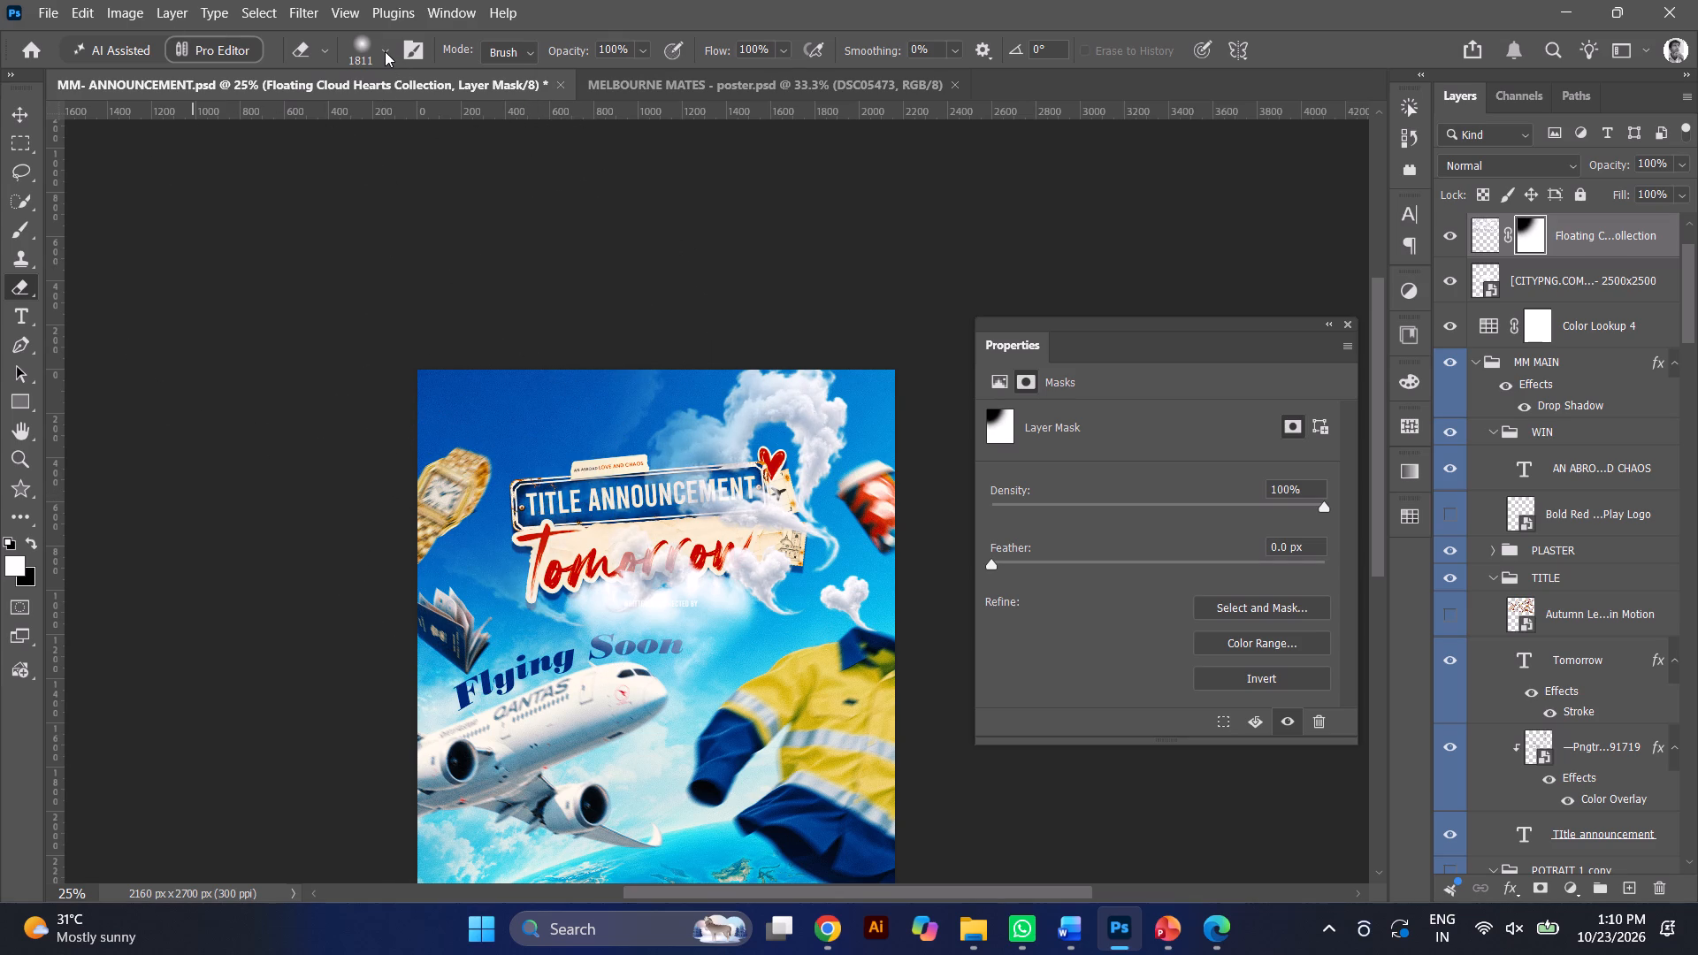
pyautogui.click(385, 51)
pyautogui.click(402, 117)
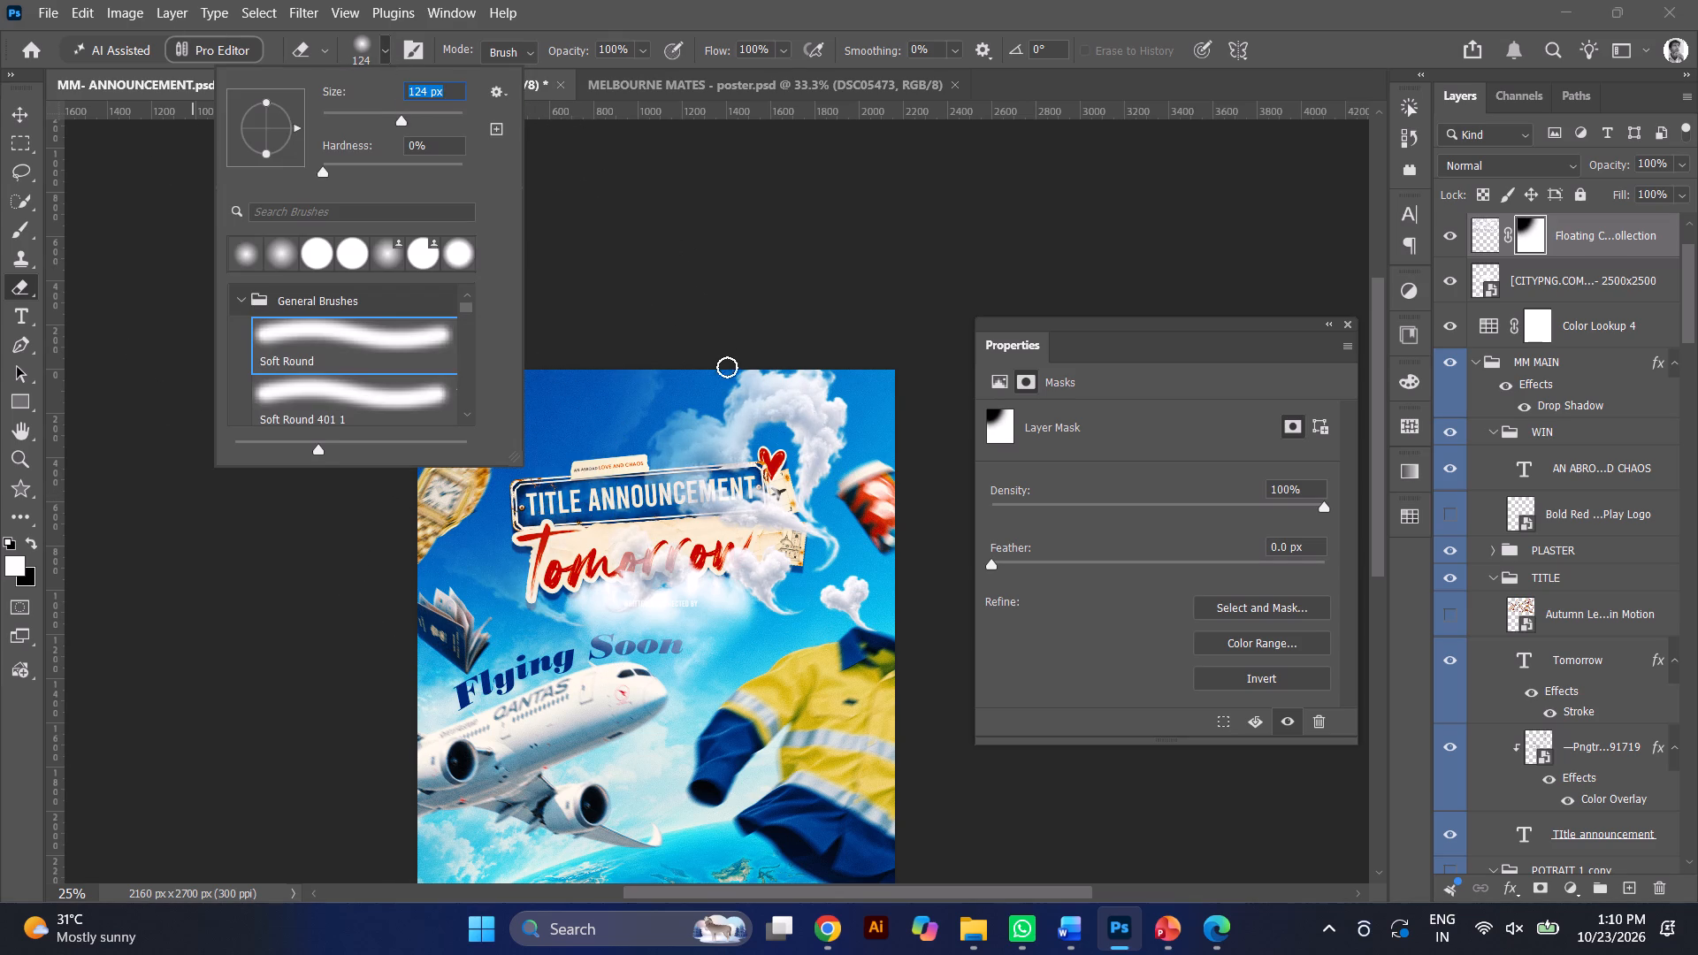
pyautogui.moveTo(730, 408); pyautogui.dragTo(672, 430)
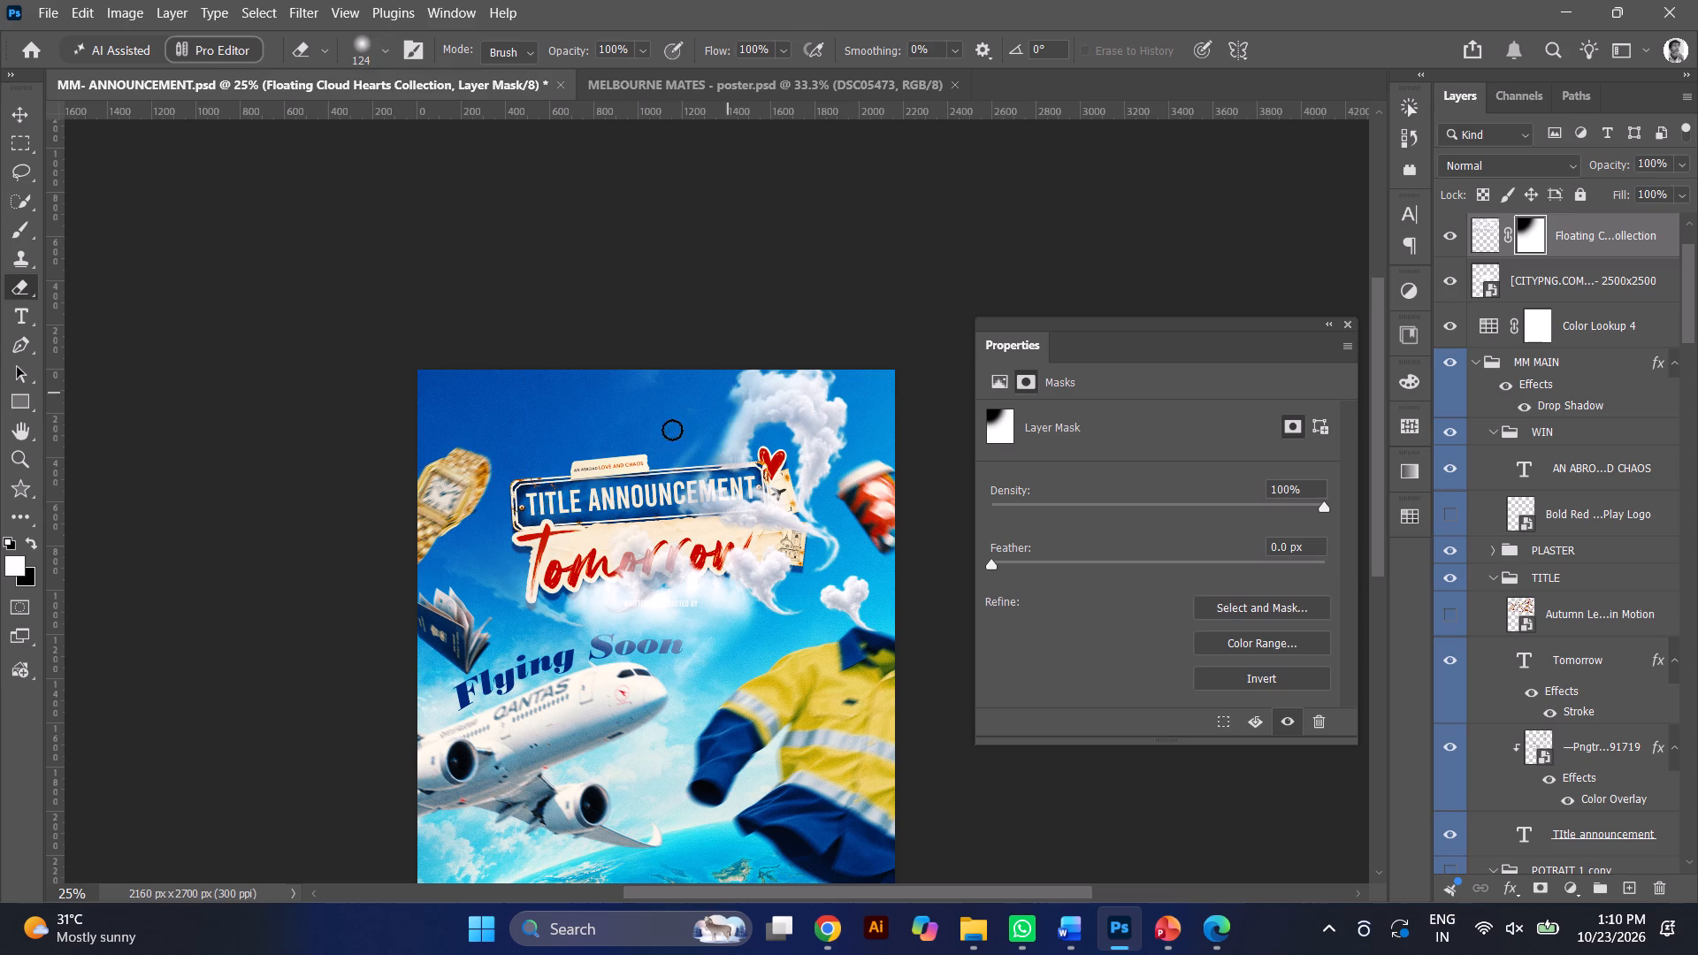
pyautogui.moveTo(672, 430); pyautogui.dragTo(666, 286)
# Set the Eraser size to 322 px and mask out the remaining large clouds over and around the title, keeping the two small hearts.
pyautogui.moveTo(371, 49); pyautogui.dragTo(467, 155)
pyautogui.moveTo(467, 155); pyautogui.dragTo(437, 109)
pyautogui.click(437, 109)
pyautogui.moveTo(608, 493); pyautogui.dragTo(763, 330)
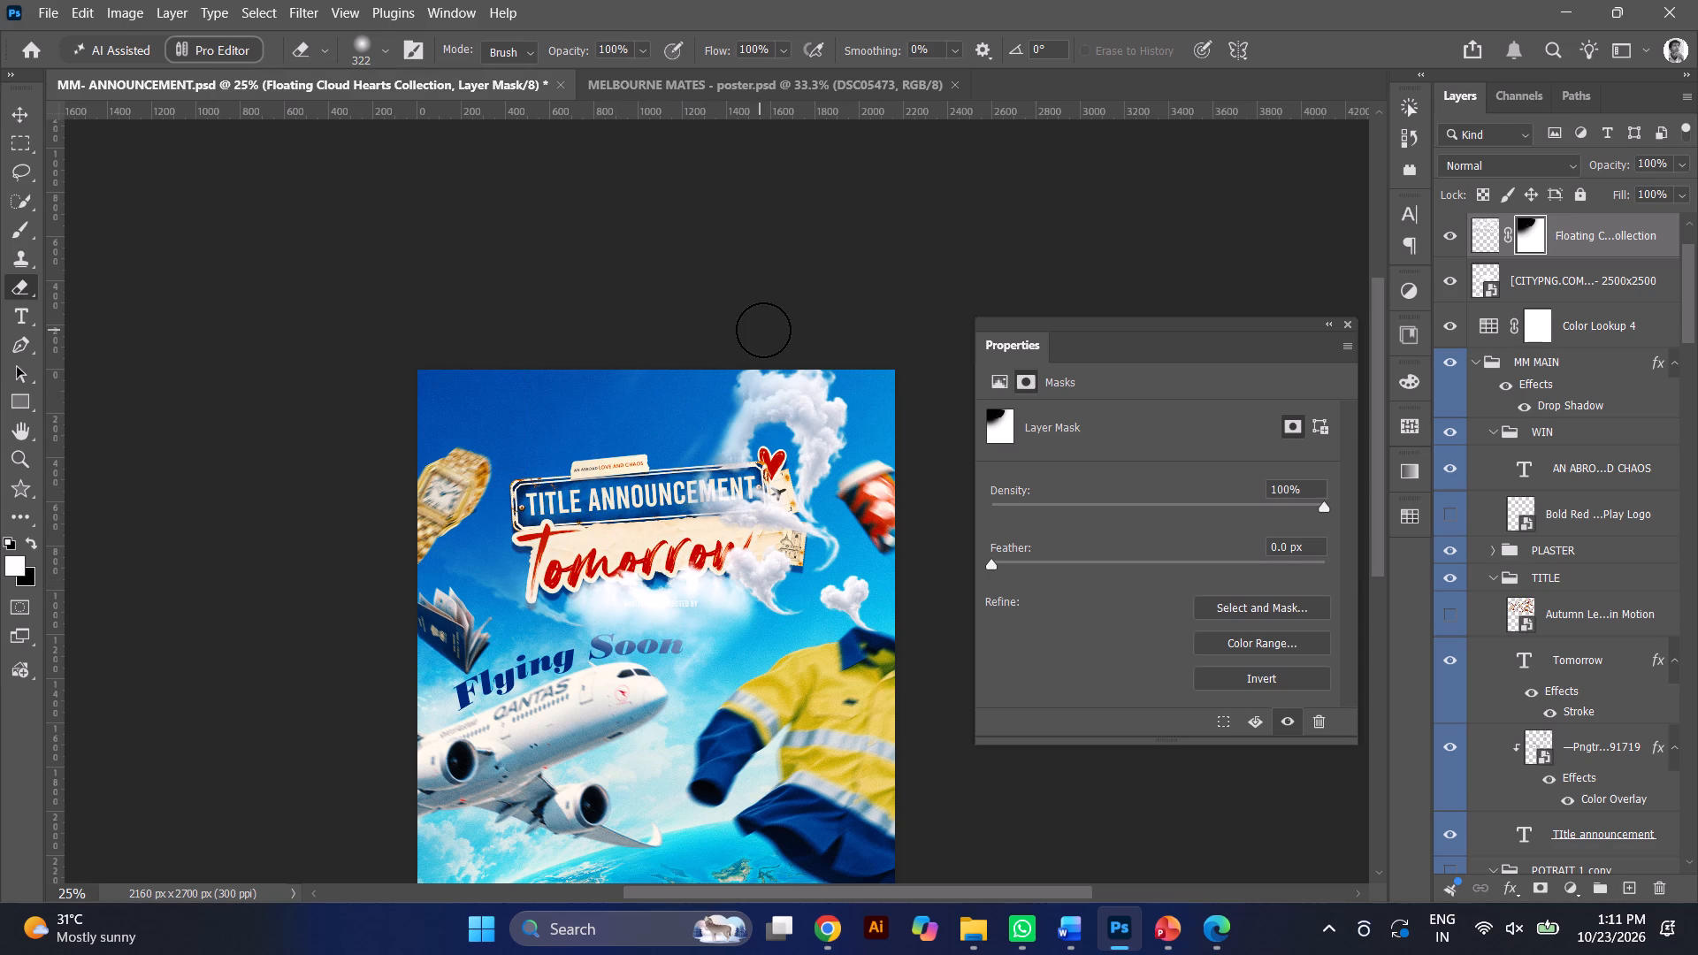
pyautogui.moveTo(763, 330); pyautogui.dragTo(803, 407)
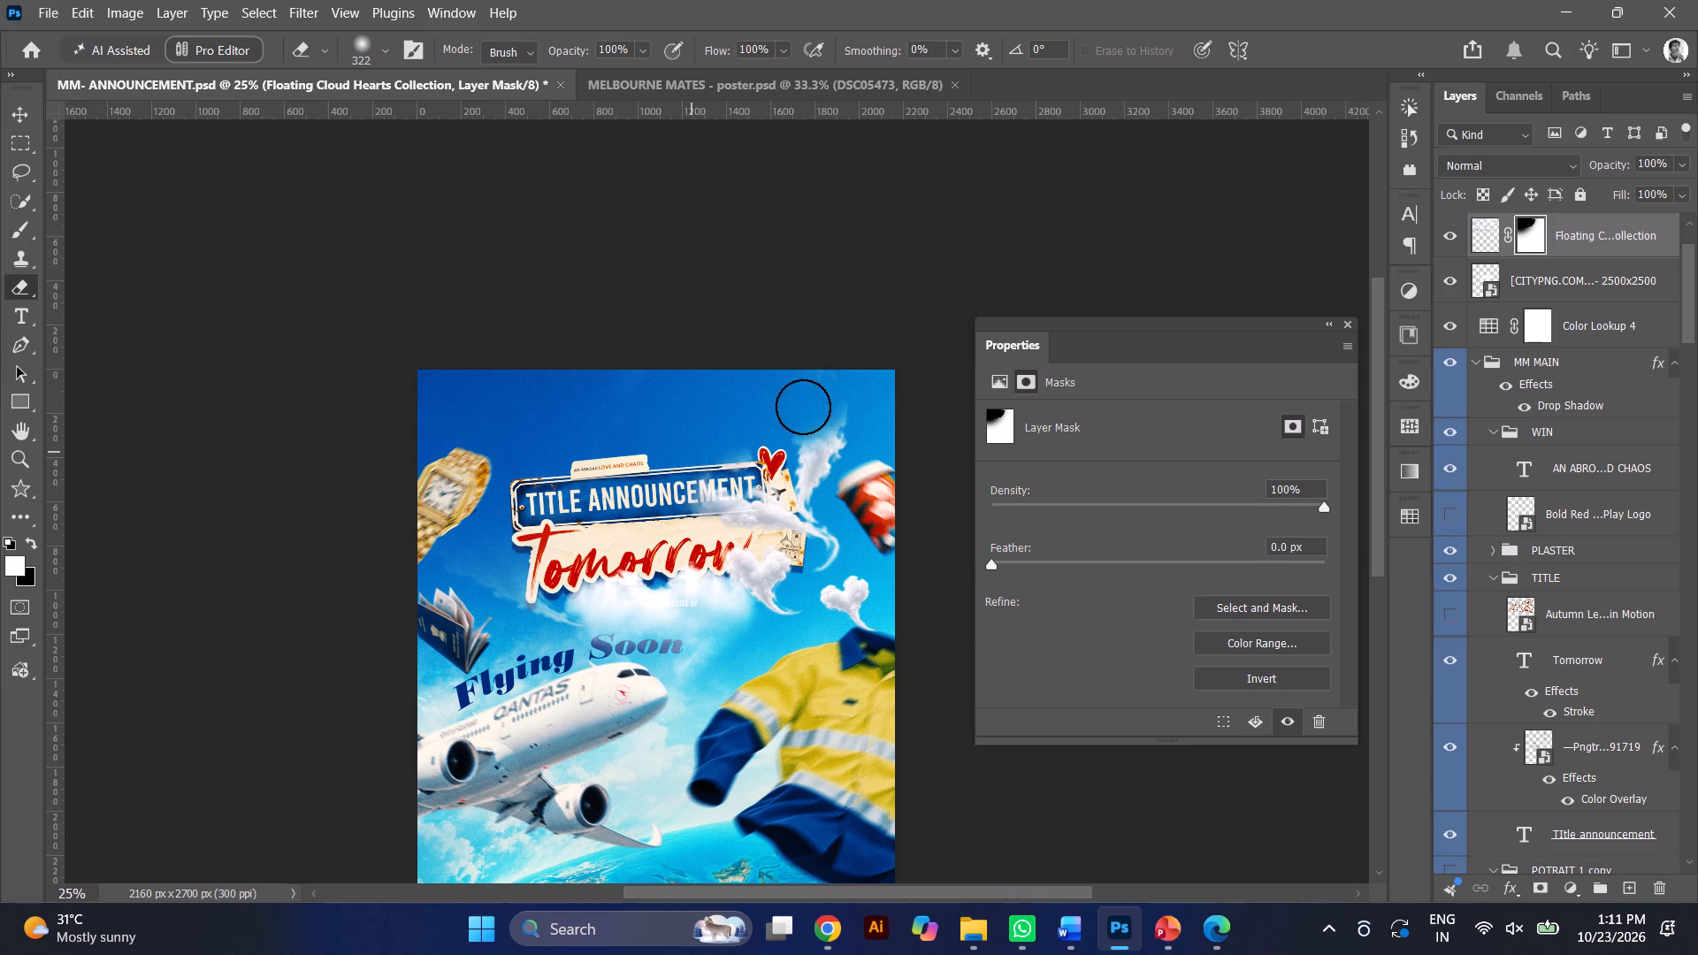
pyautogui.moveTo(803, 407); pyautogui.dragTo(830, 539)
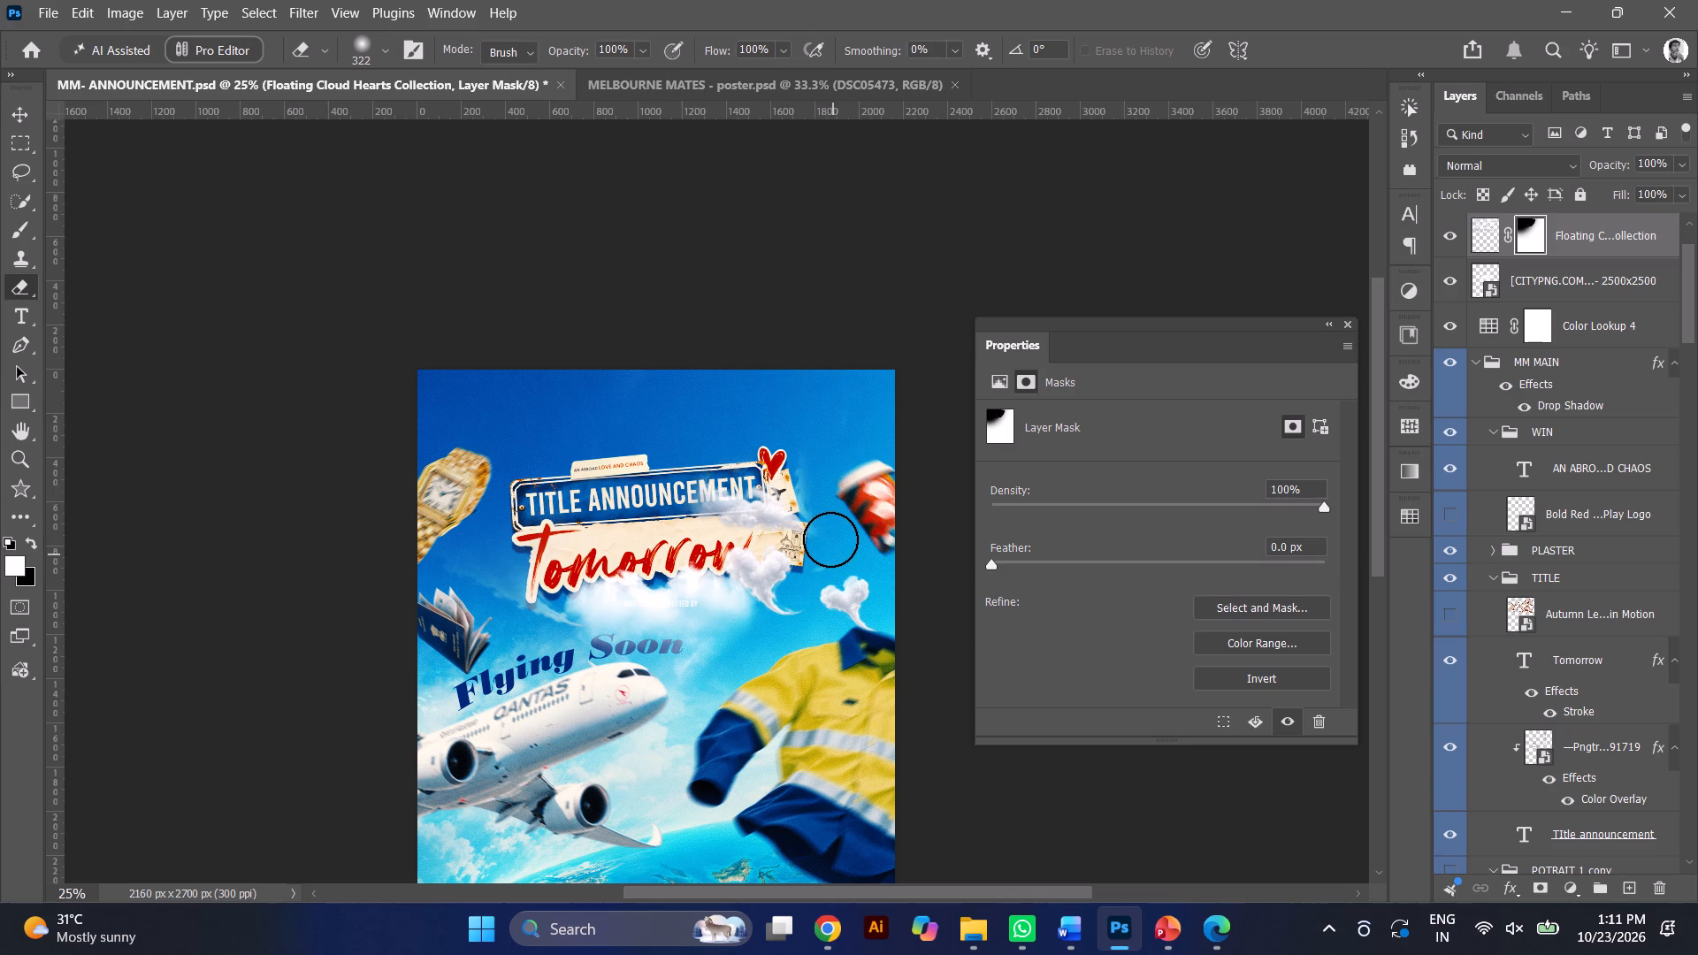
pyautogui.moveTo(830, 539); pyautogui.dragTo(828, 546)
pyautogui.moveTo(828, 546); pyautogui.dragTo(792, 484)
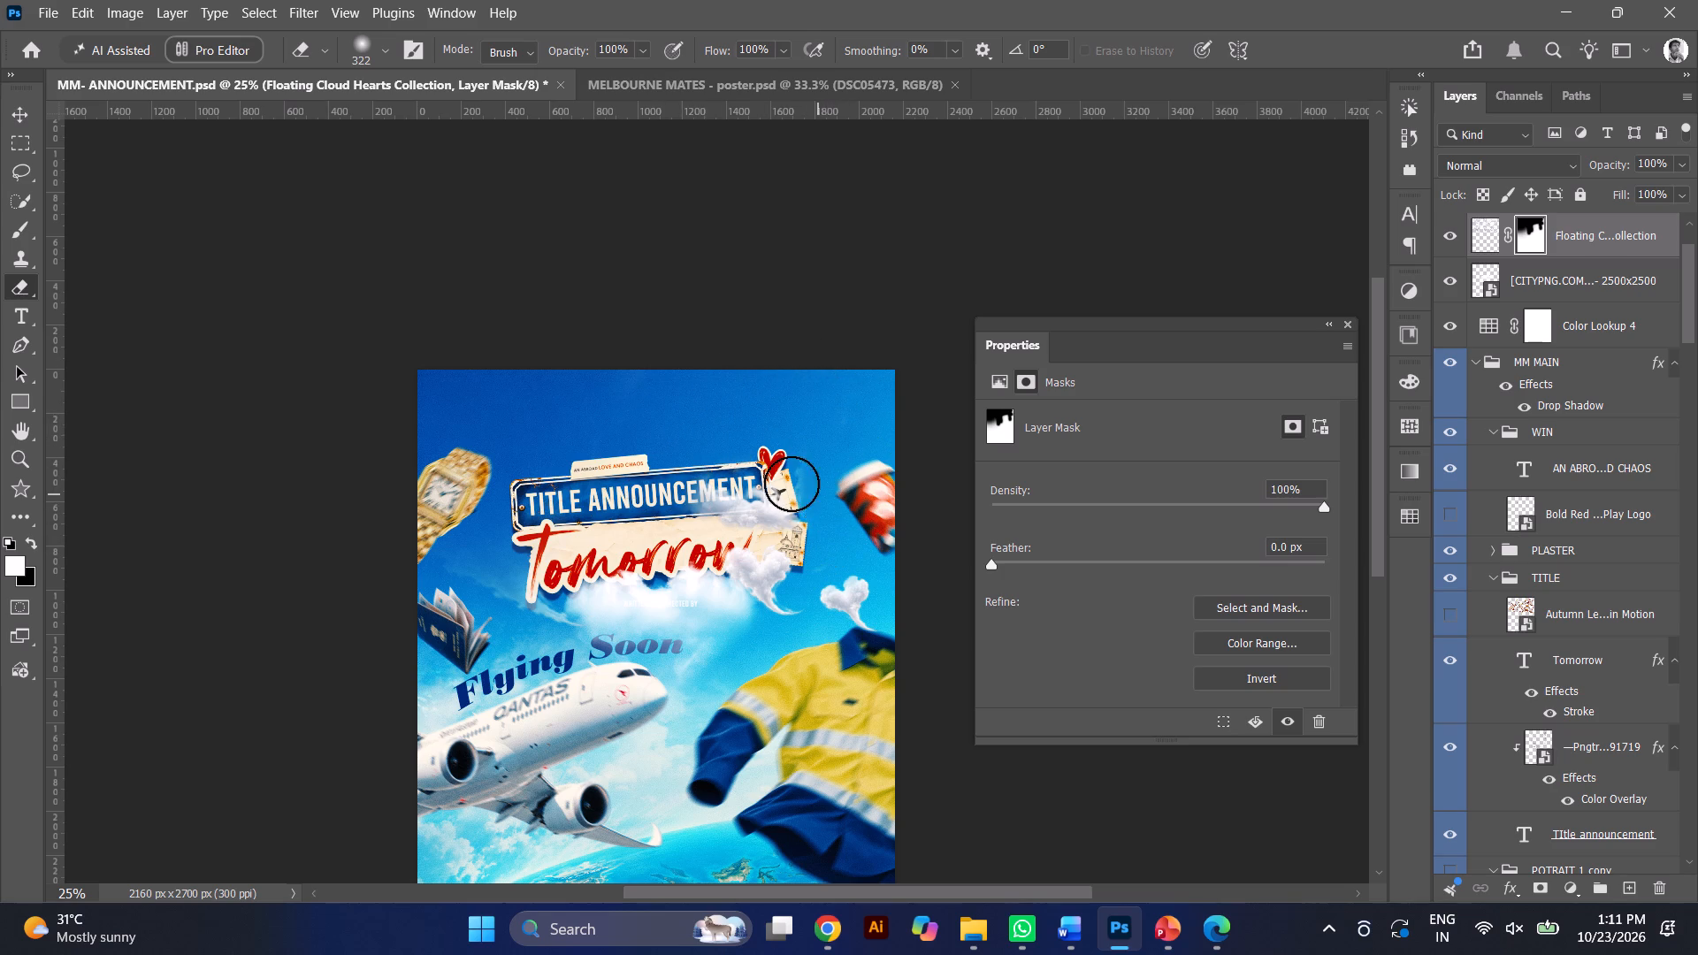
pyautogui.moveTo(792, 484); pyautogui.dragTo(669, 465)
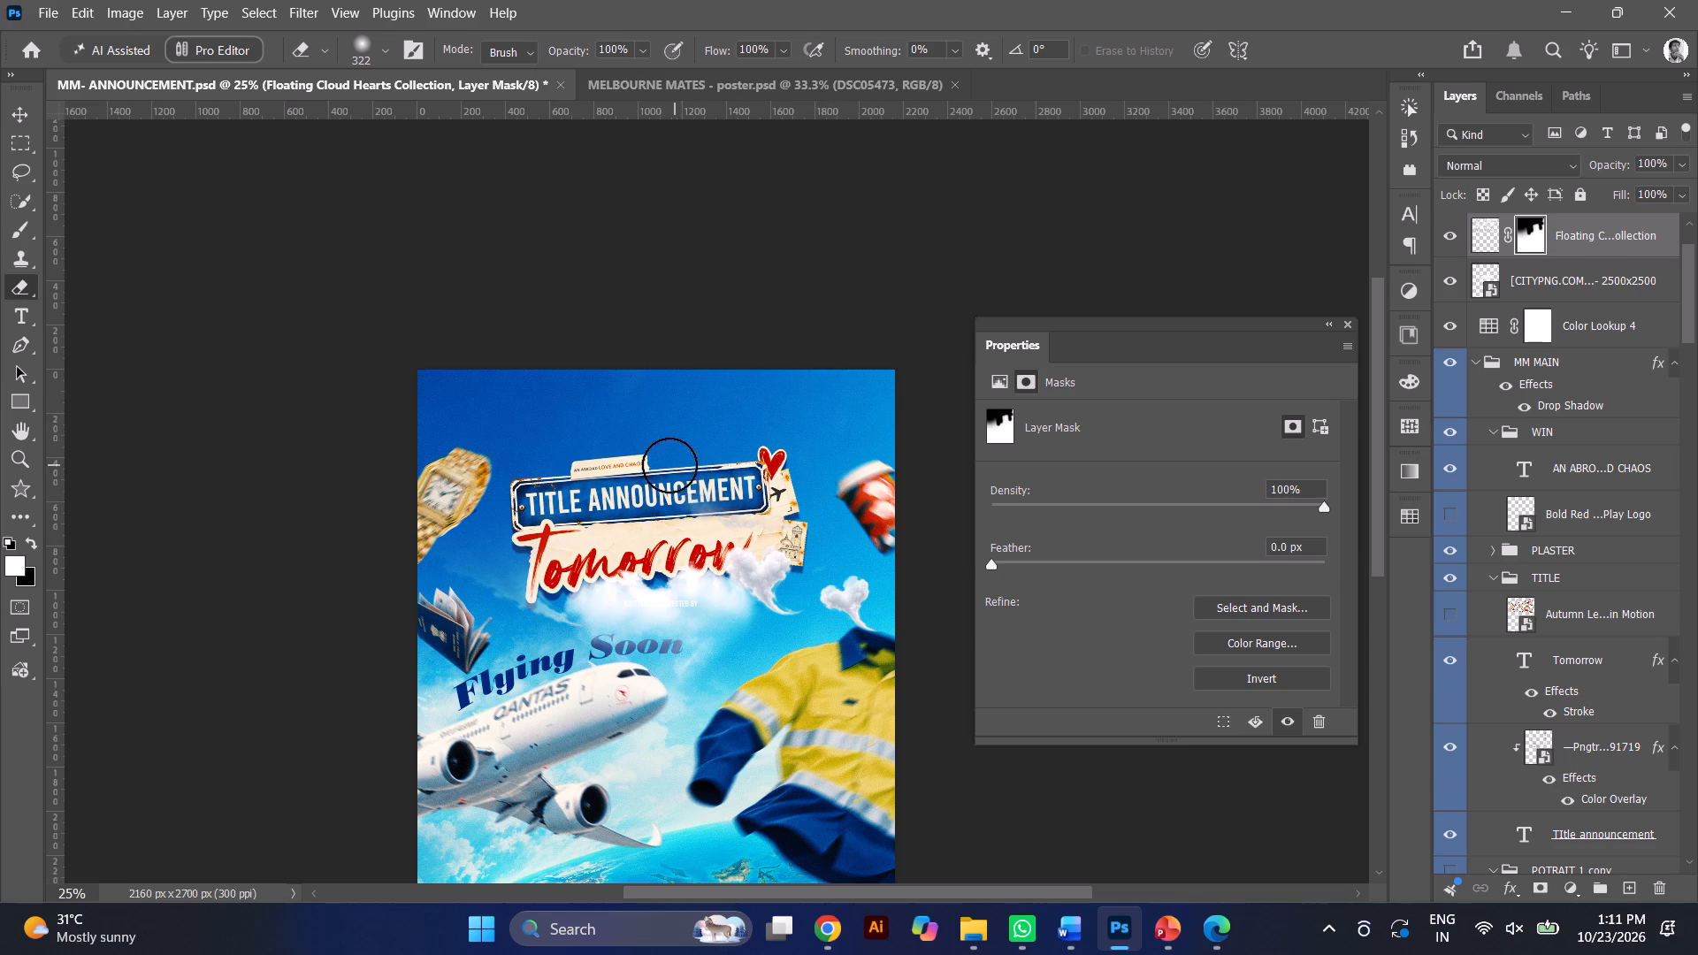
pyautogui.moveTo(669, 465); pyautogui.dragTo(841, 486)
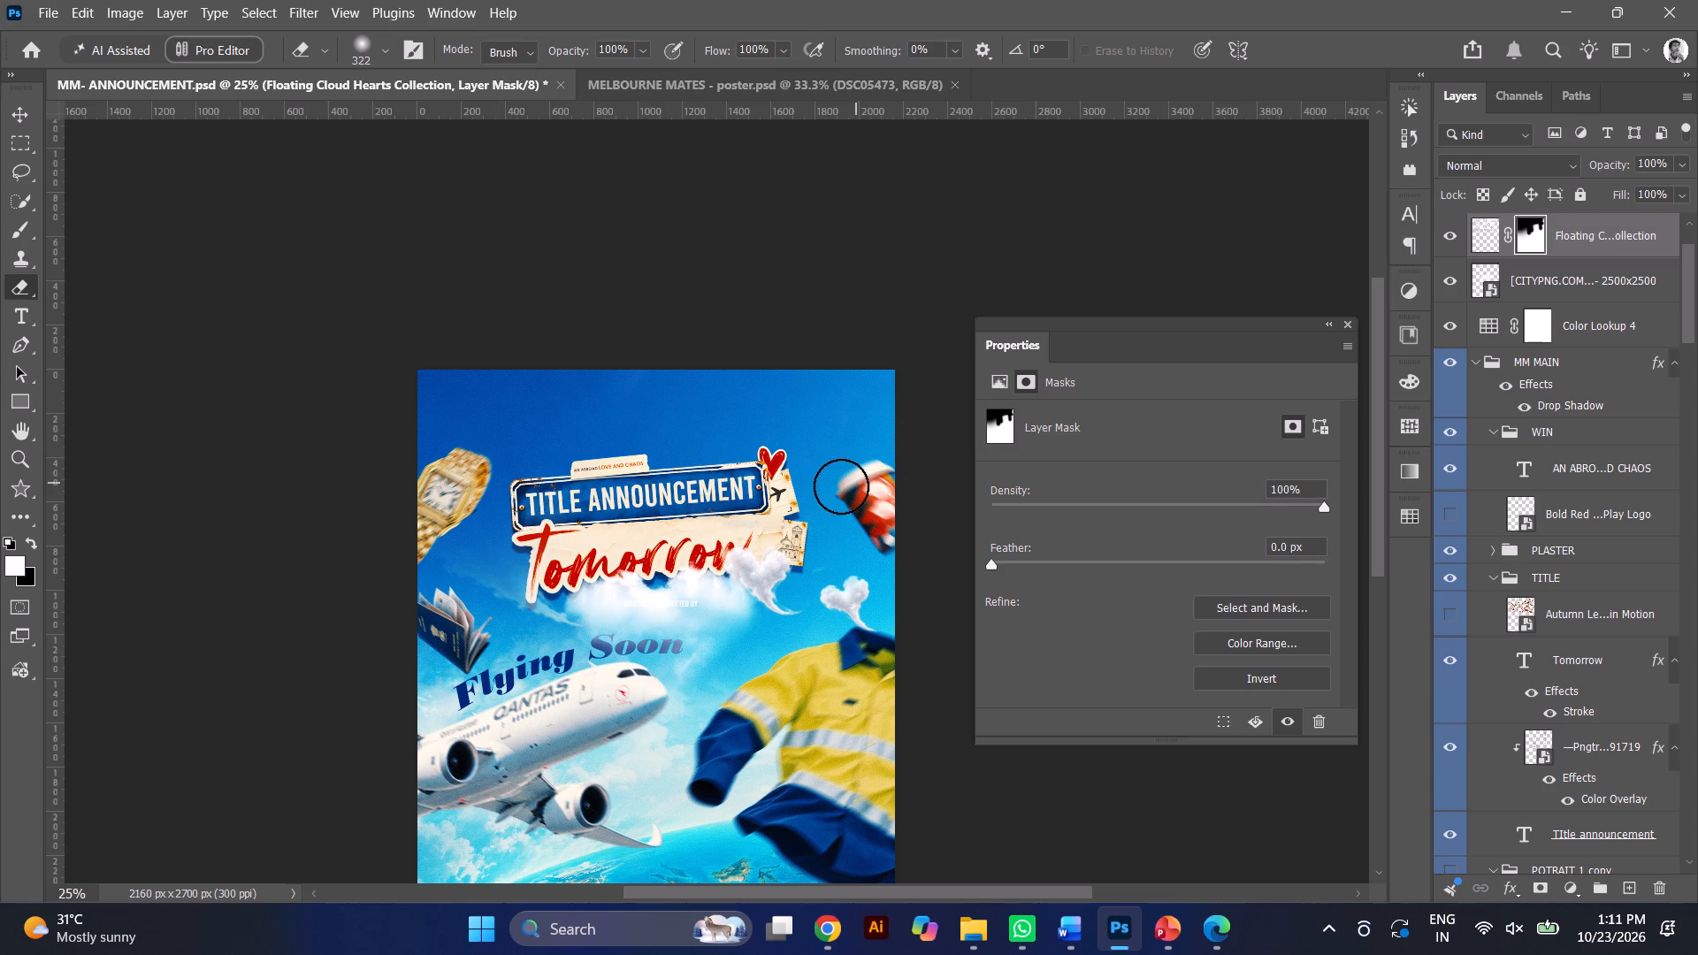
pyautogui.moveTo(841, 486); pyautogui.dragTo(809, 514)
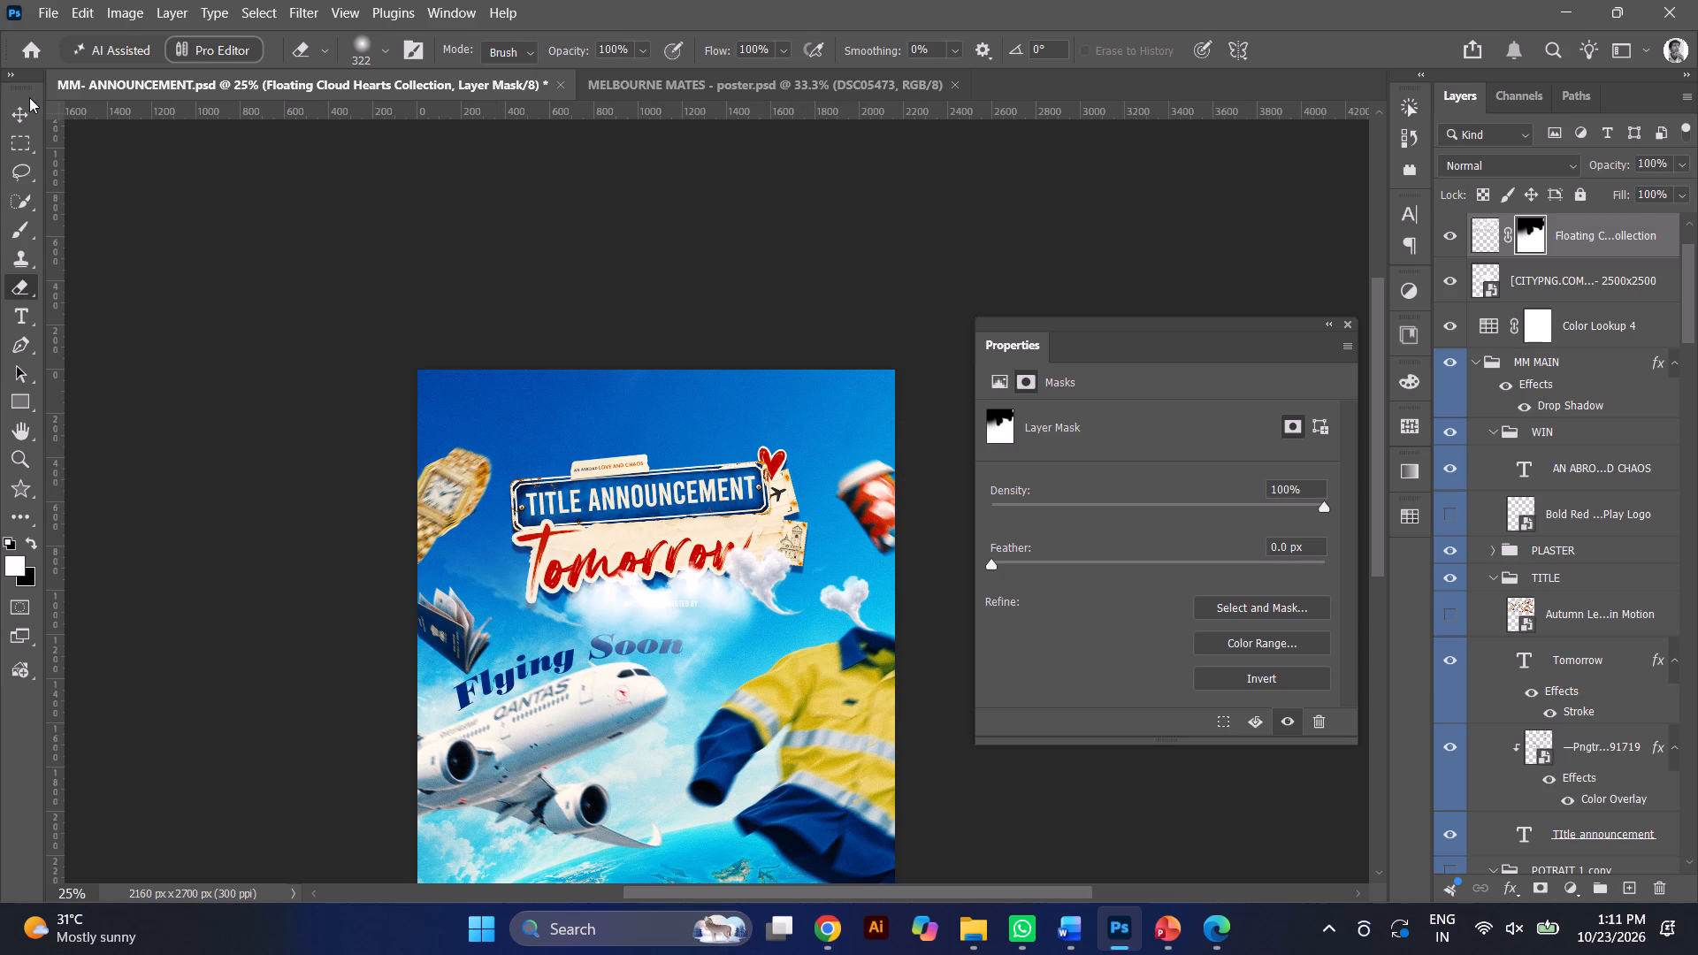
# Move the masked cloud hearts up over the title's right end and mask out cloud remnants across the sky and poster's left side.
pyautogui.click(26, 102)
pyautogui.moveTo(613, 429); pyautogui.dragTo(501, 364)
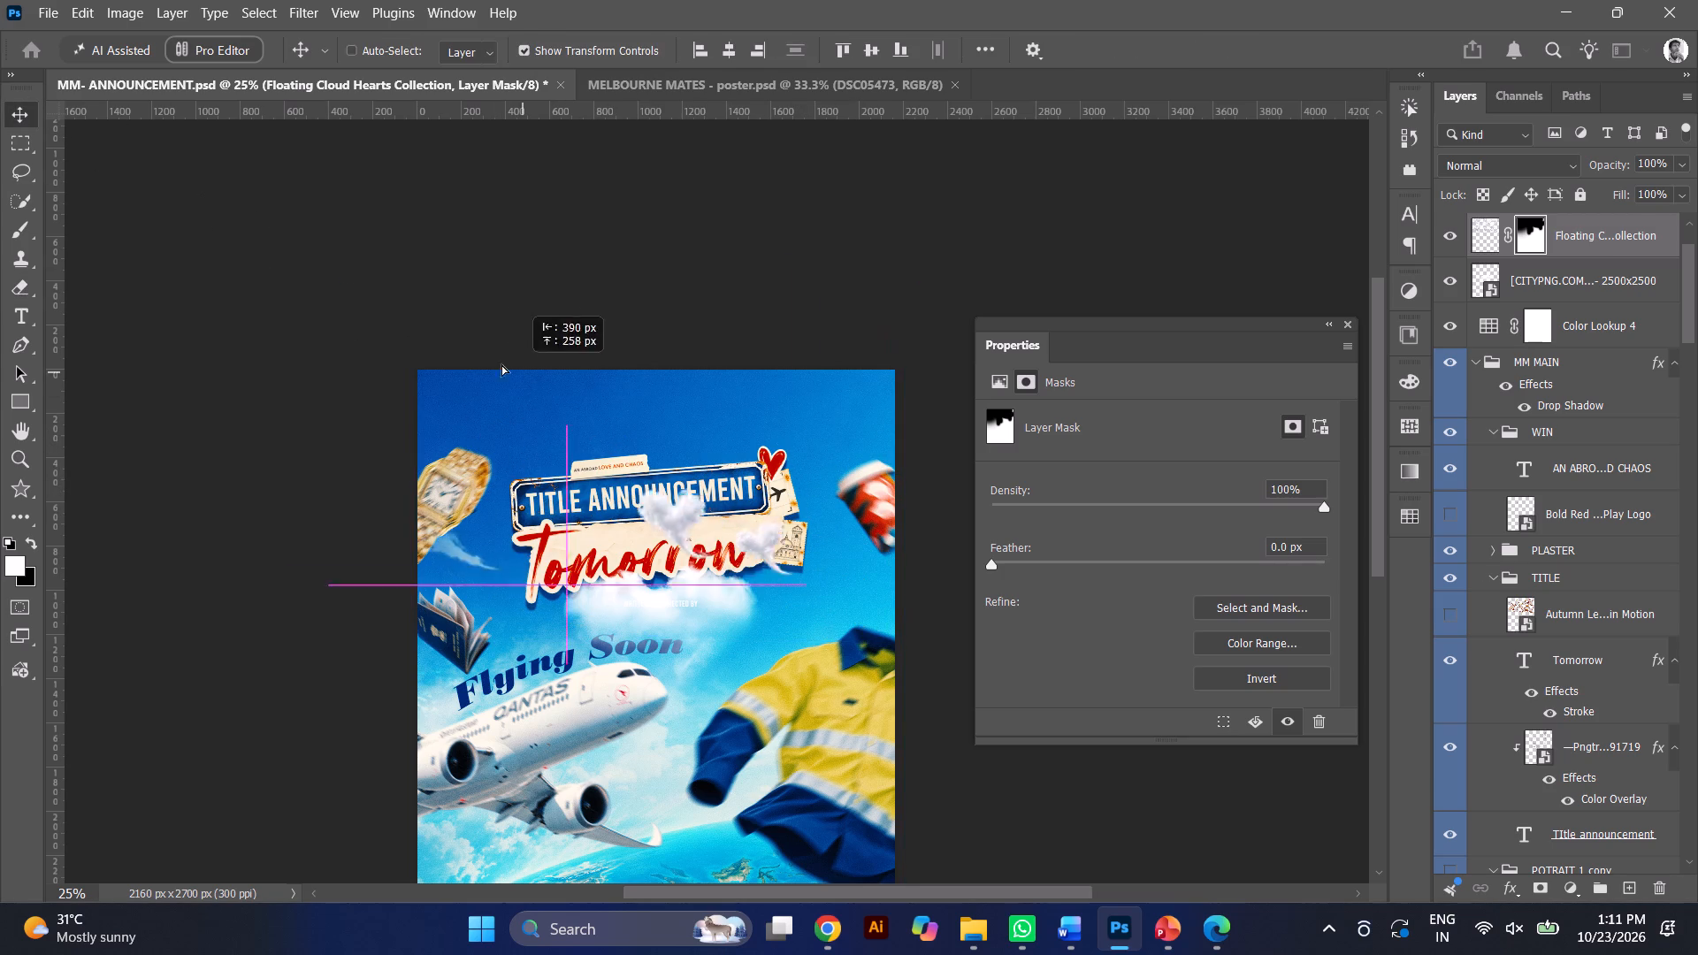
pyautogui.moveTo(501, 364); pyautogui.dragTo(598, 356)
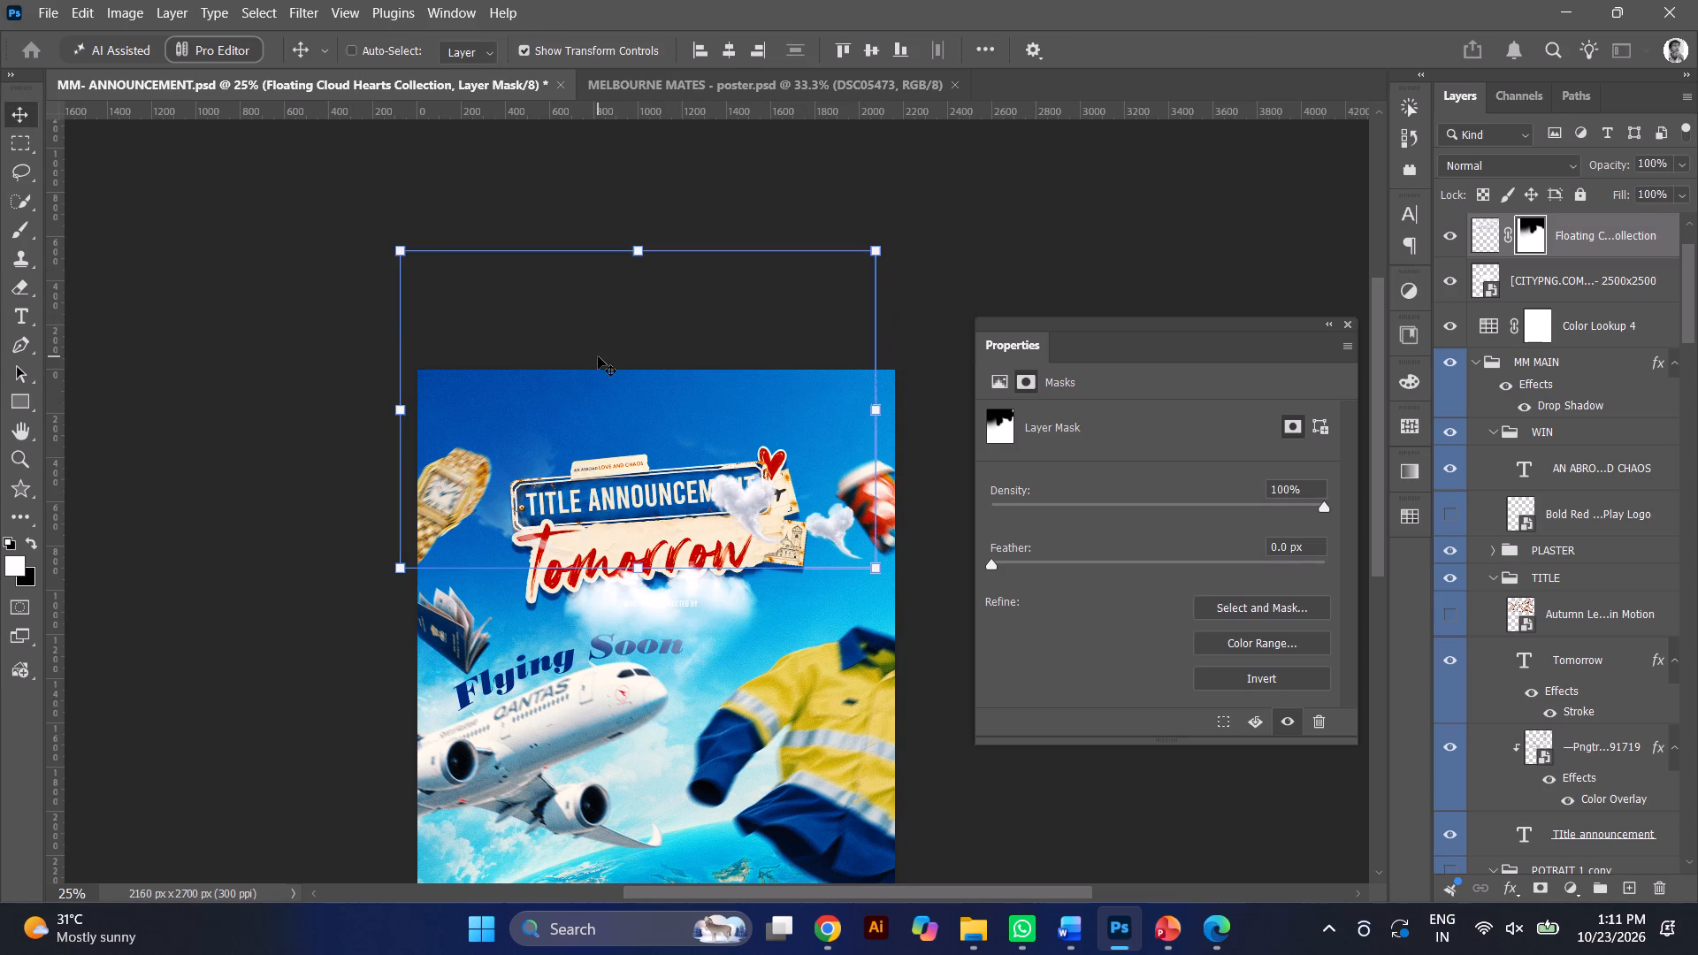
pyautogui.click(14, 294)
pyautogui.moveTo(506, 450); pyautogui.dragTo(647, 378)
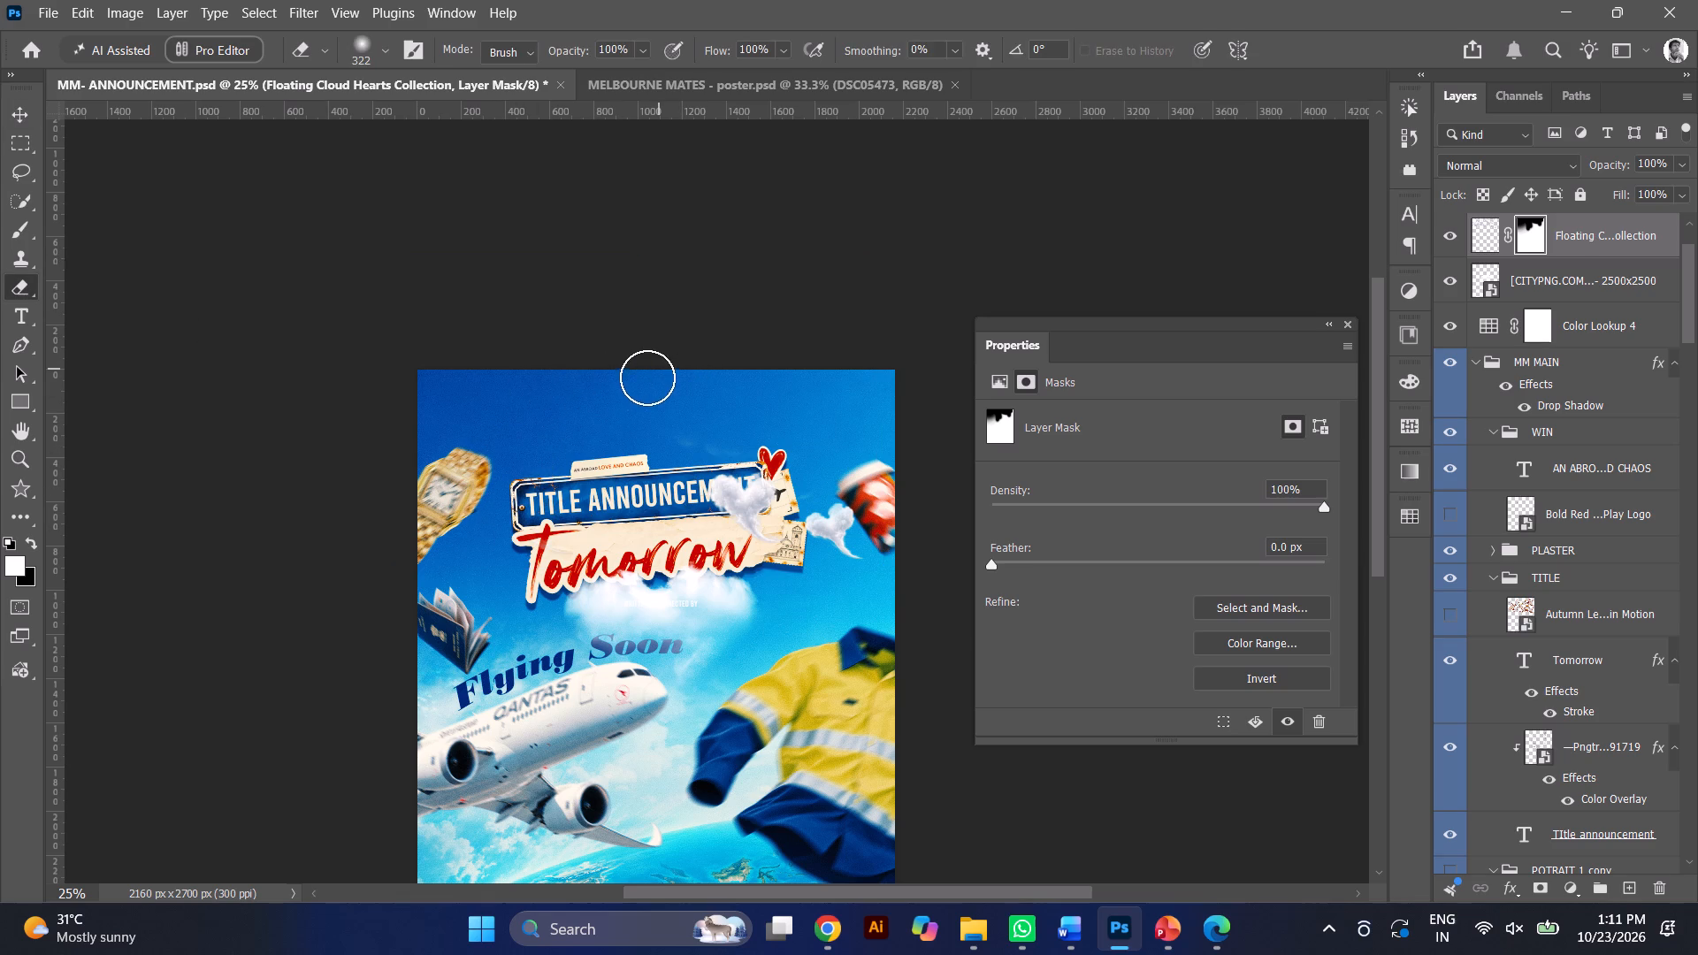
pyautogui.moveTo(647, 378); pyautogui.dragTo(729, 434)
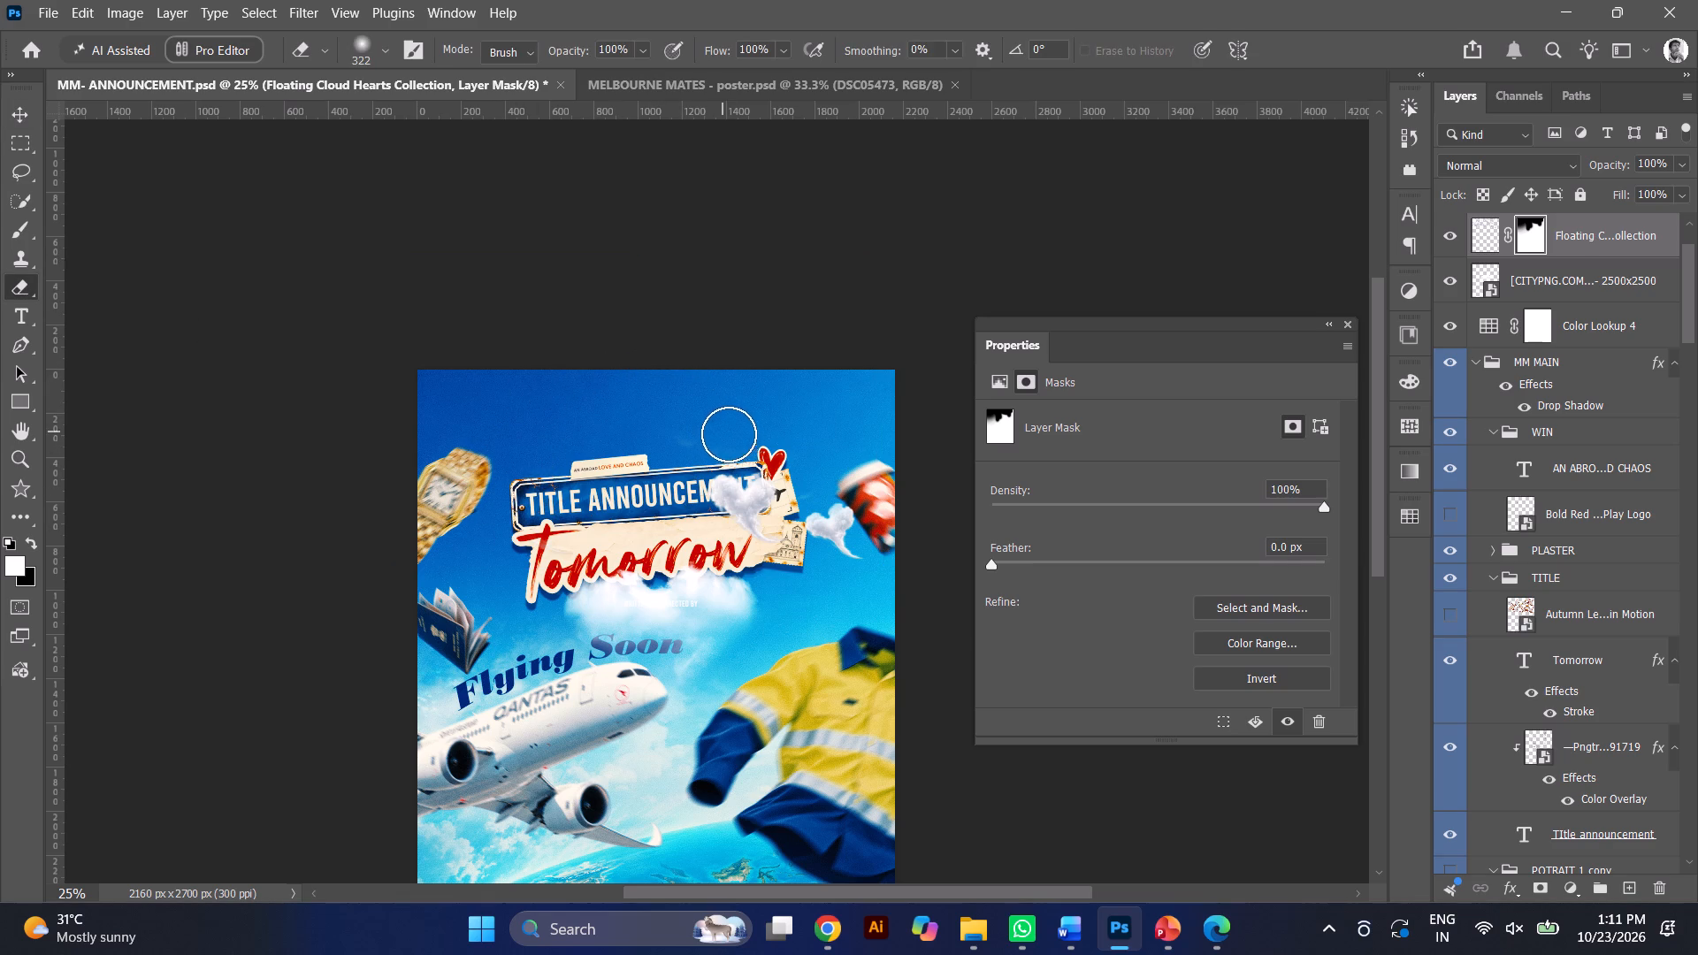
pyautogui.moveTo(729, 434); pyautogui.dragTo(459, 652)
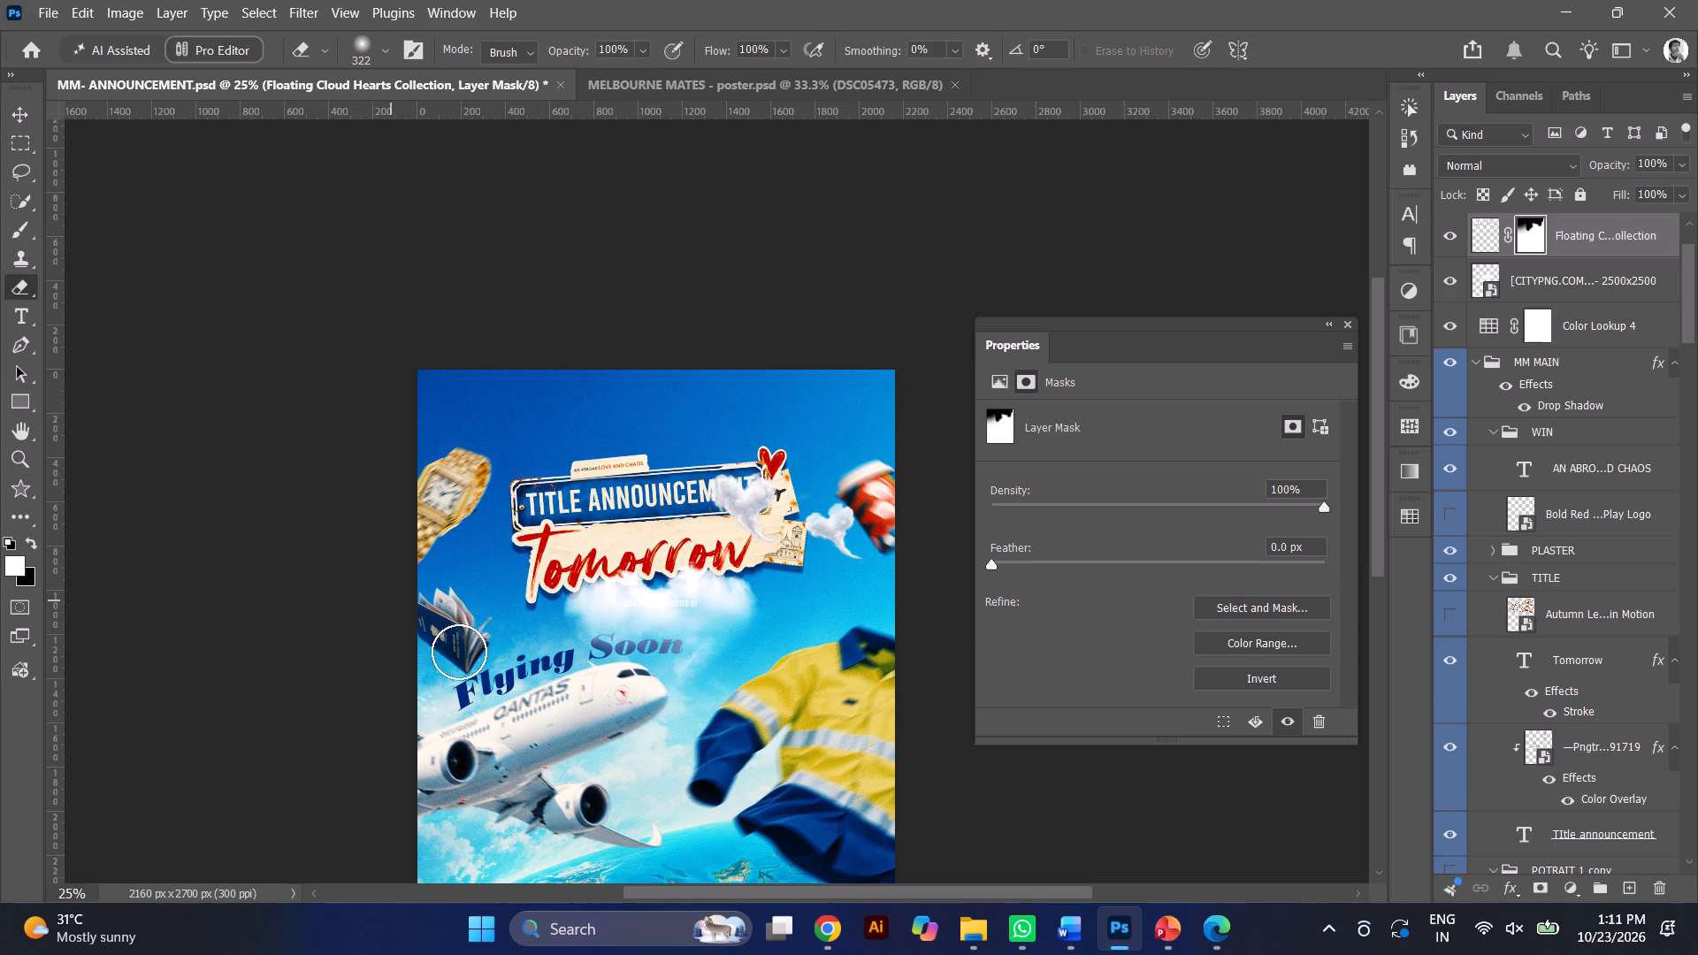
pyautogui.moveTo(459, 652); pyautogui.dragTo(486, 562)
# Move the cloud hearts across to the title's left end and mask out remnants above the title sign.
pyautogui.moveTo(20, 111); pyautogui.dragTo(758, 380)
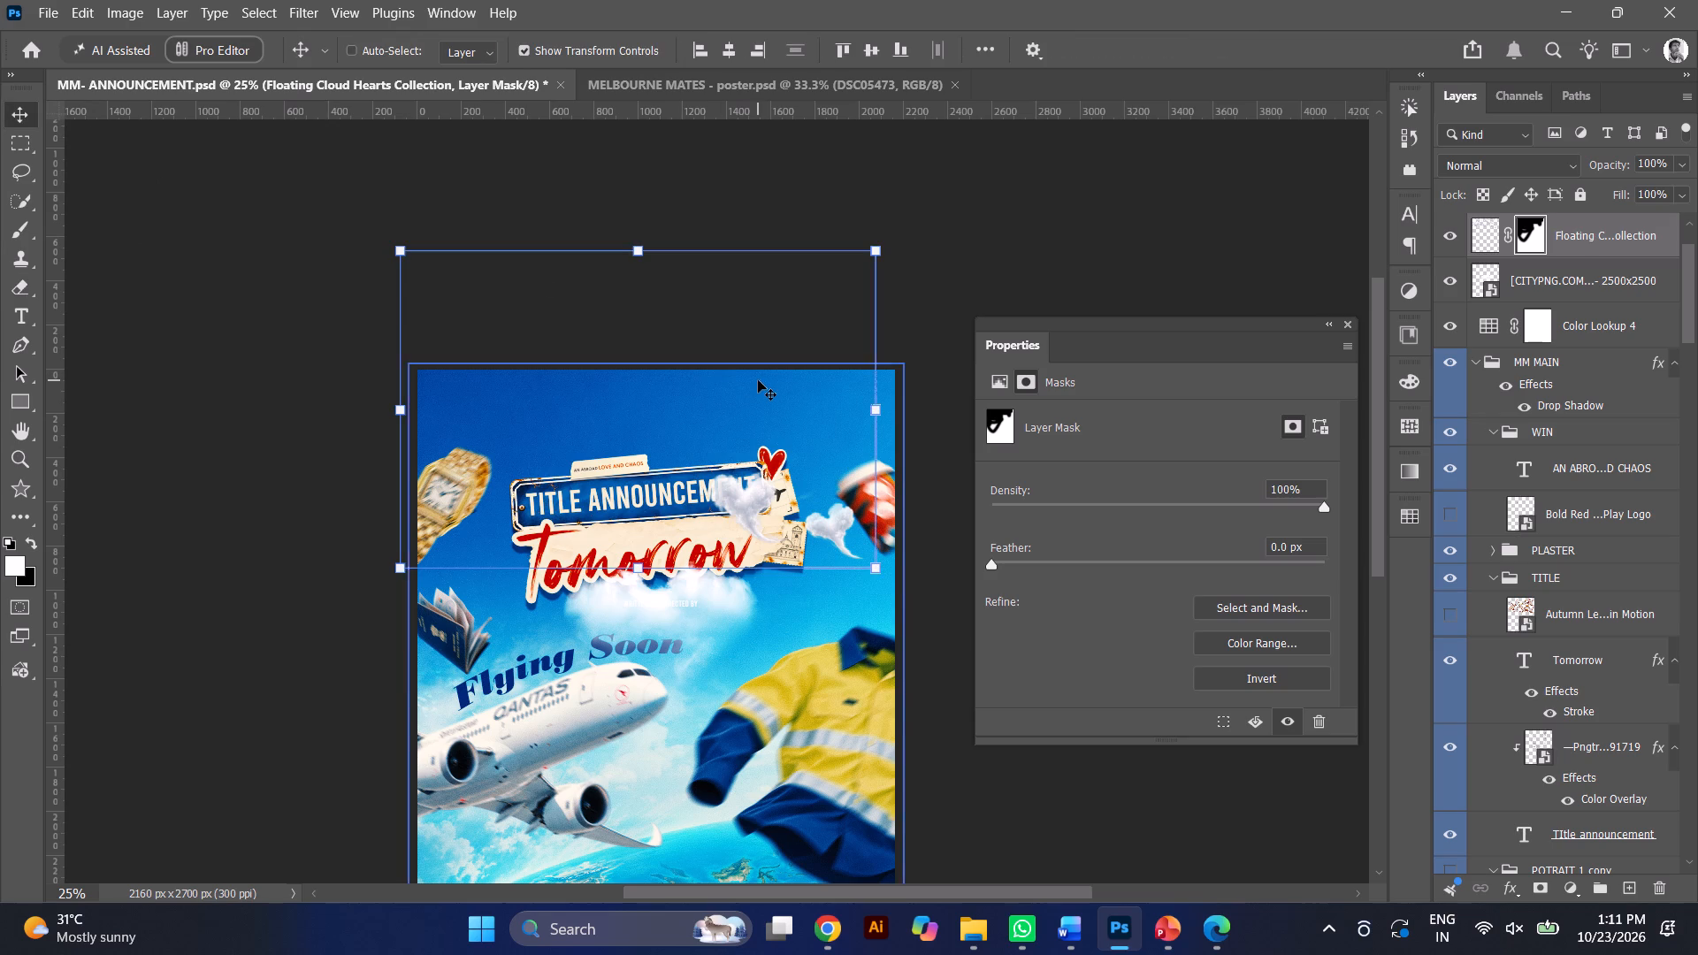
pyautogui.moveTo(758, 380); pyautogui.dragTo(528, 327)
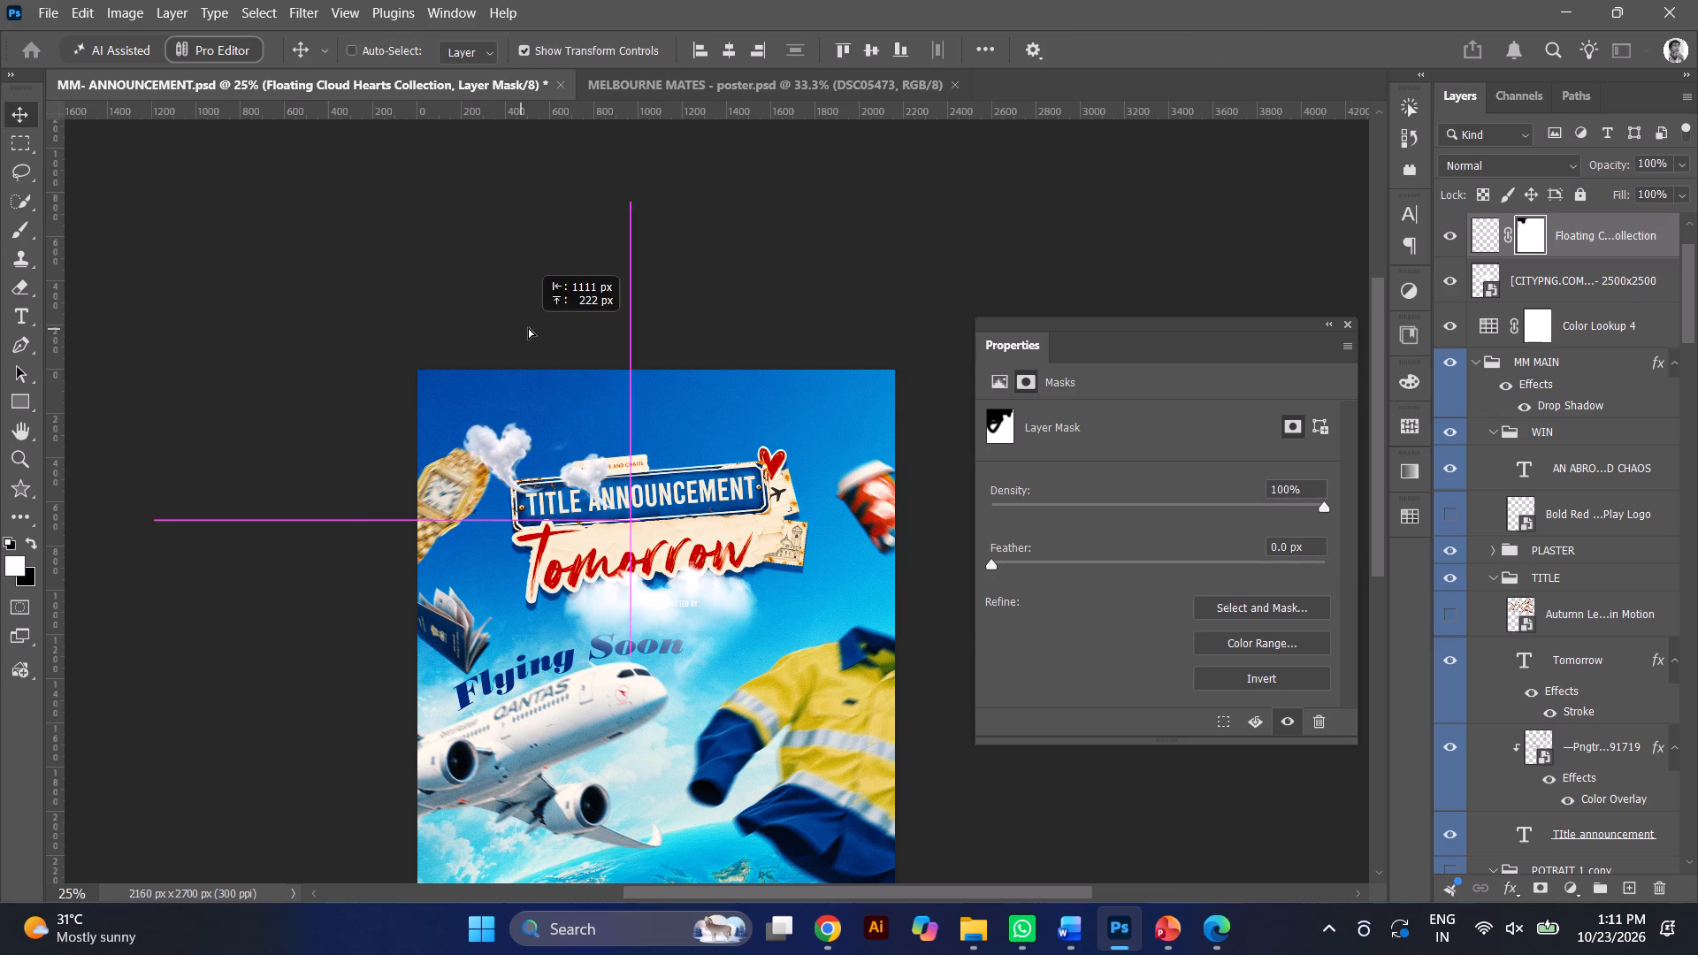
pyautogui.moveTo(528, 327); pyautogui.dragTo(524, 348)
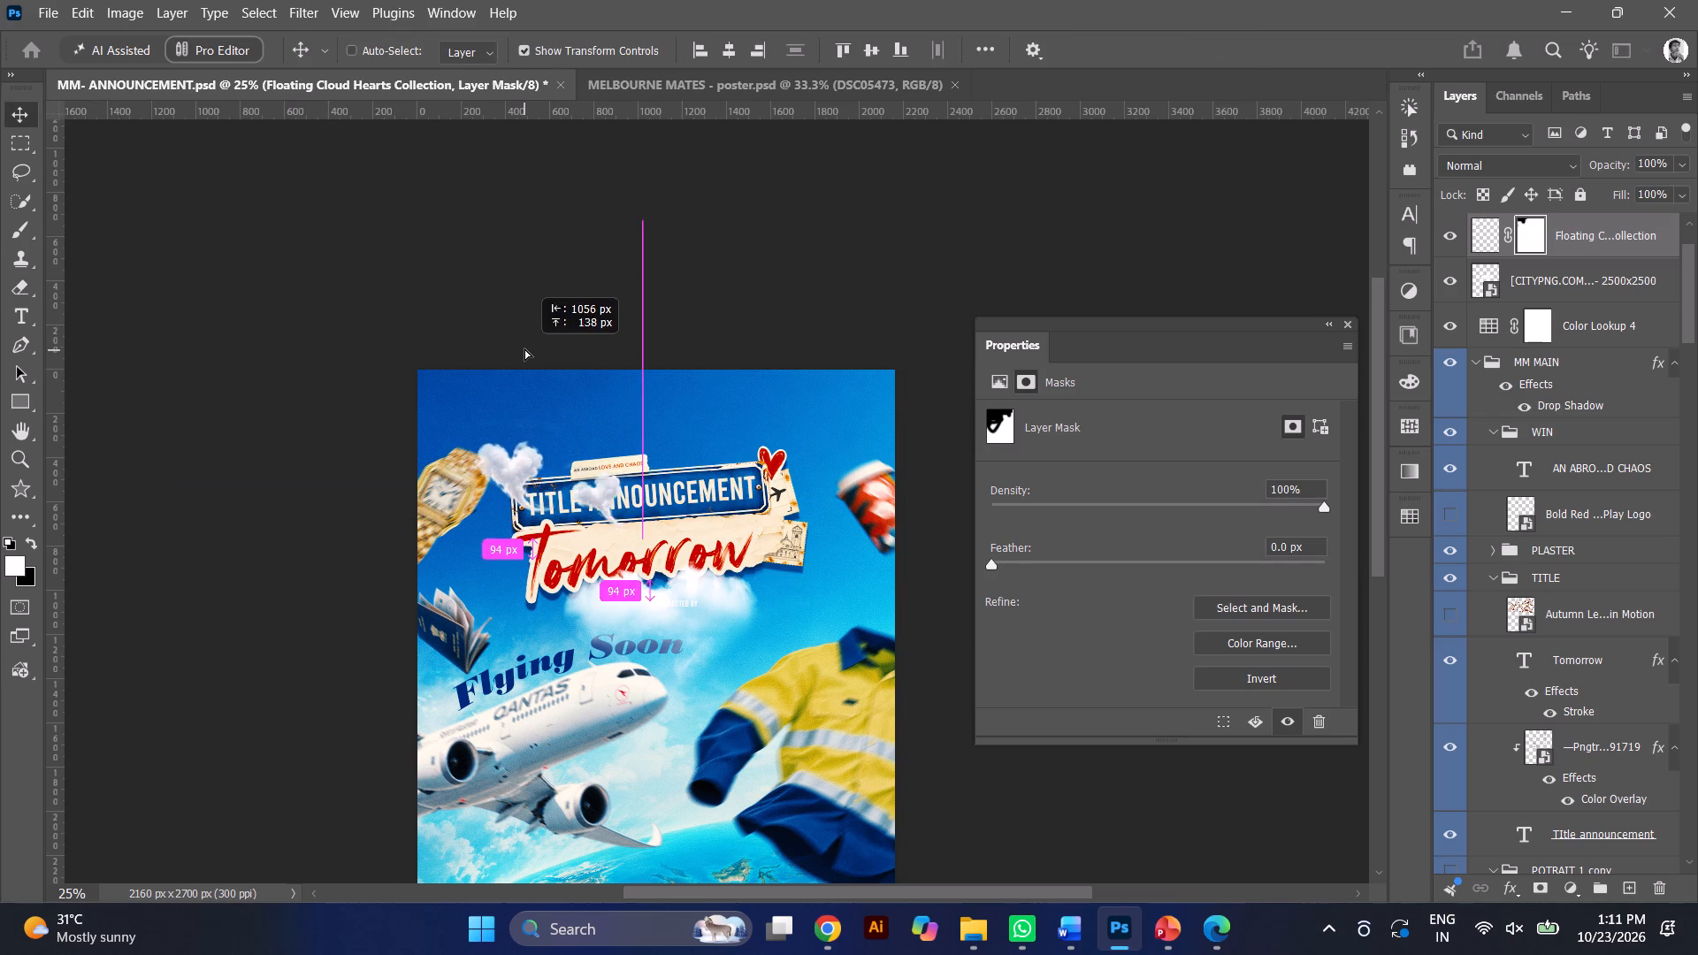
pyautogui.moveTo(524, 348); pyautogui.dragTo(526, 336)
pyautogui.click(19, 288)
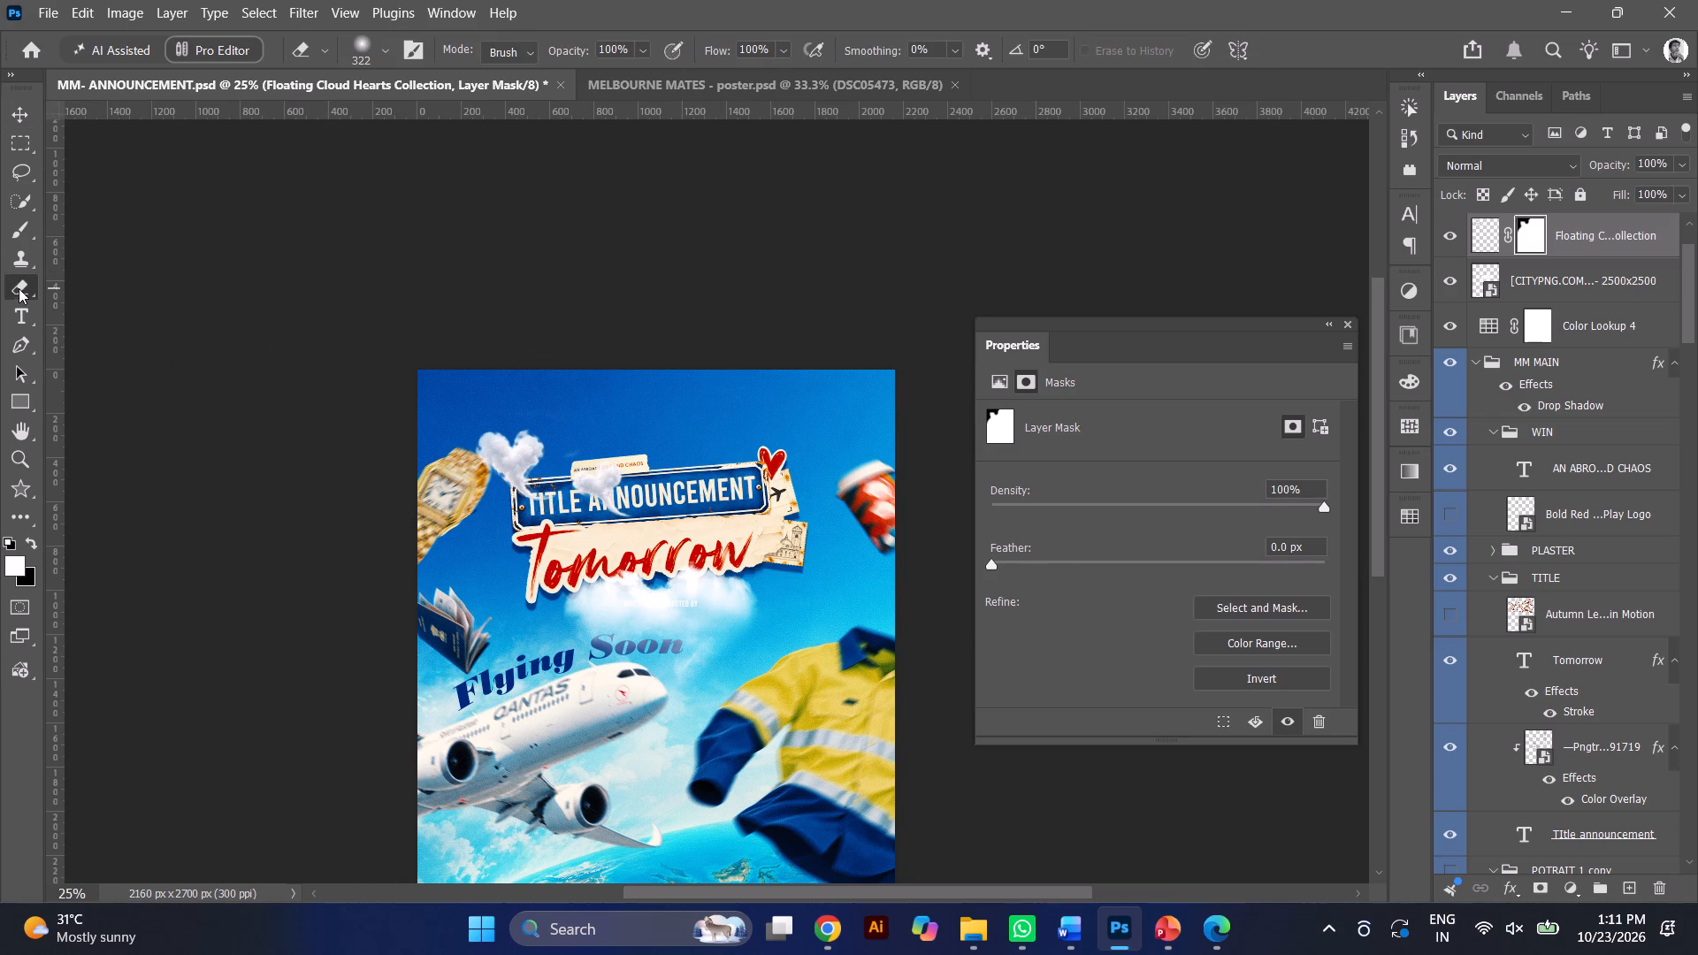
pyautogui.moveTo(534, 397); pyautogui.dragTo(572, 422)
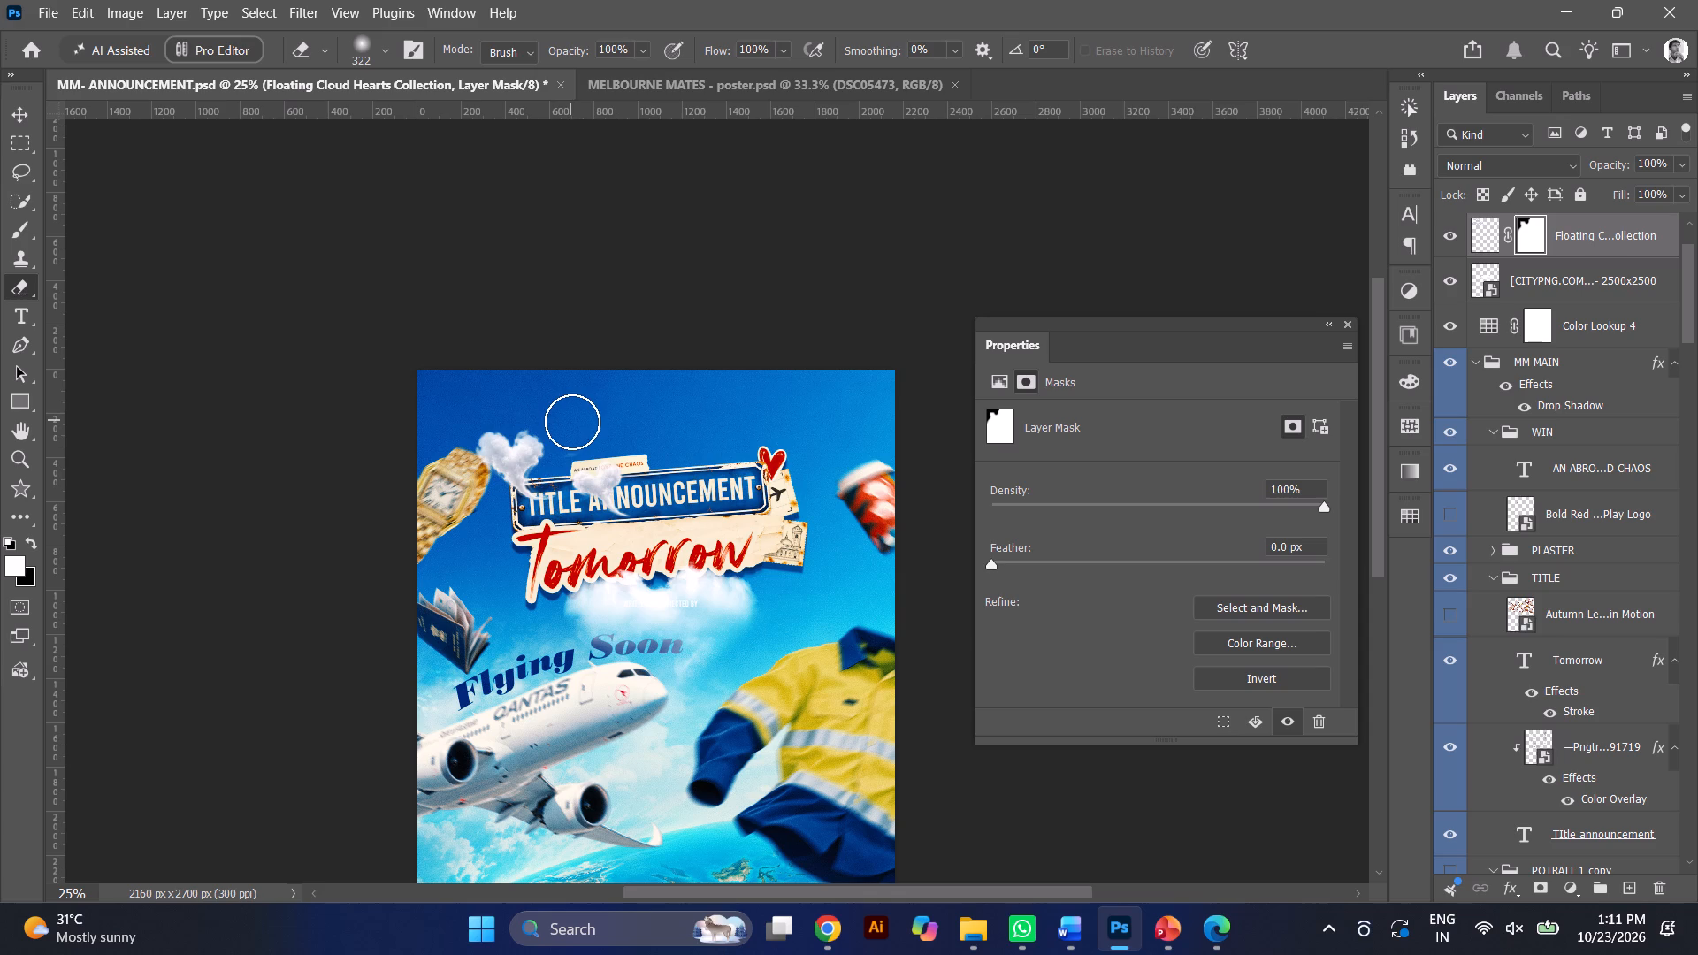
pyautogui.moveTo(572, 422); pyautogui.dragTo(577, 432)
pyautogui.doubleClick(577, 432)
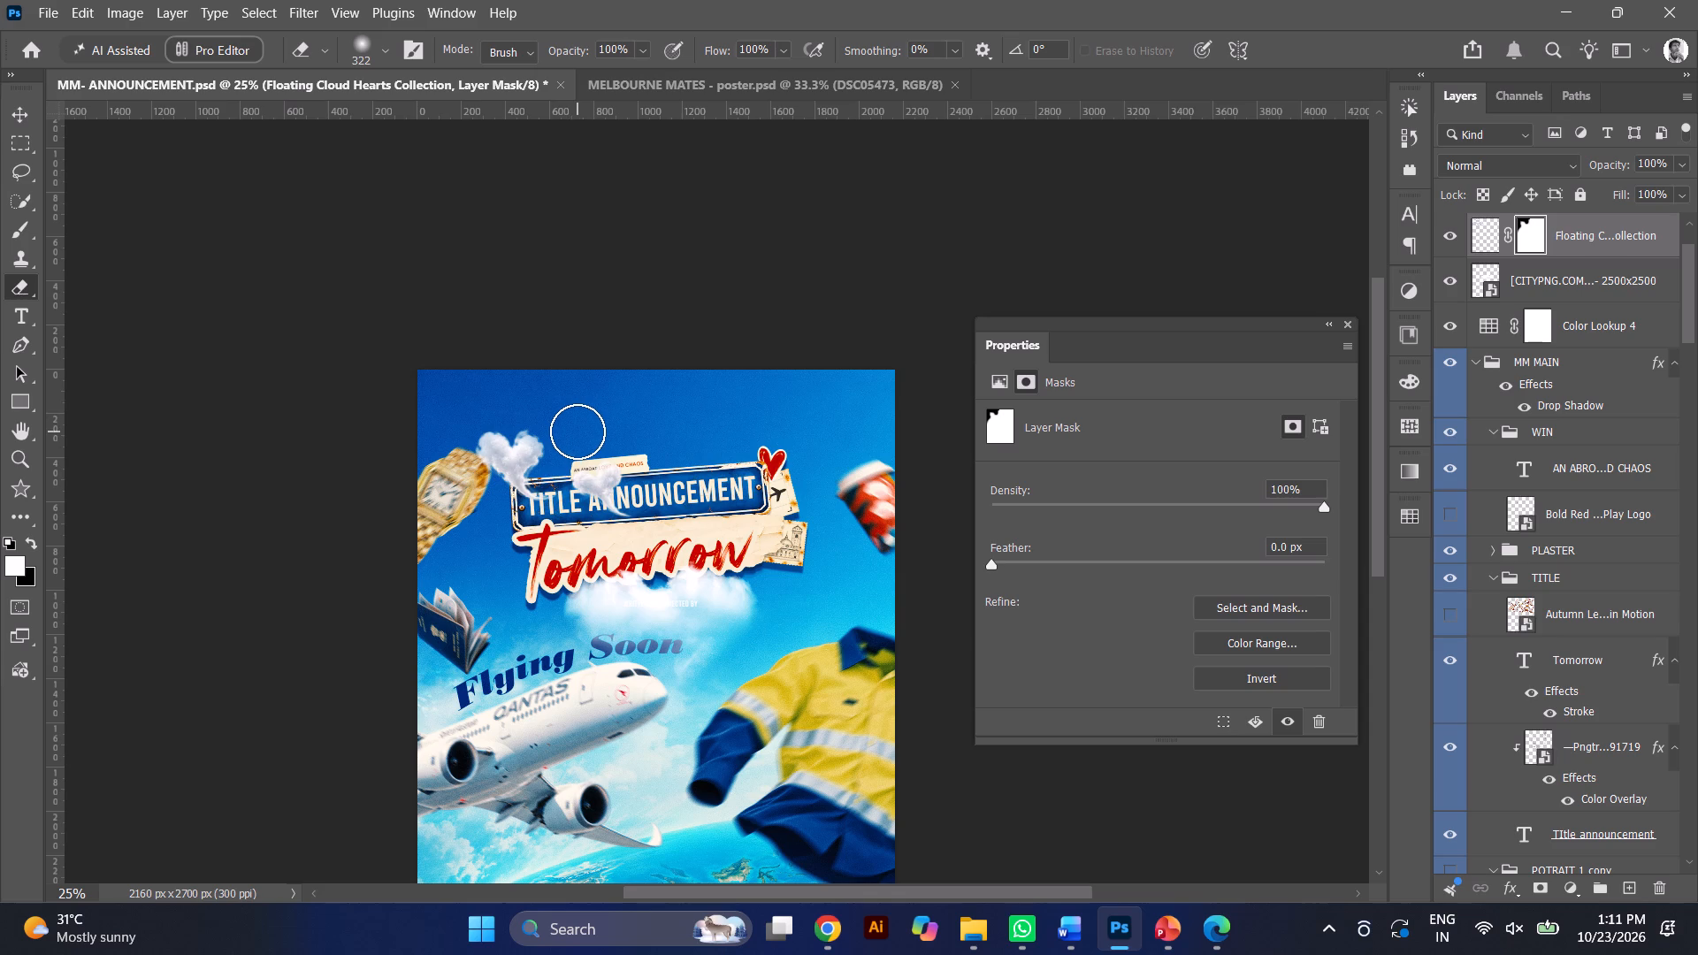
# Move the two small cloud hearts into the sky above the red heart at the title's upper right corner.
pyautogui.moveTo(15, 112); pyautogui.dragTo(440, 346)
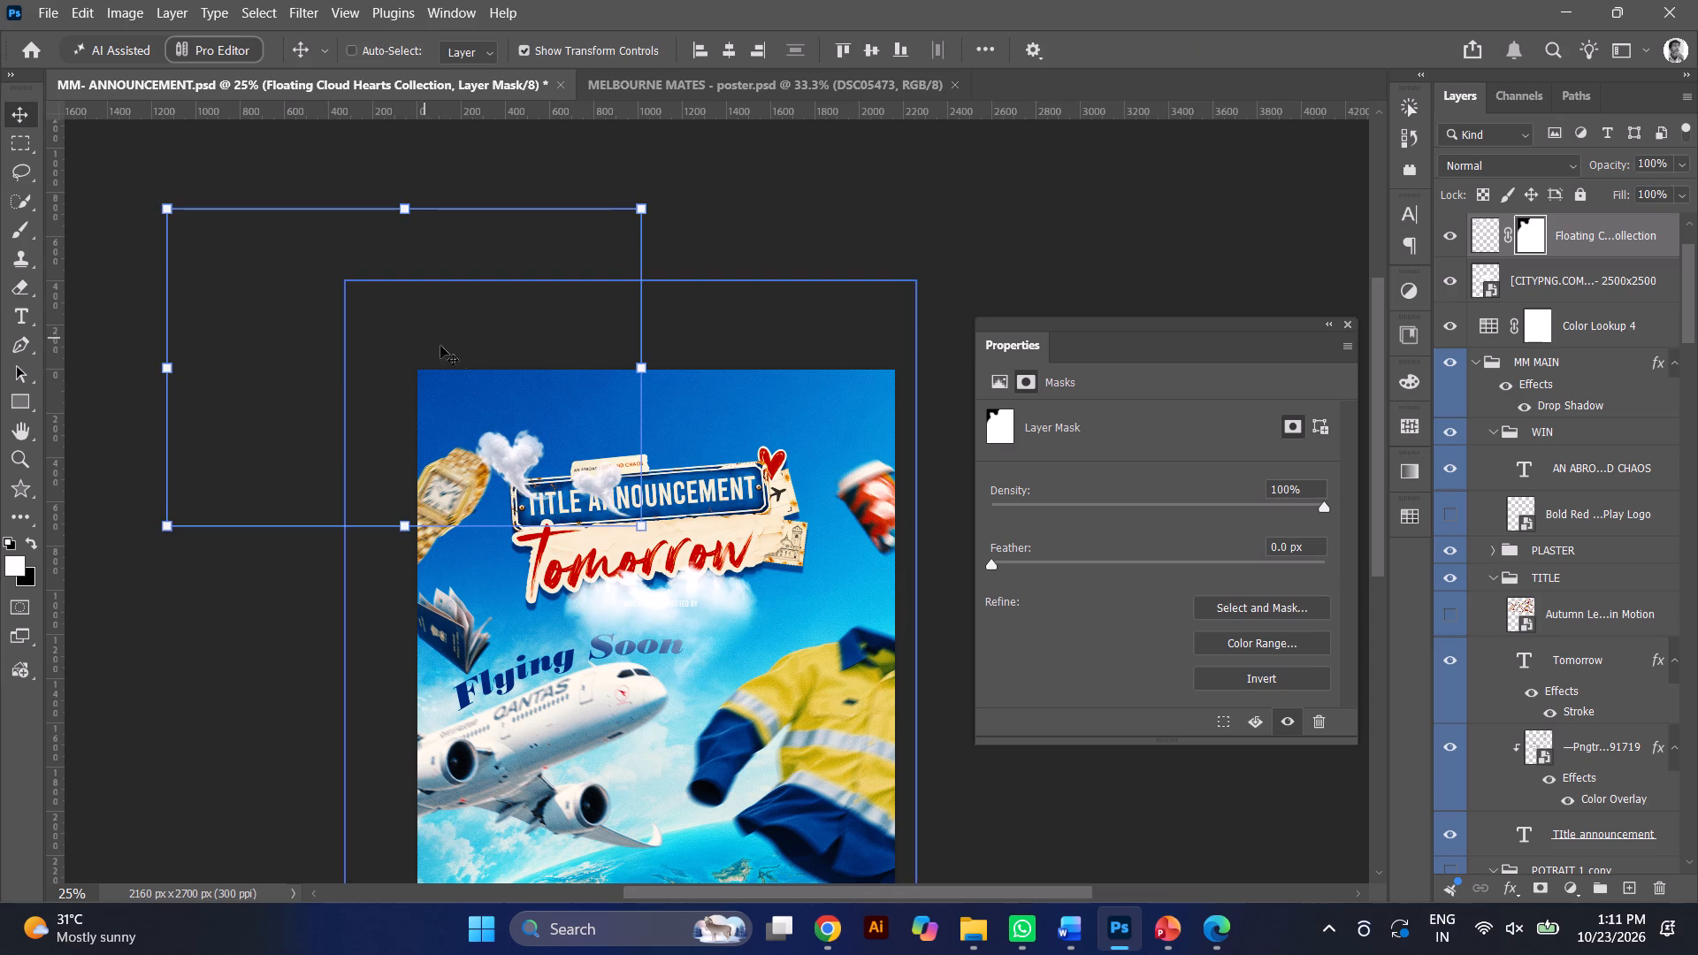
pyautogui.moveTo(440, 346); pyautogui.dragTo(457, 351)
pyautogui.moveTo(457, 351); pyautogui.dragTo(676, 307)
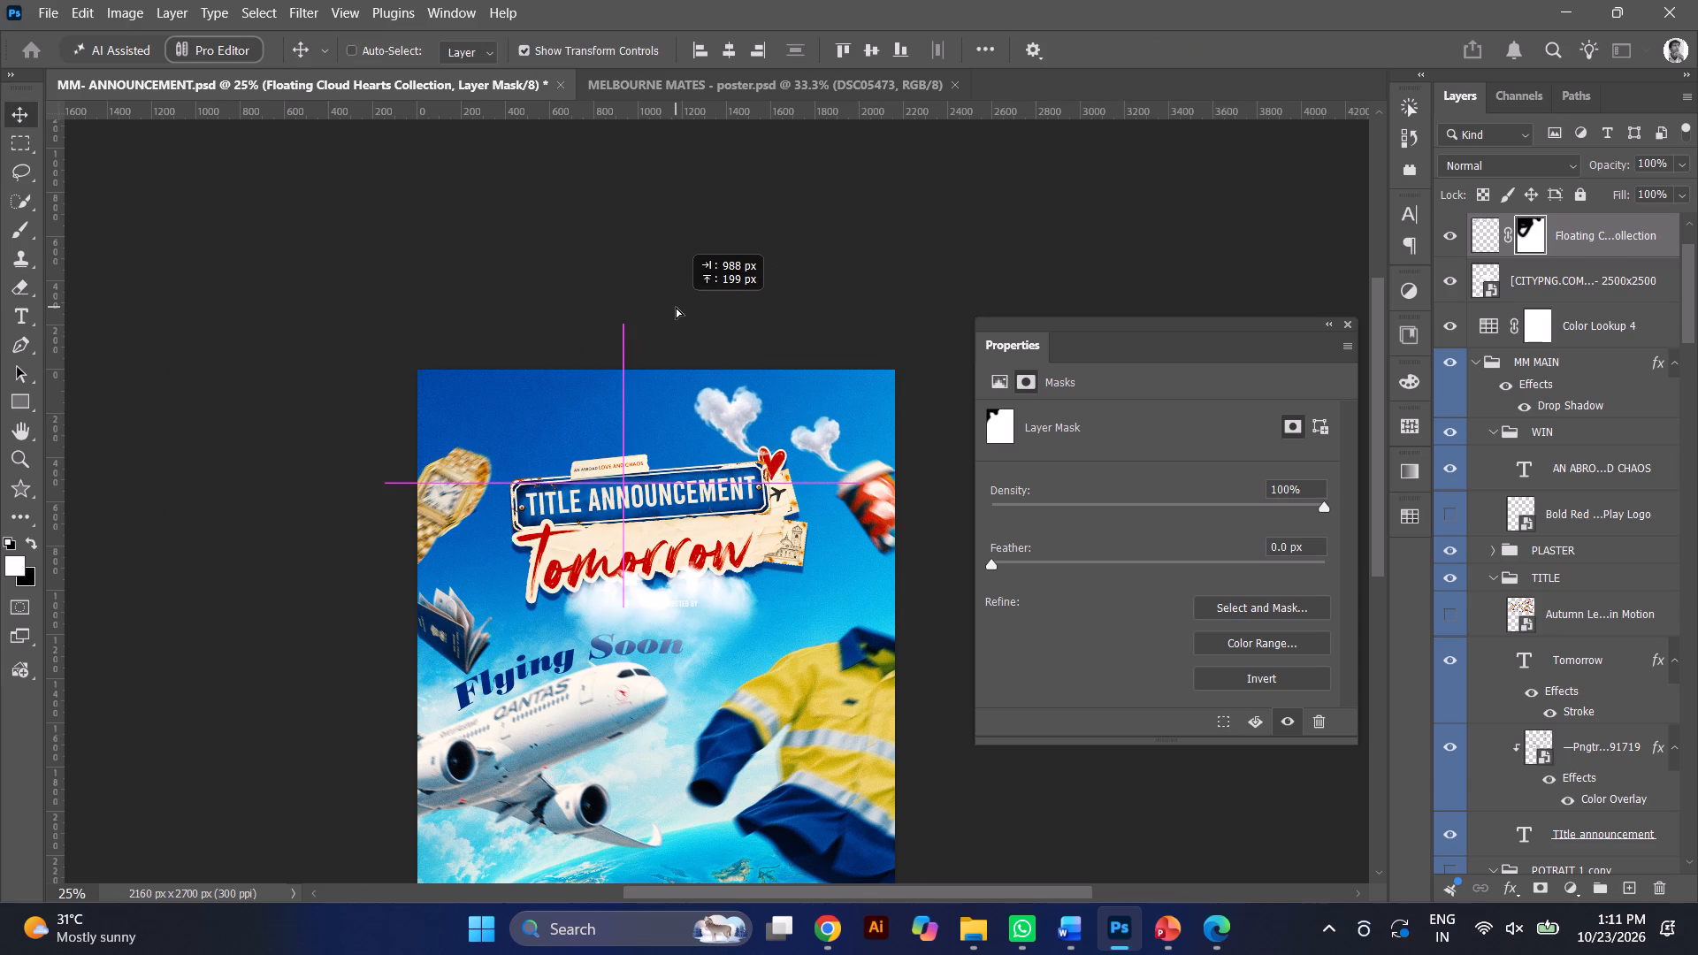
pyautogui.moveTo(676, 307); pyautogui.dragTo(663, 299)
# Examine the placement of the small cloud hearts against the poster at 16.7%, 25% and 33.3% zoom.
pyautogui.hotkey('ctrl', '-')
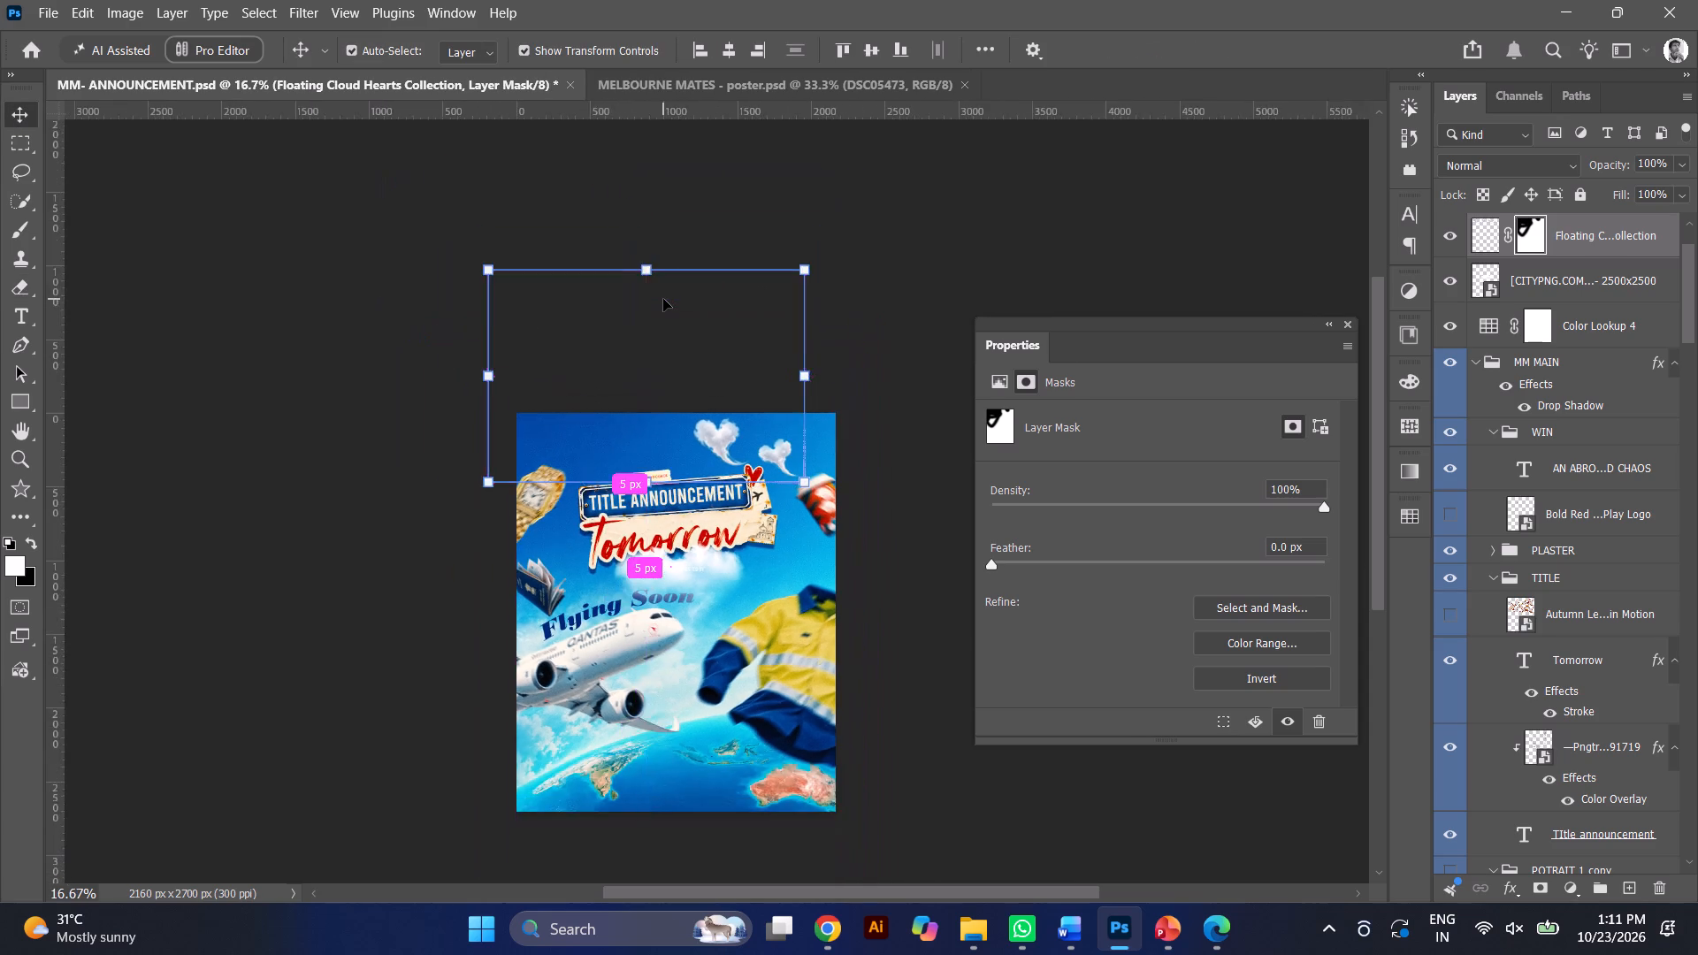
pyautogui.hotkey('ctrl', '+')
pyautogui.hotkey('ctrl', '-')
pyautogui.hotkey('ctrl', '+')
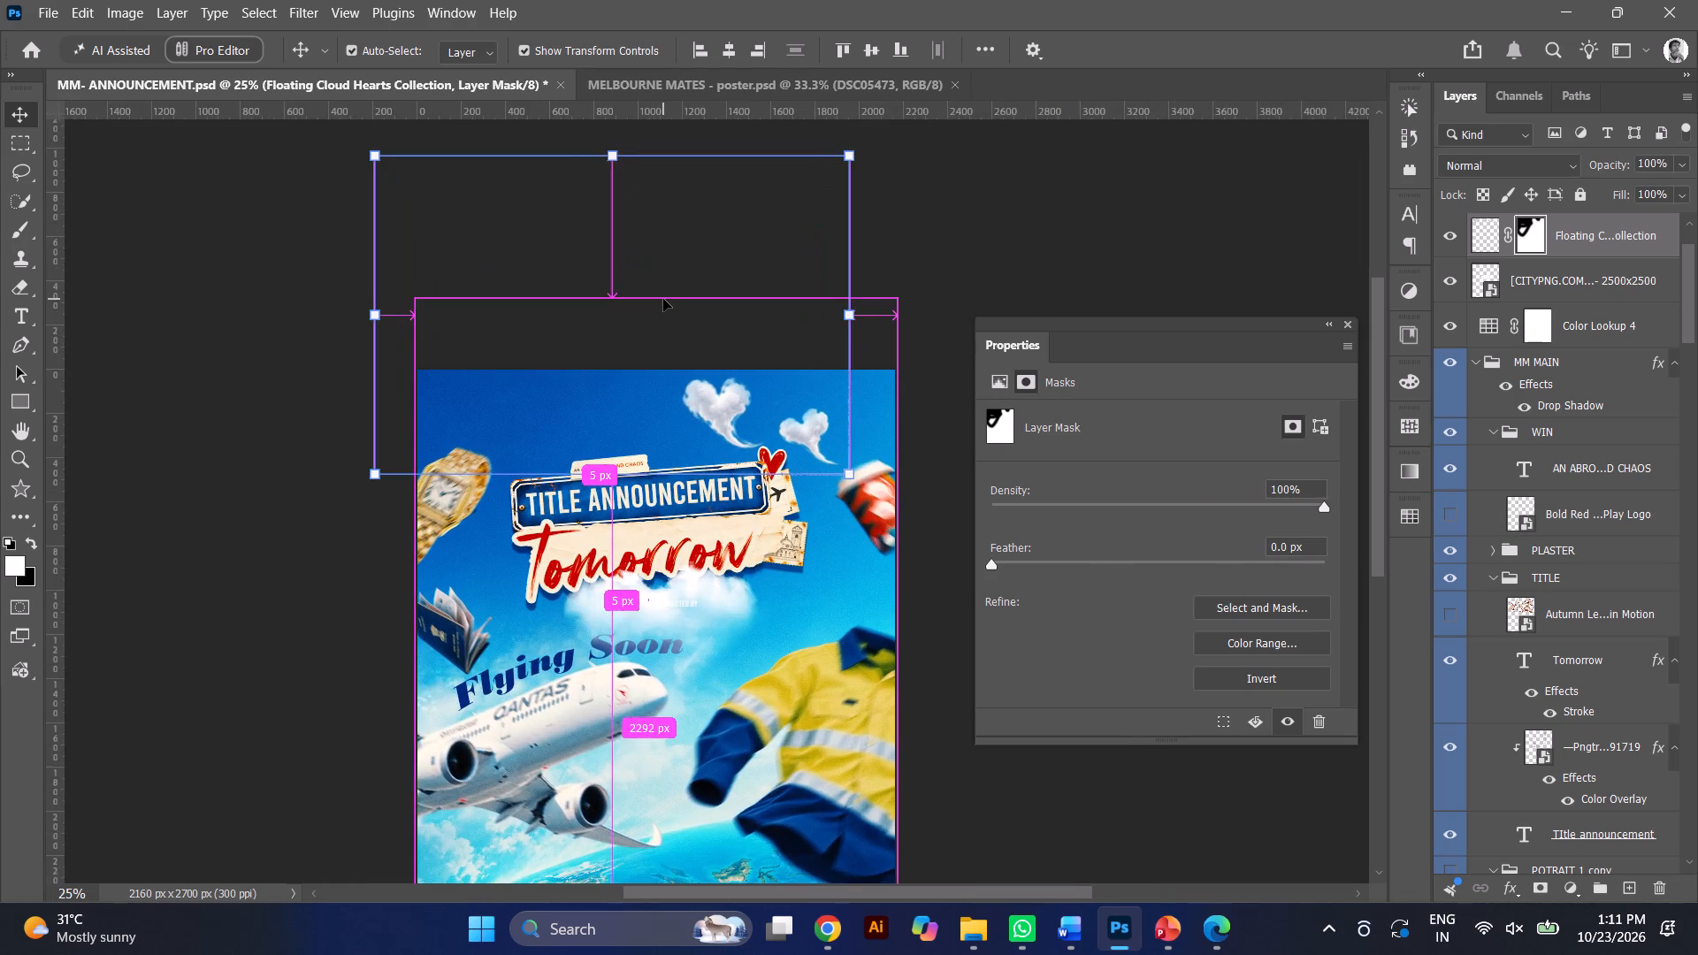
pyautogui.hotkey('ctrl', '+')
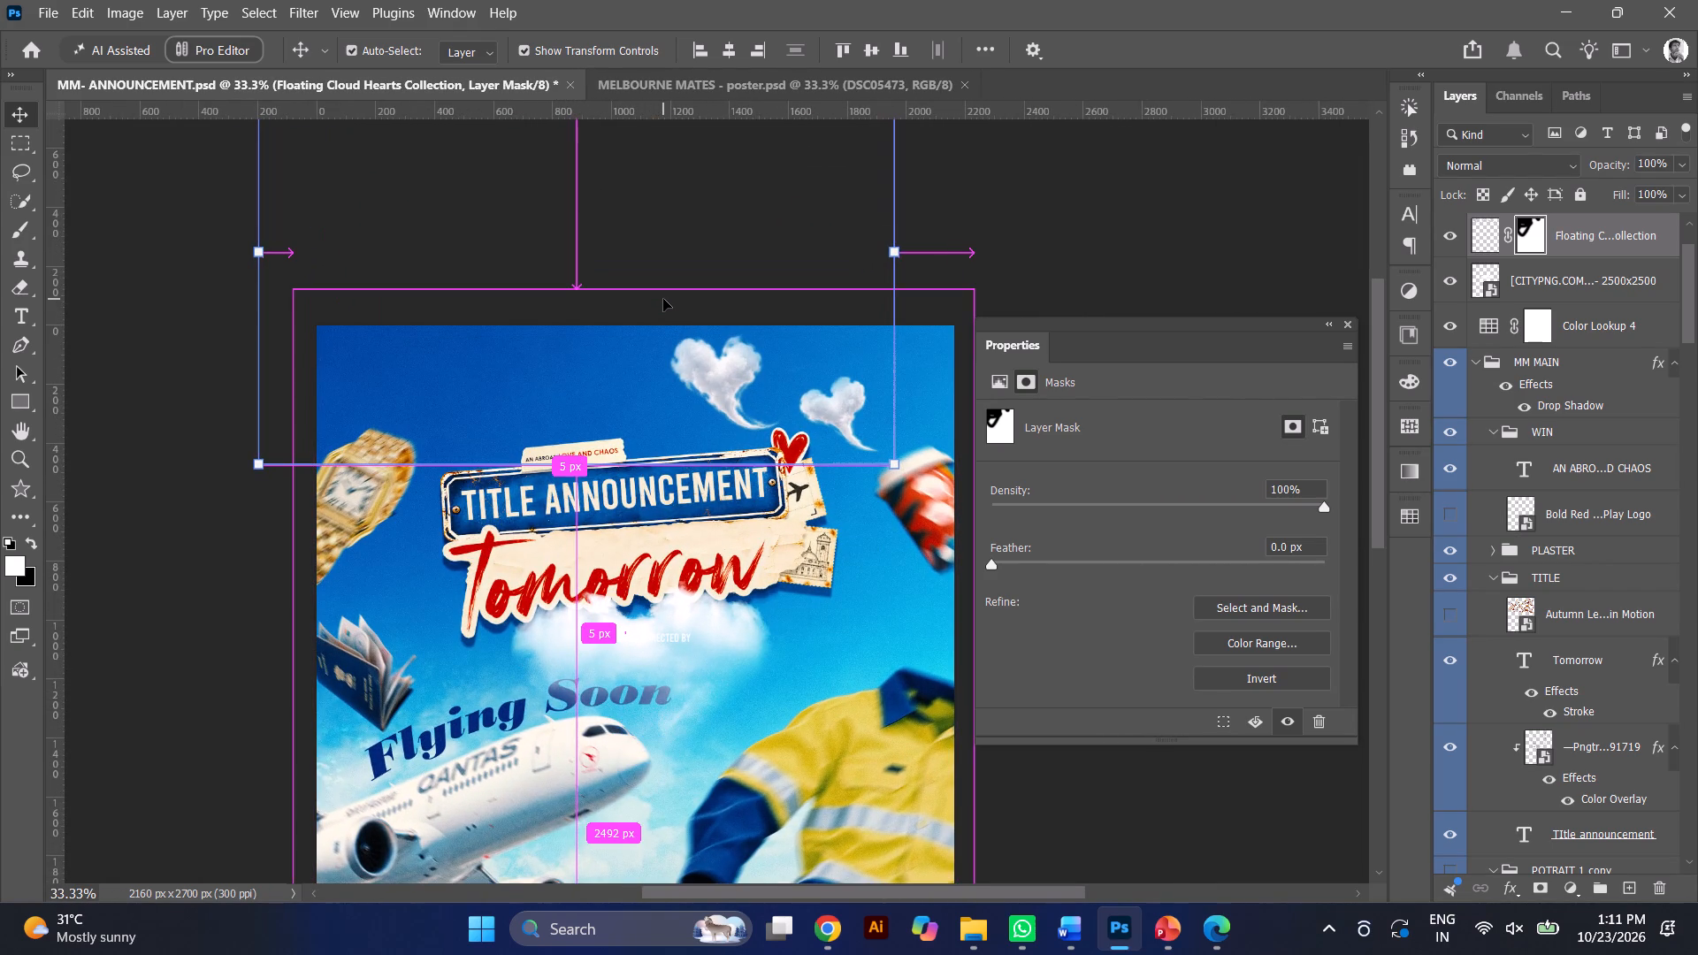
pyautogui.hotkey('ctrl', '-')
pyautogui.hotkey('ctrl', '+')
pyautogui.hotkey('ctrl', '-')
pyautogui.hotkey('ctrl', '-')
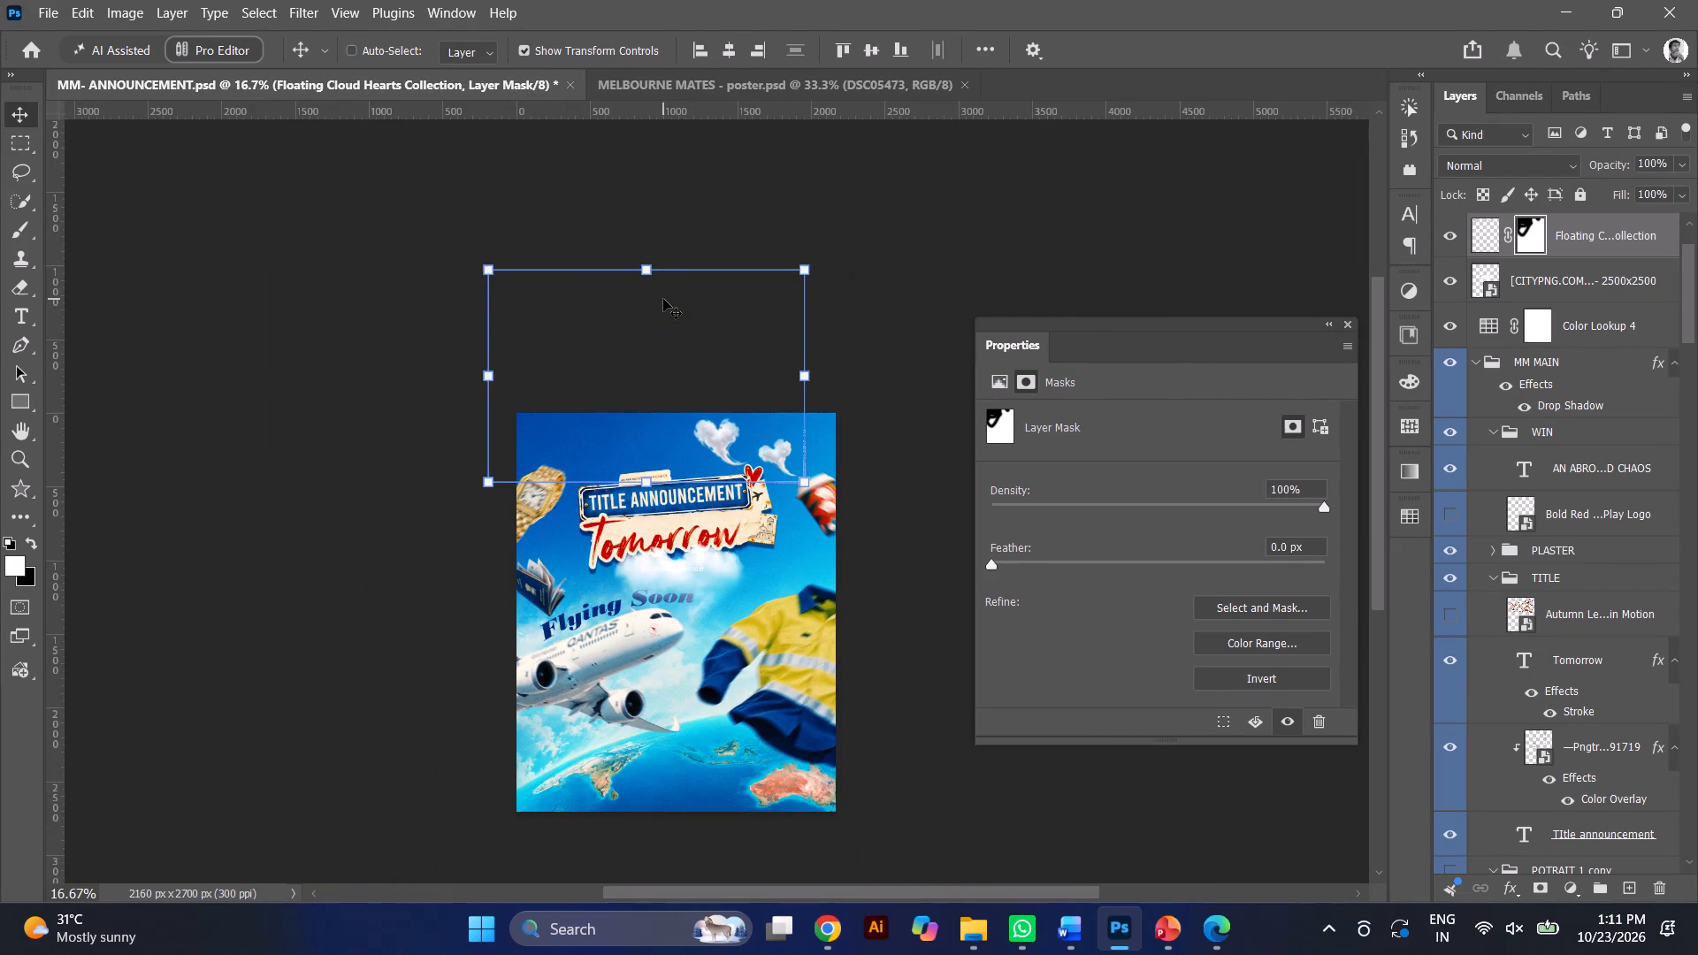
# Duplicate the masked cloud hearts layer and place the copy below the title's right end, just above the yellow work shirt.
pyautogui.keyDown('alt'); pyautogui.moveTo(683, 425); pyautogui.dragTo(579, 430); pyautogui.keyUp('alt')
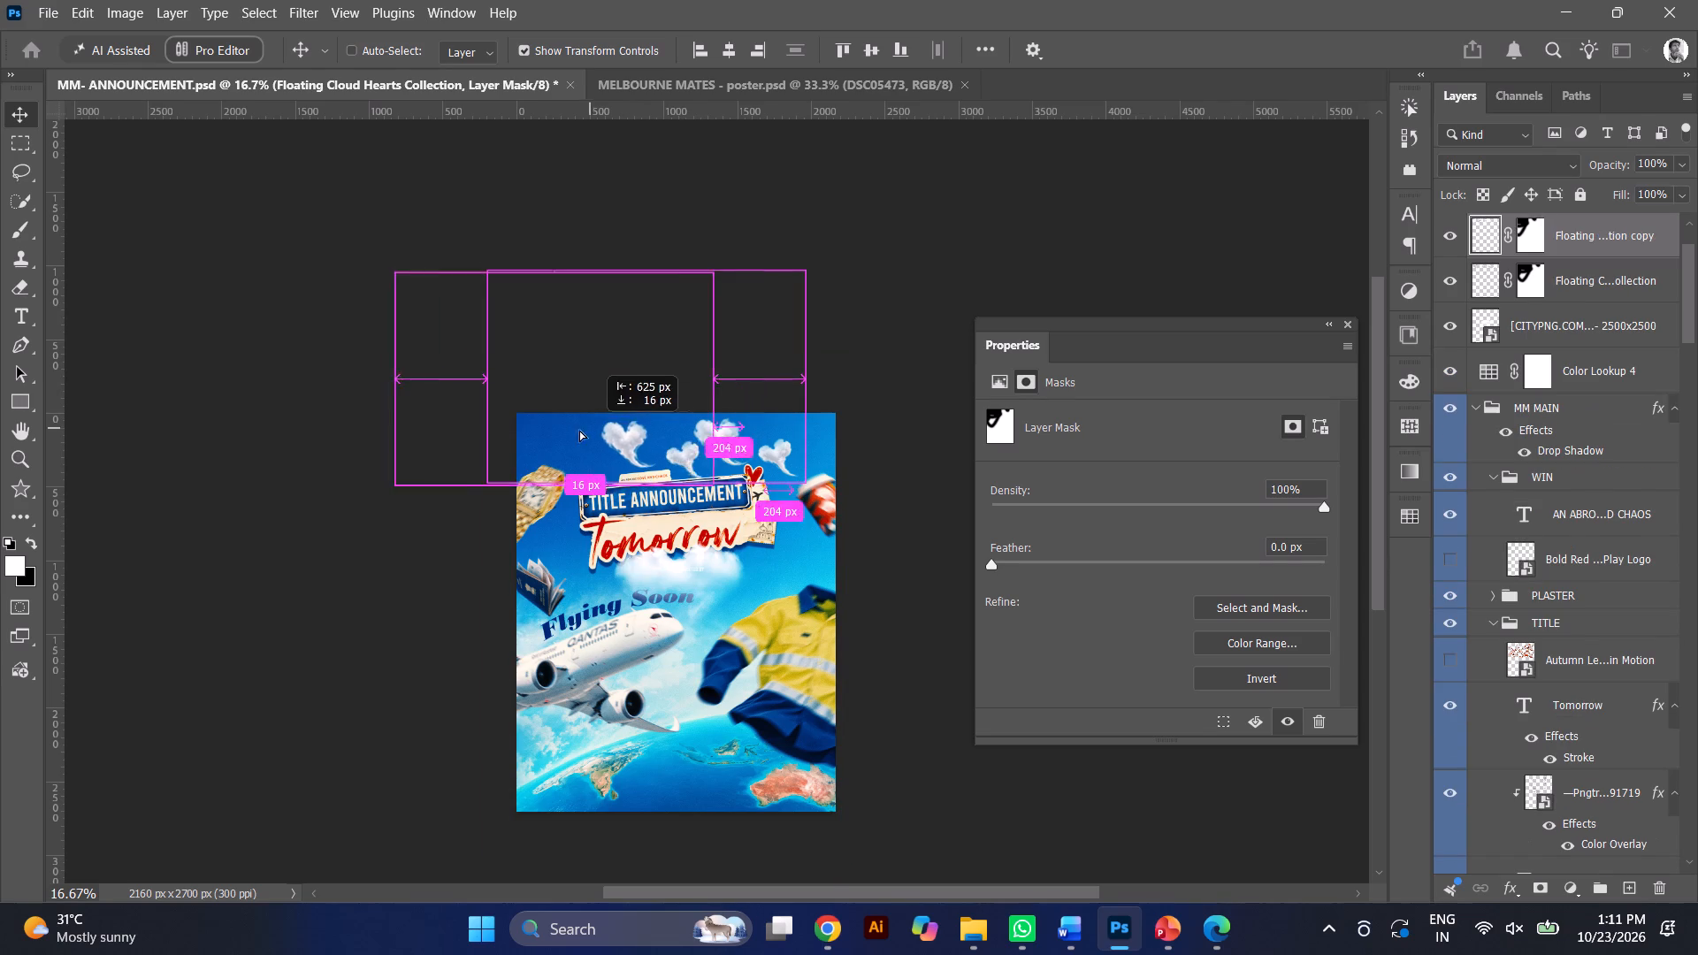
pyautogui.keyDown('alt'); pyautogui.moveTo(579, 430); pyautogui.dragTo(715, 553); pyautogui.keyUp('alt')
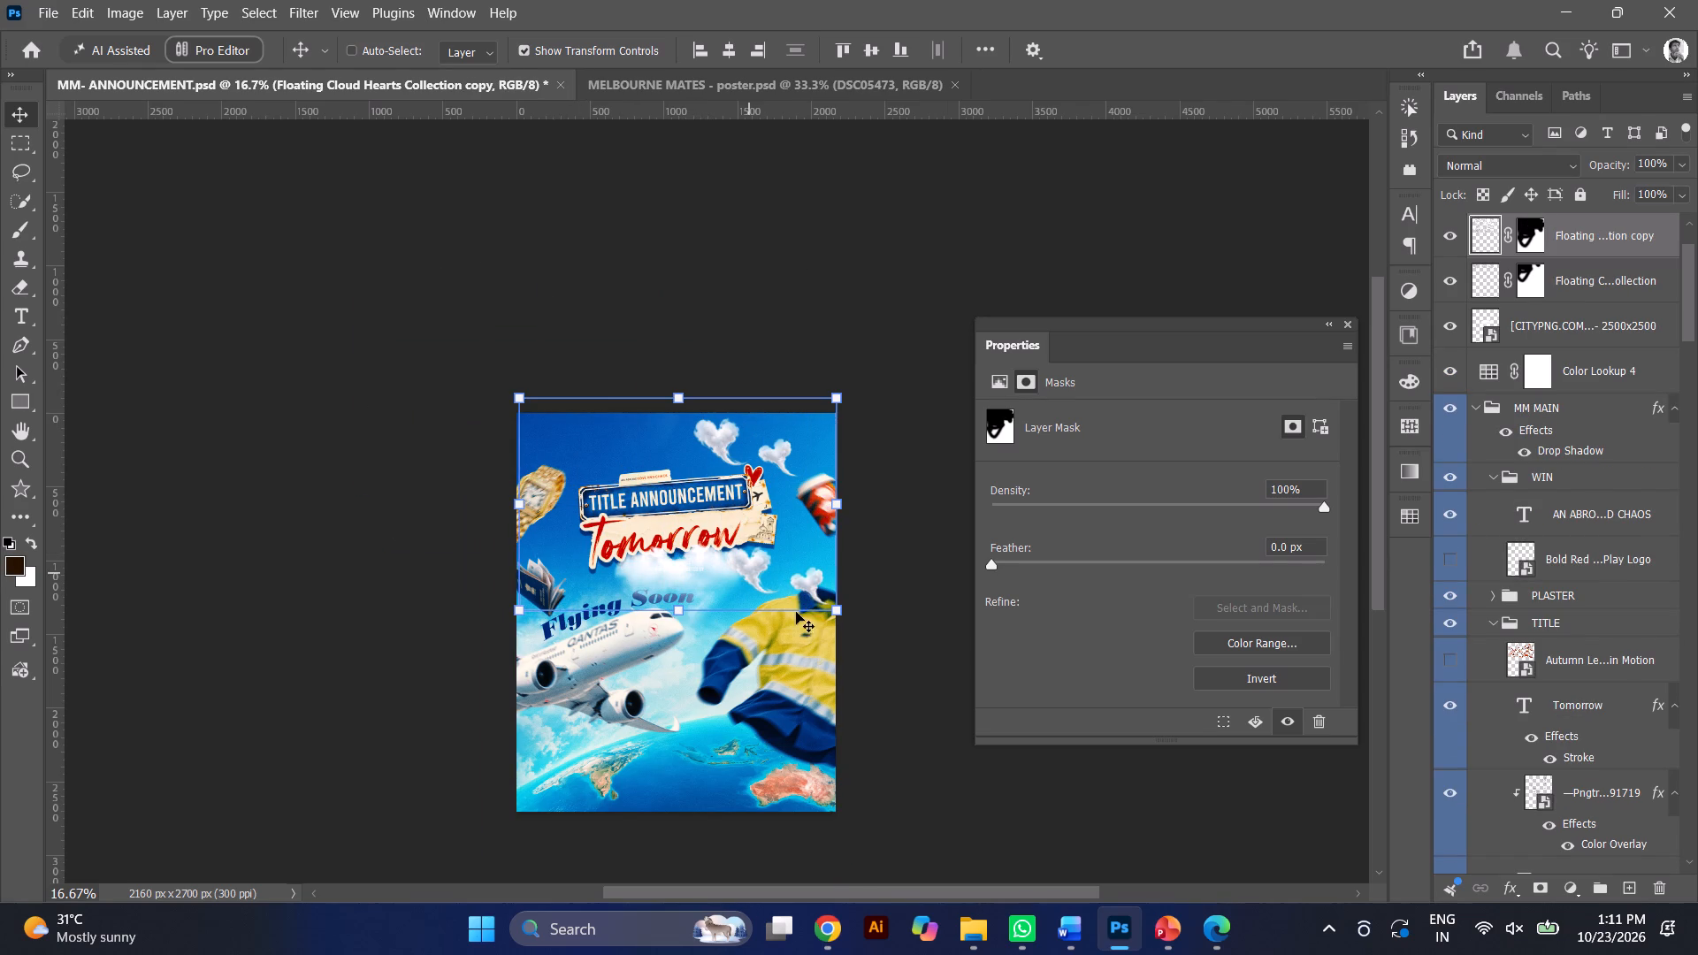
# Scale the copied cloud hearts to about 39% width and 42% height and place them at the title sign's upper left corner.
pyautogui.moveTo(838, 614); pyautogui.dragTo(750, 539)
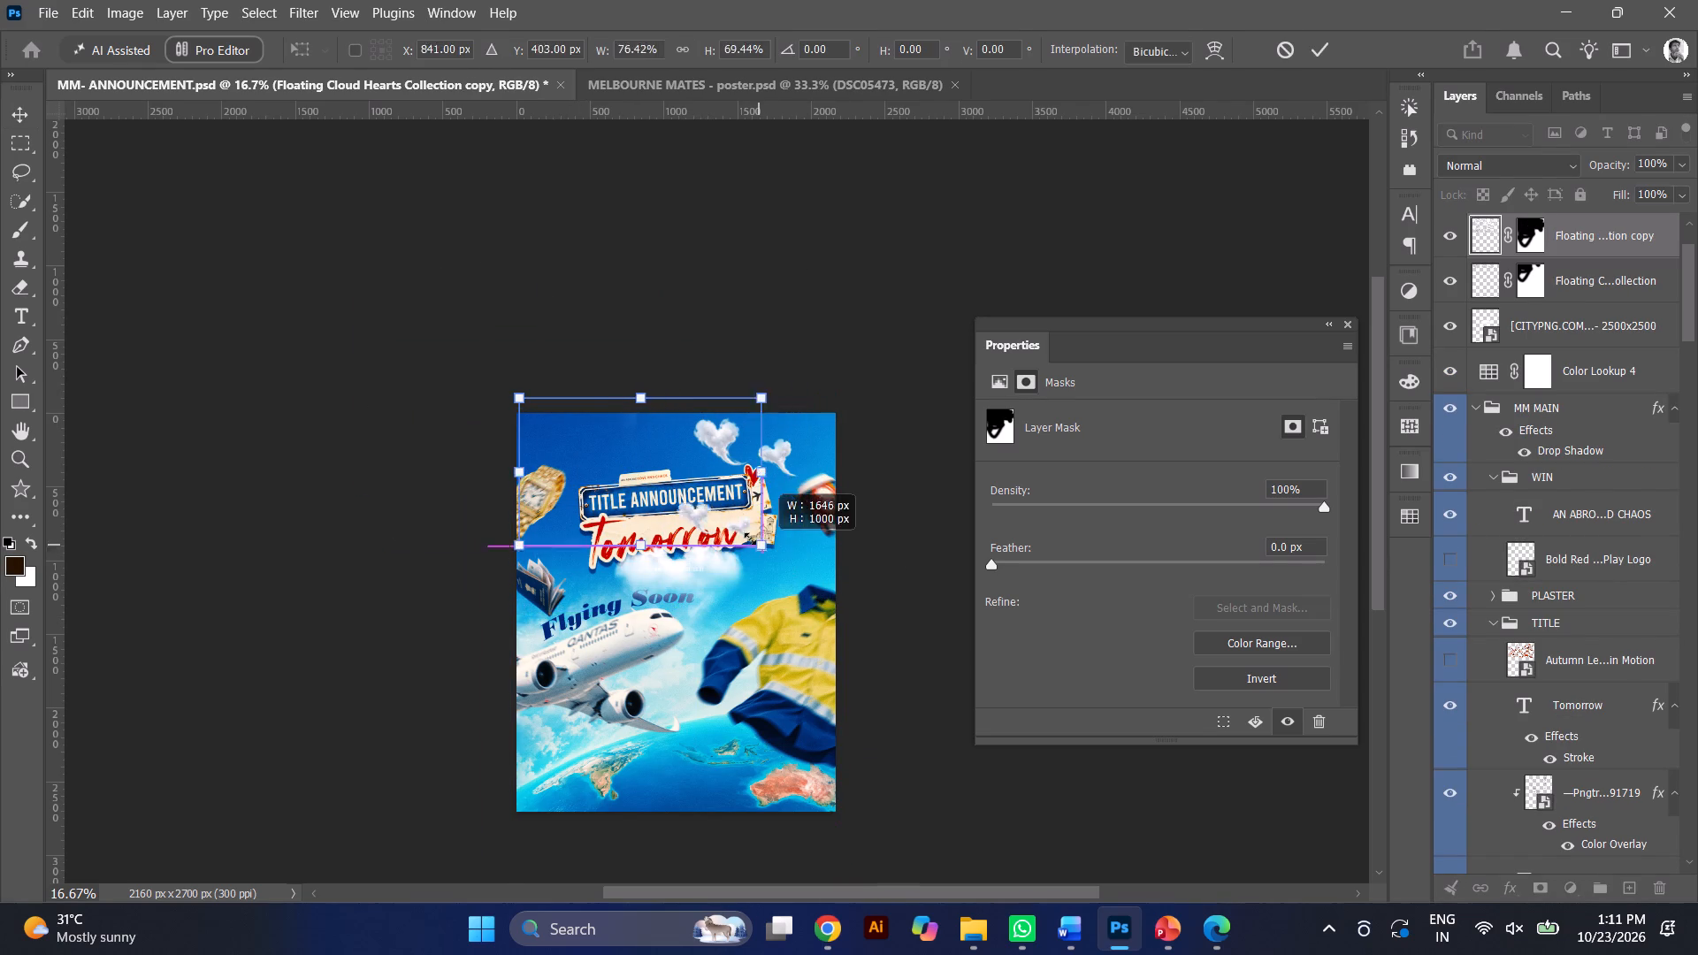
pyautogui.moveTo(750, 539); pyautogui.dragTo(639, 490)
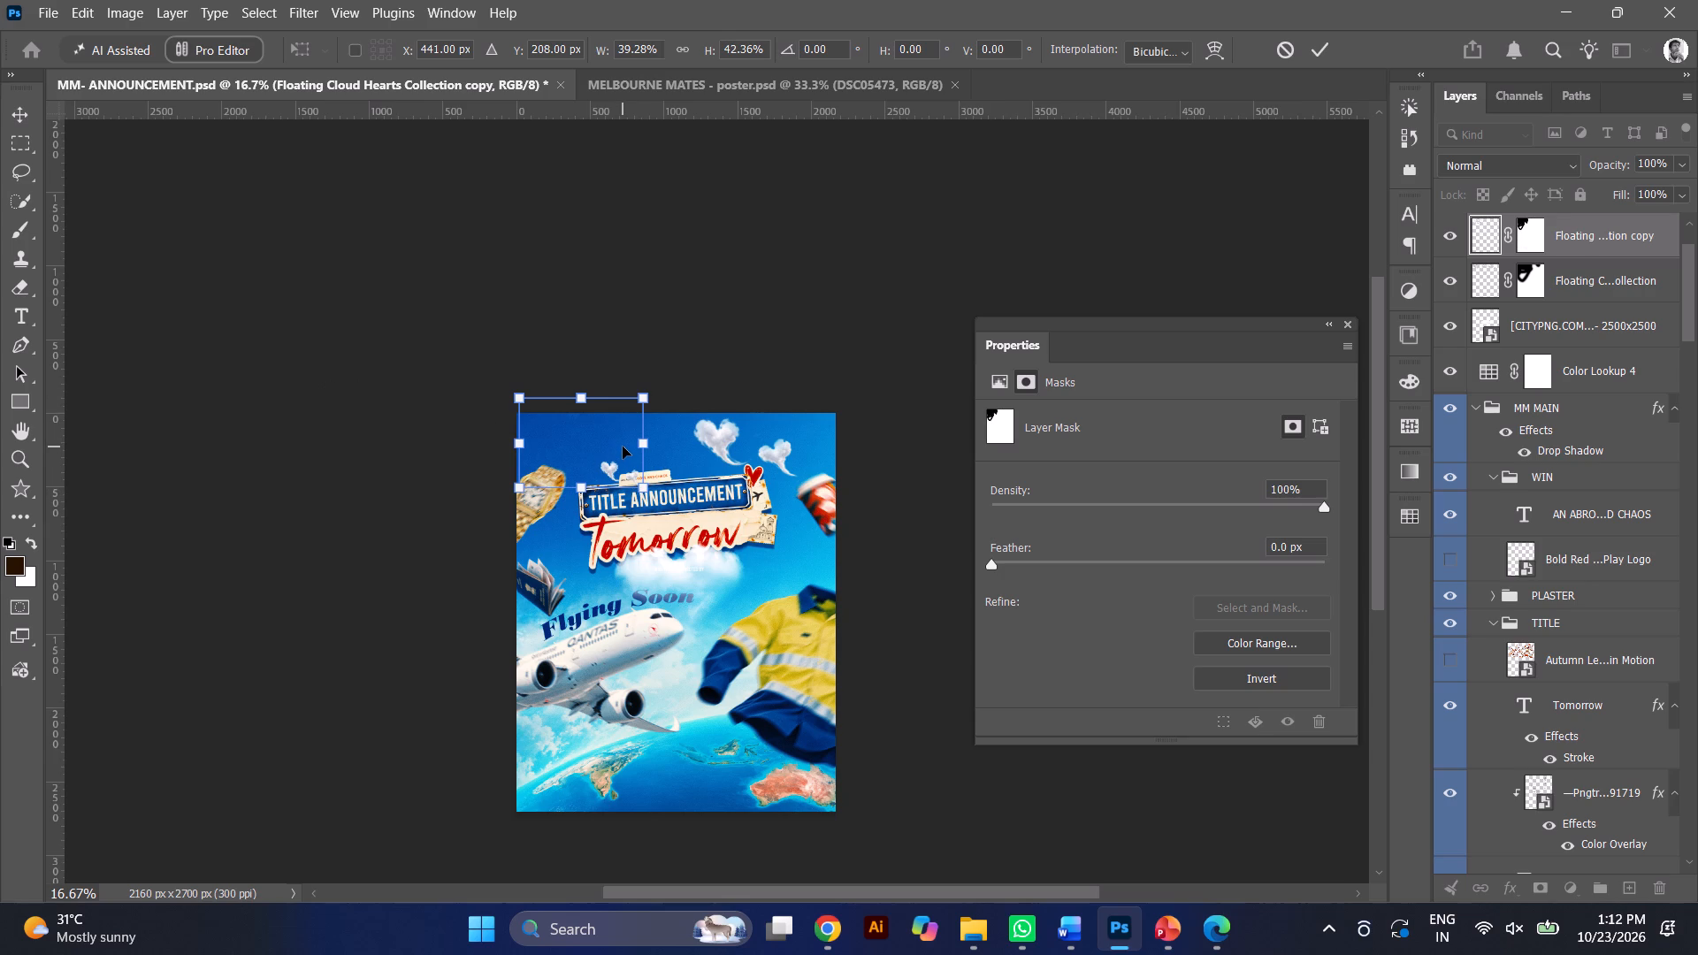
pyautogui.moveTo(611, 455); pyautogui.dragTo(650, 428)
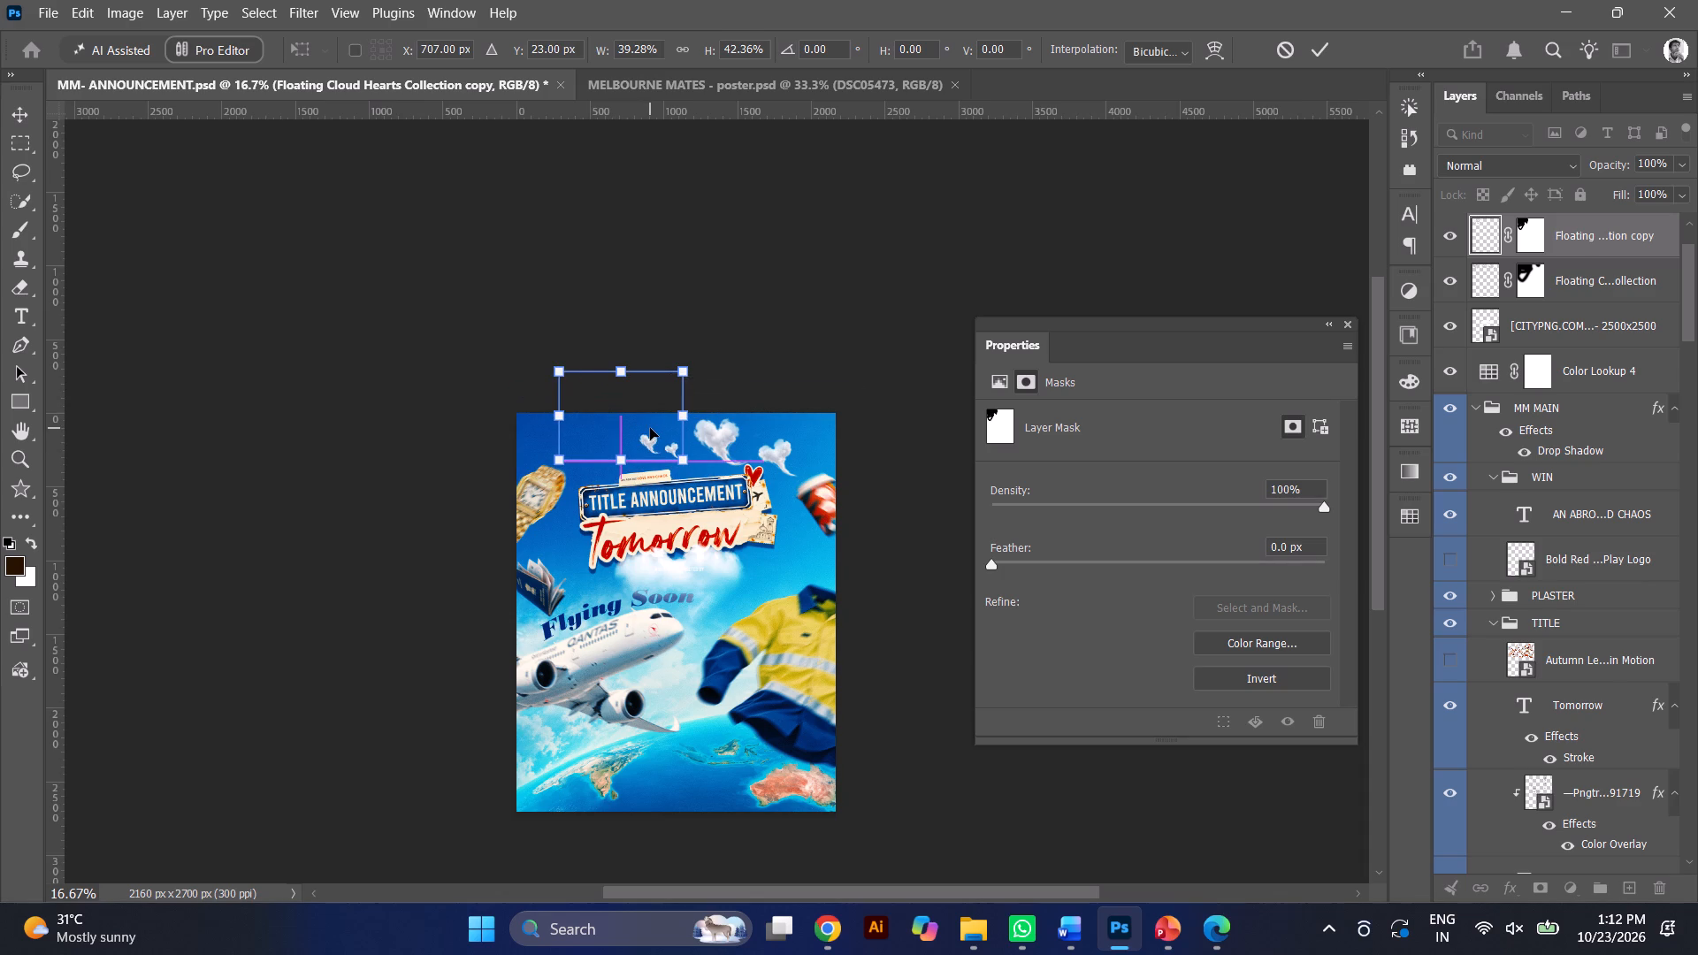
pyautogui.moveTo(668, 437); pyautogui.dragTo(677, 447)
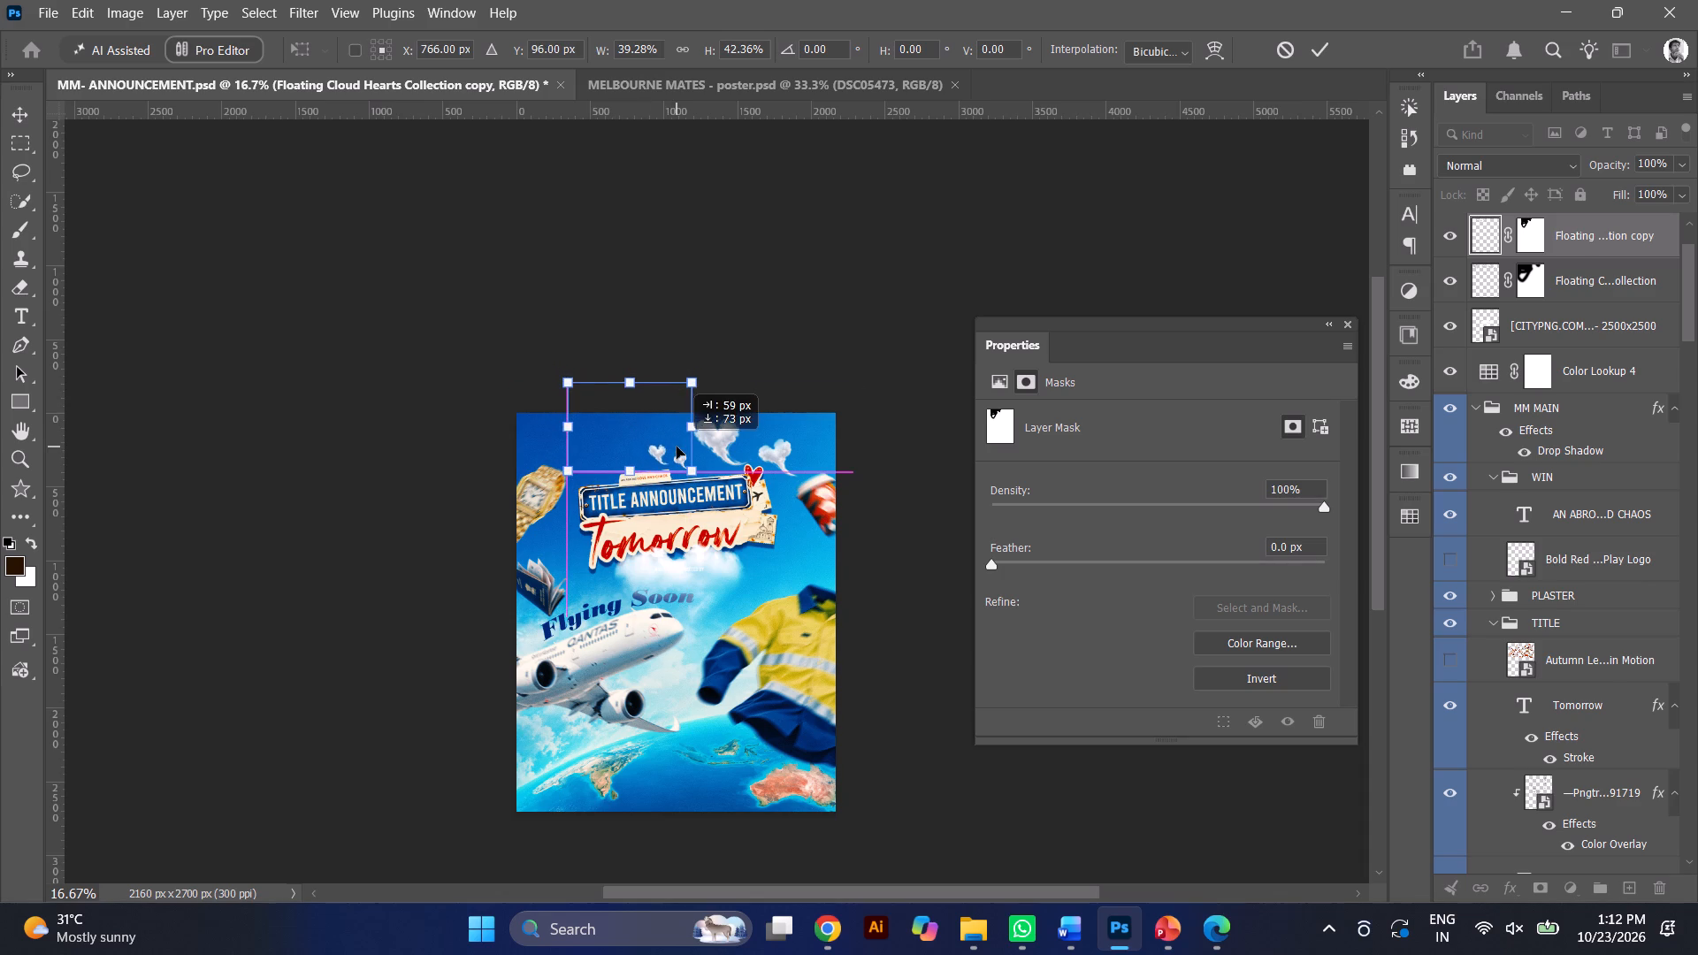
pyautogui.moveTo(677, 447); pyautogui.dragTo(618, 471)
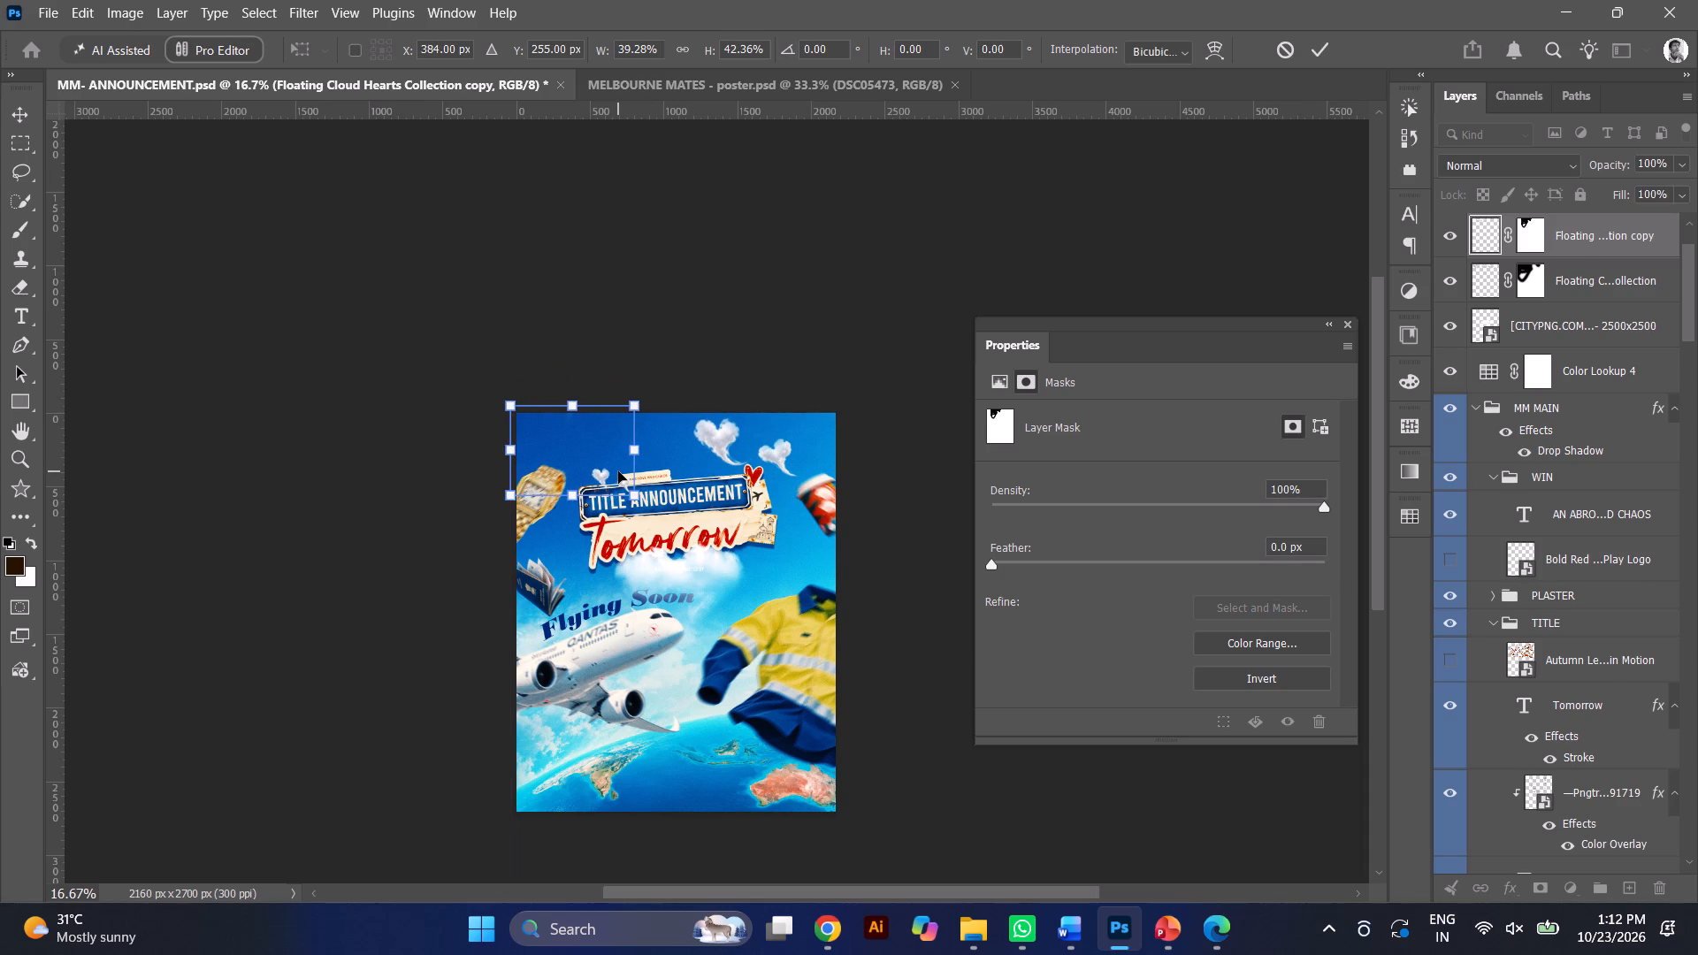
# Examine the reduced cloud hearts beside the title sign close up and against the whole poster.
pyautogui.hotkey('ctrl', '+')
pyautogui.hotkey('ctrl', '+')
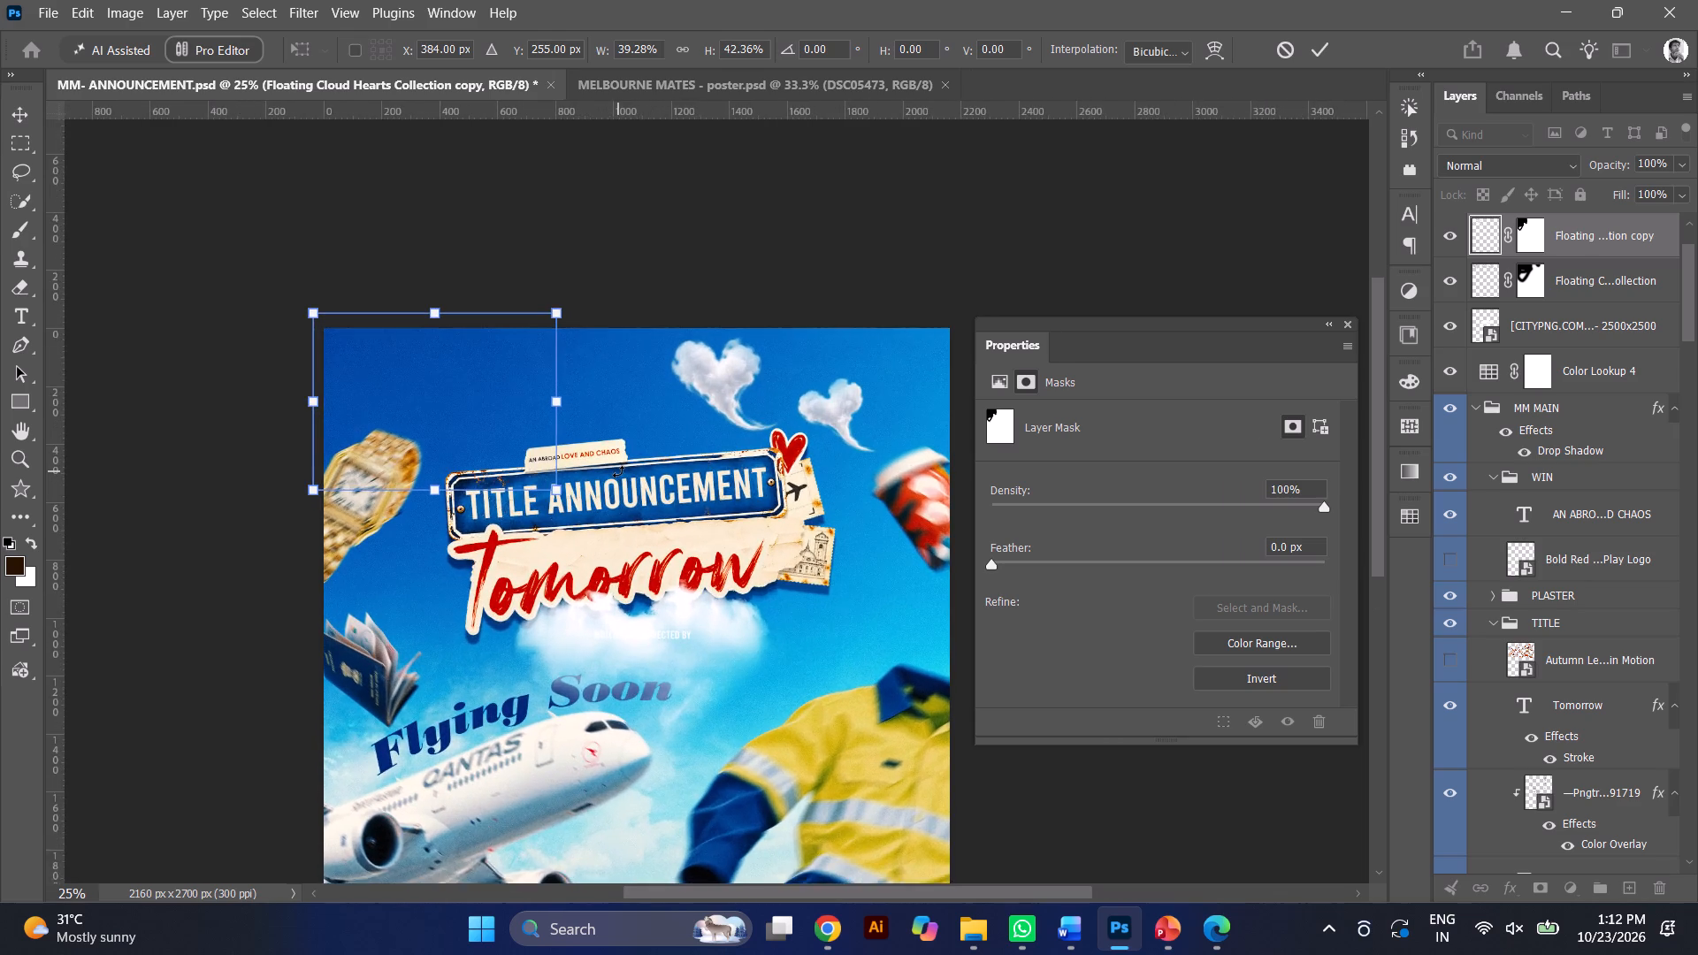
pyautogui.hotkey('ctrl', '+')
pyautogui.hotkey('ctrl', '+')
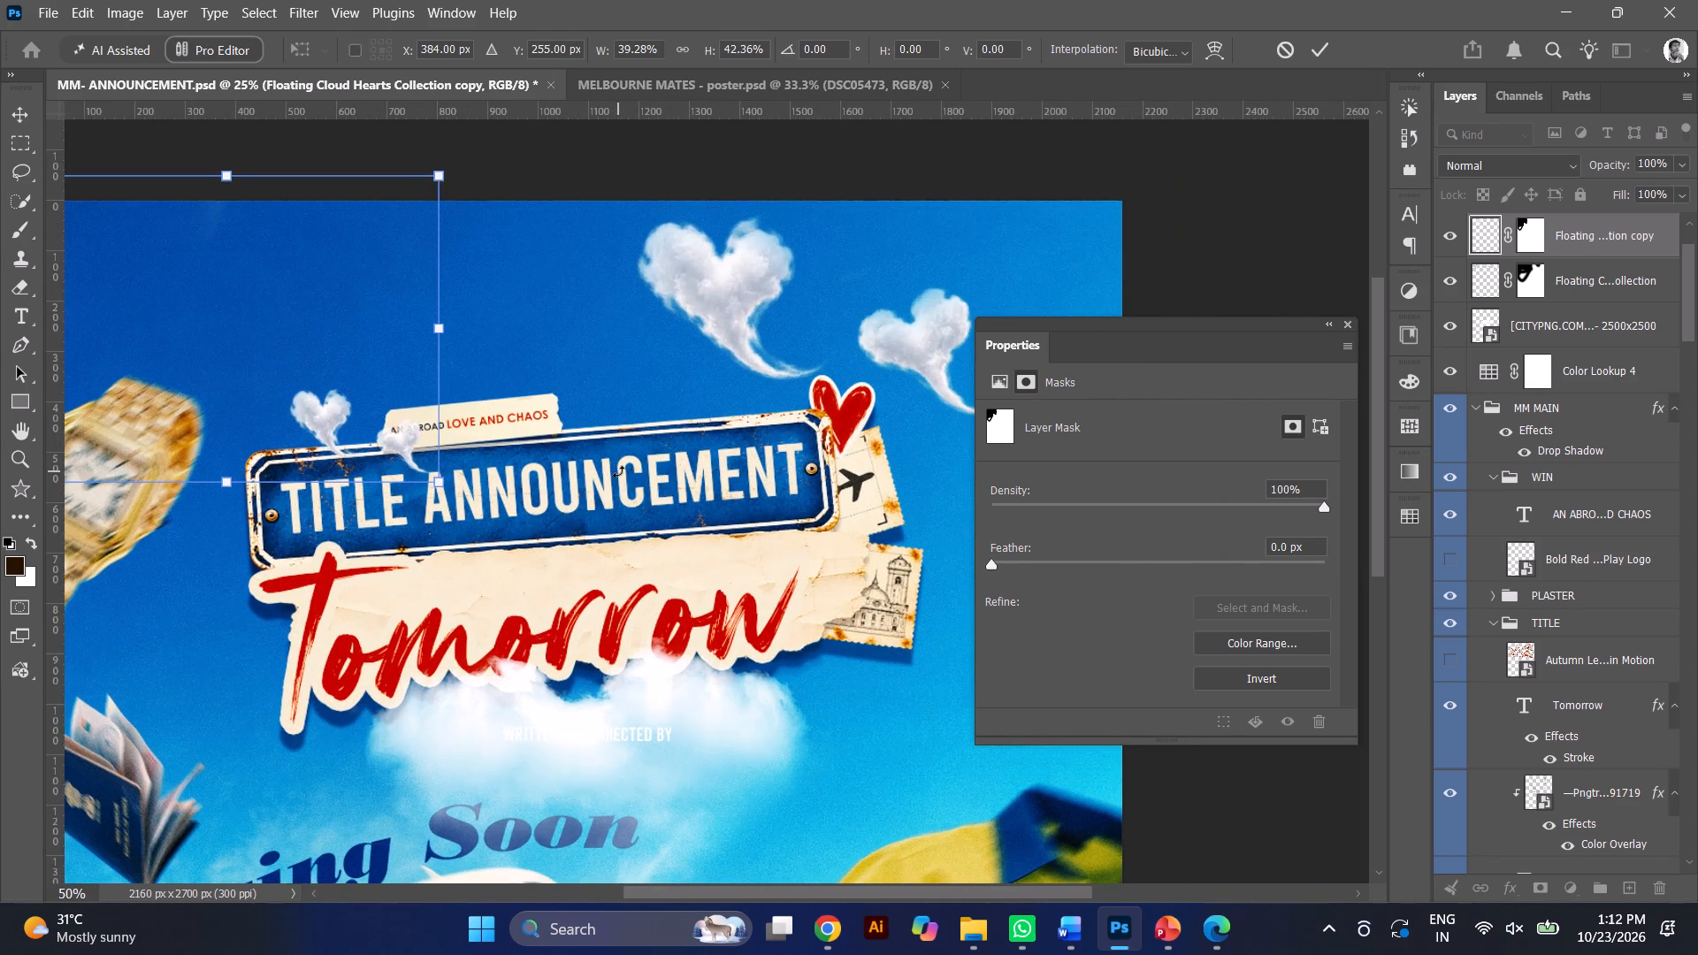
pyautogui.hotkey('ctrl', '-')
pyautogui.hotkey('ctrl', '+')
pyautogui.hotkey('ctrl', '-')
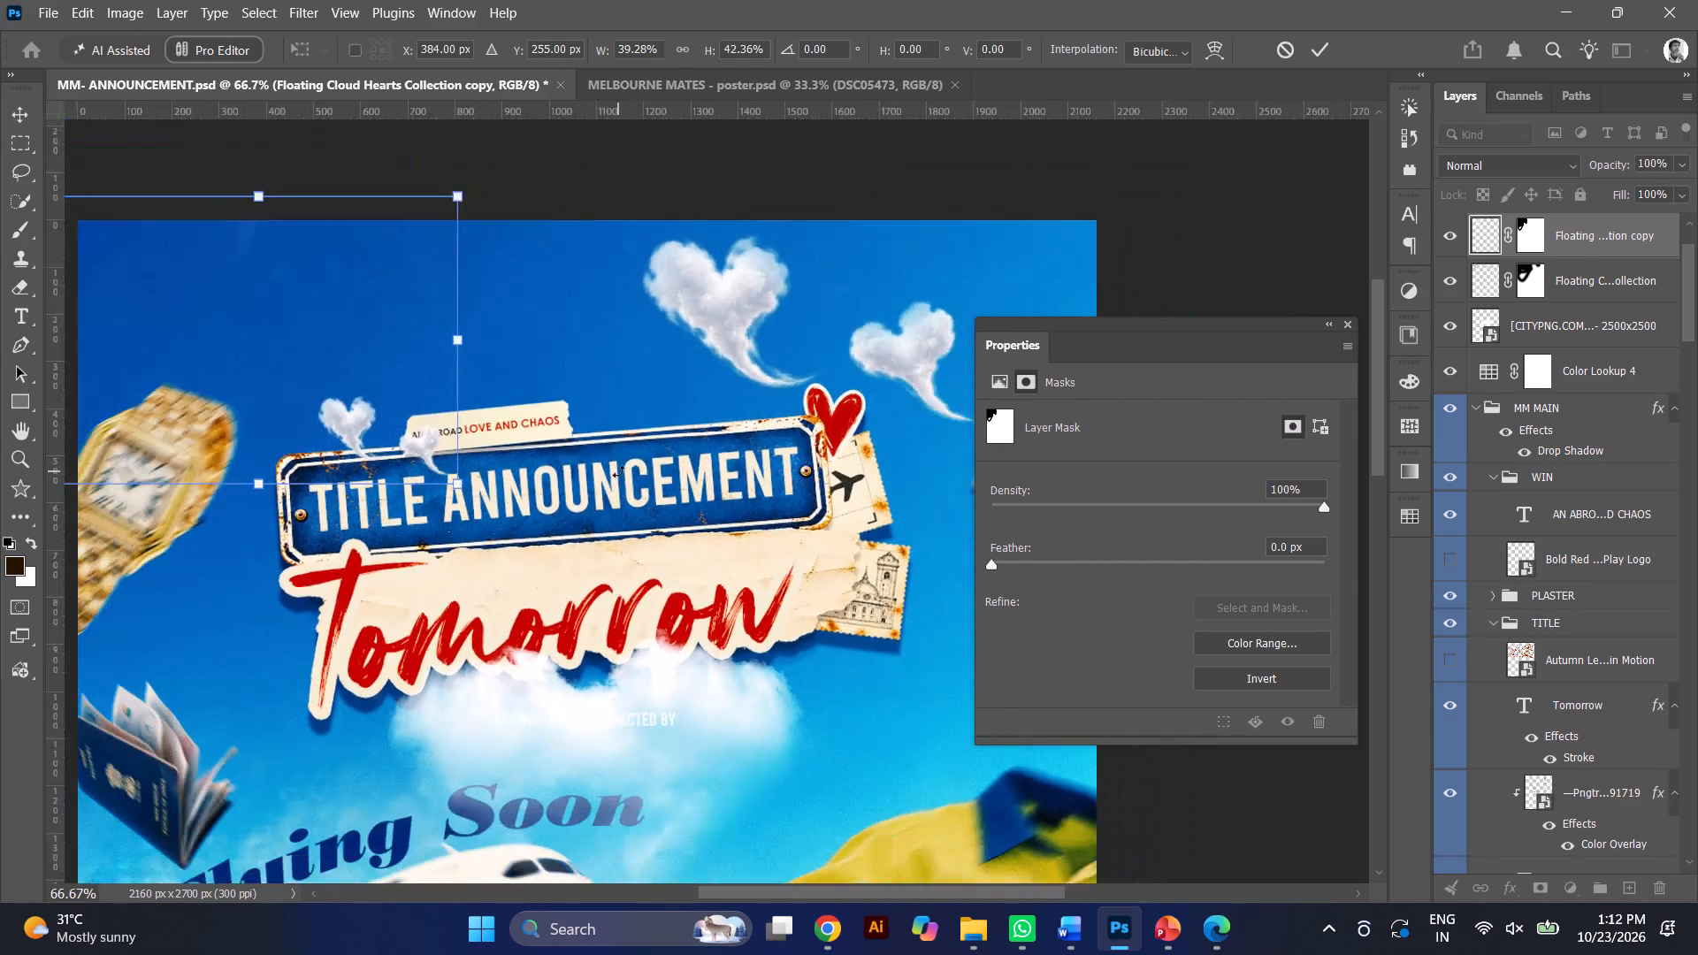
pyautogui.hotkey('ctrl', '-')
pyautogui.hotkey('ctrl', '-')
pyautogui.write('--')
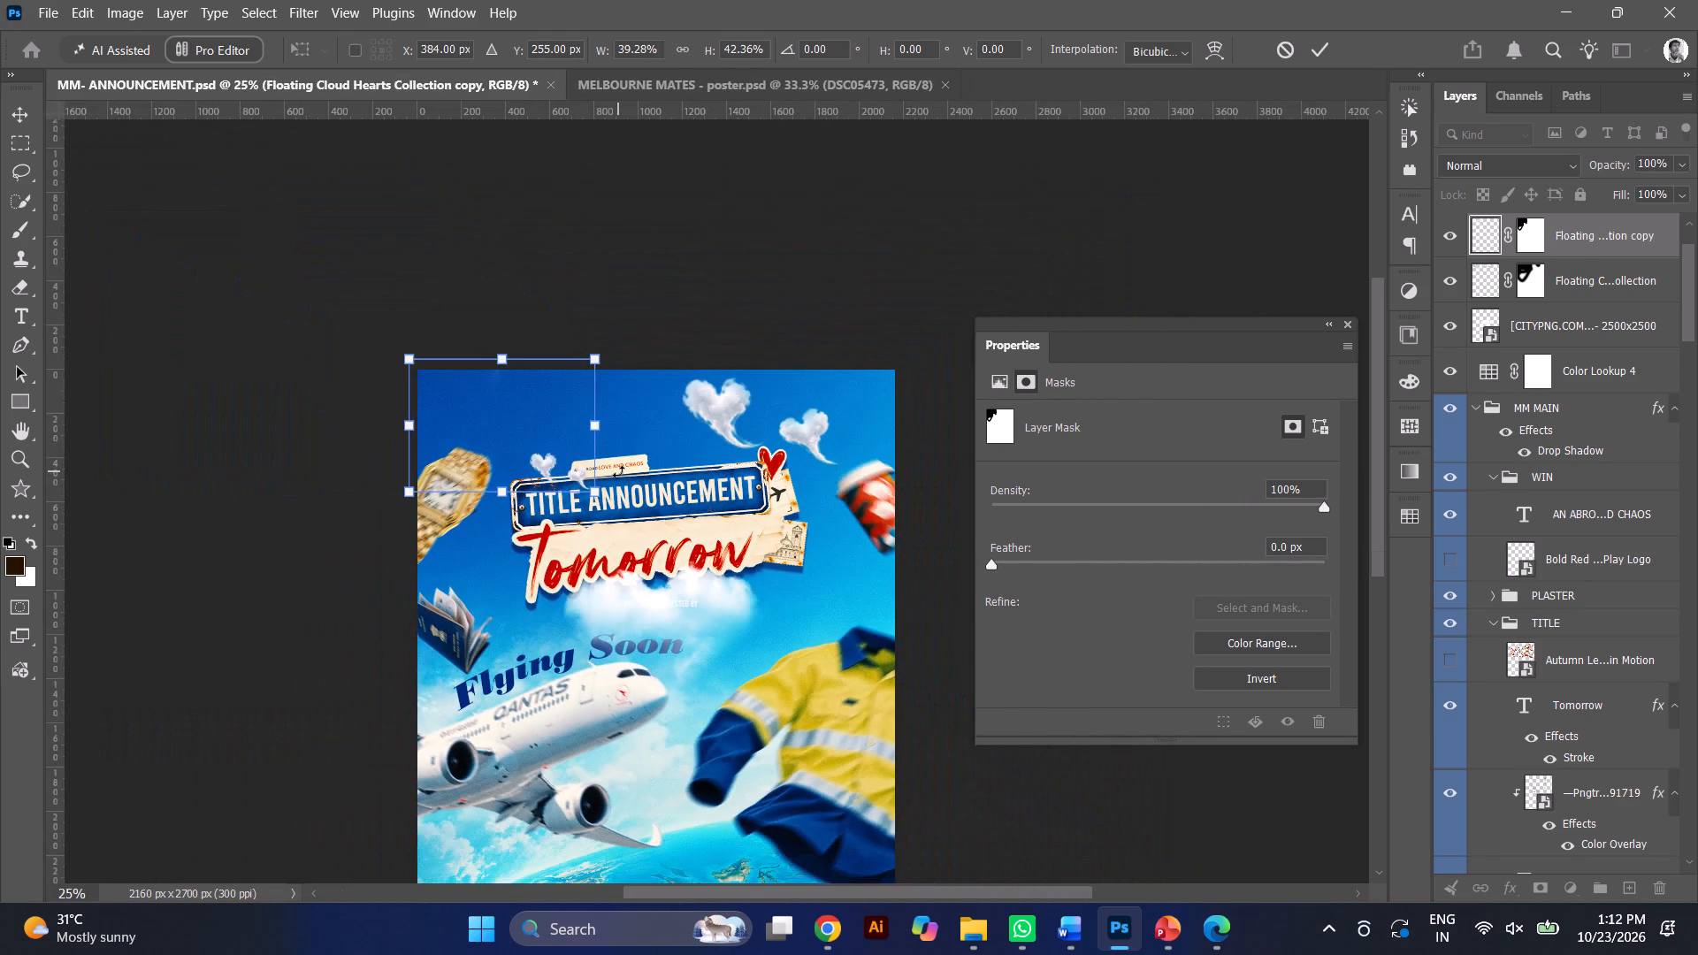
pyautogui.hotkey('ctrl', '-')
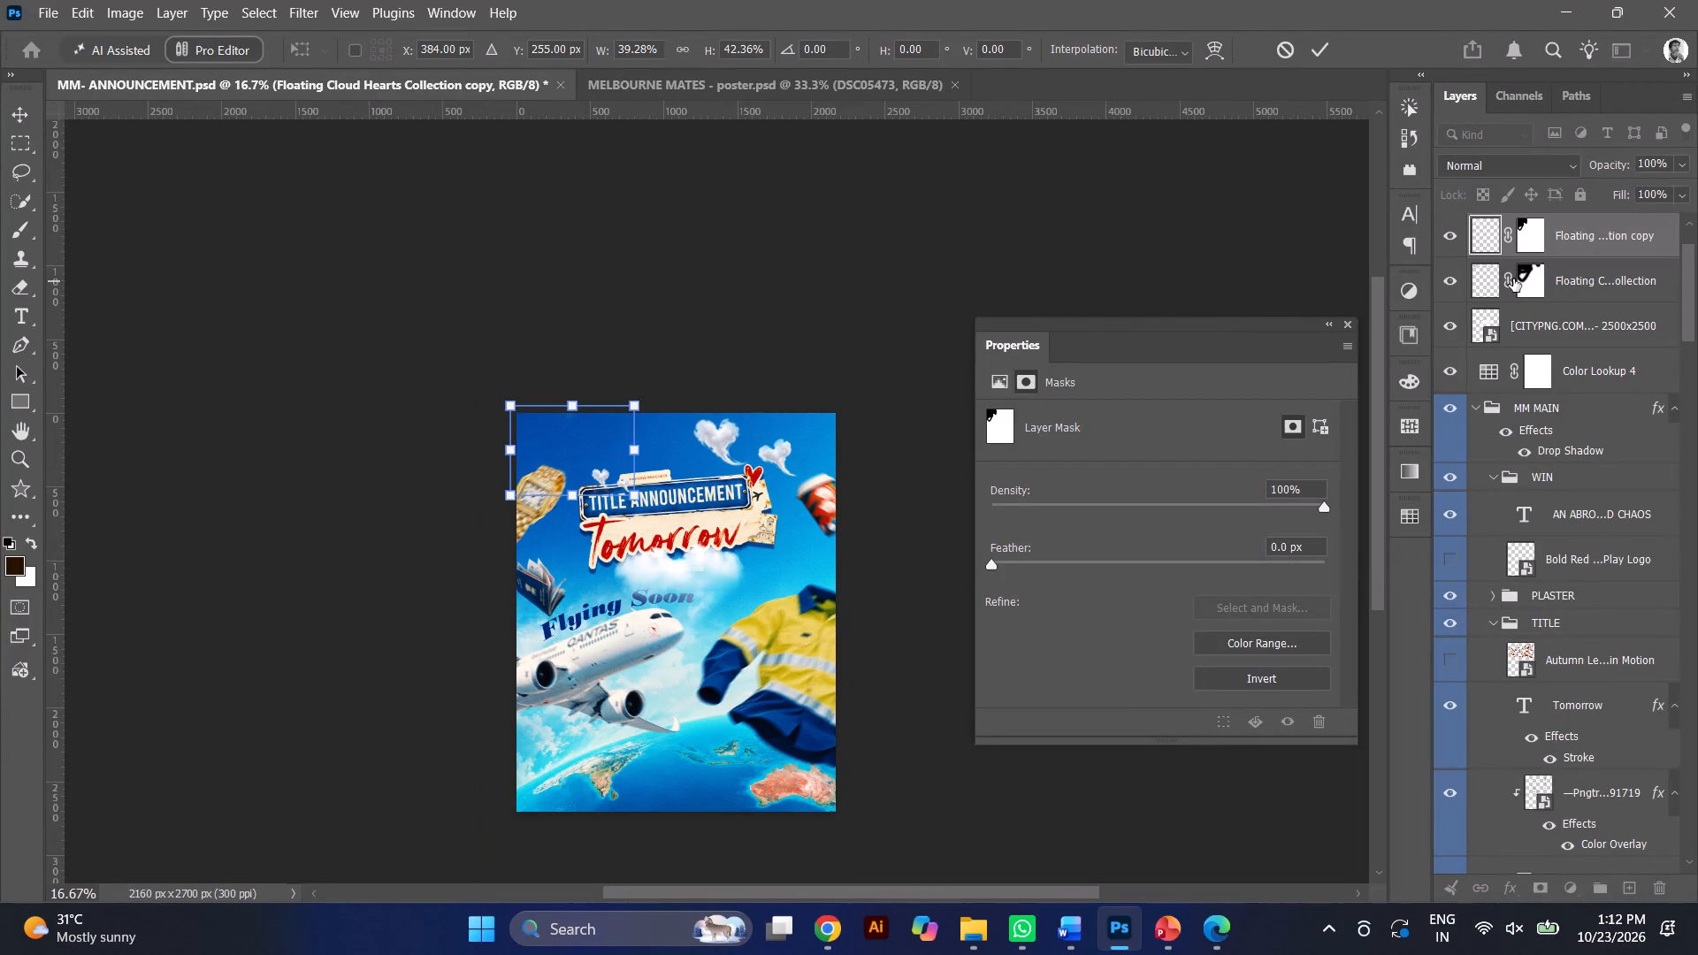
# Hide the copied cloud hearts layer.
pyautogui.click(1440, 241)
pyautogui.click(1440, 241)
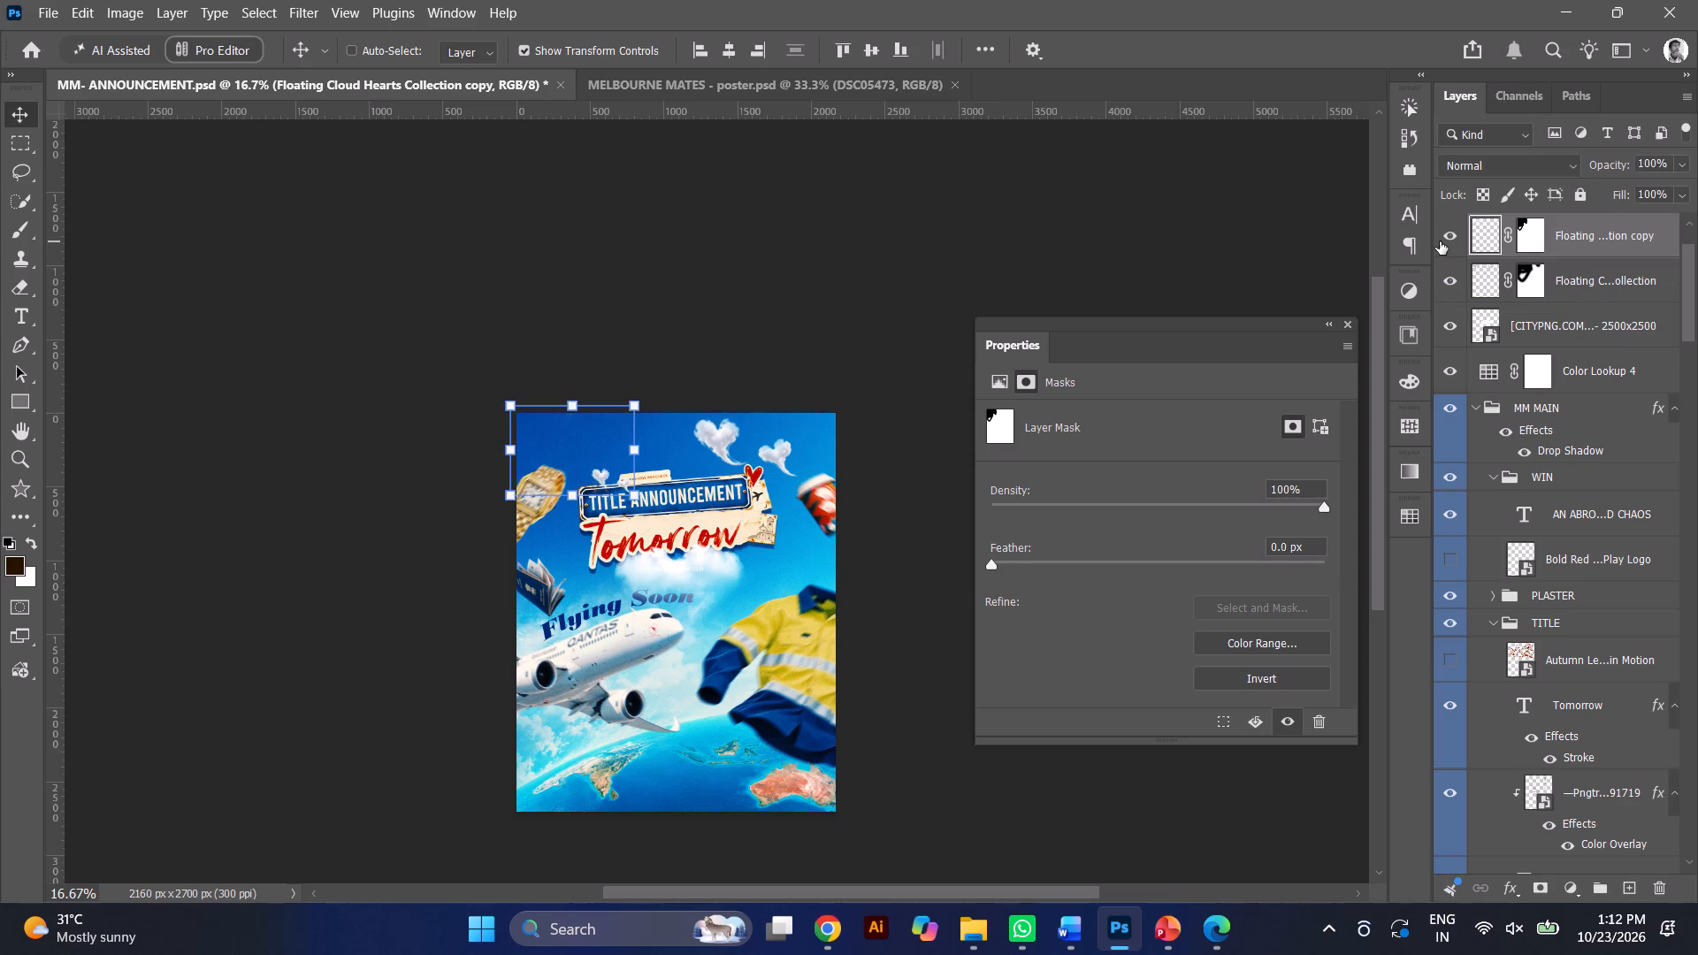
pyautogui.click(1440, 241)
# Shift the original cloud hearts slightly right in the sky, between the red heart and the cup.
pyautogui.hscroll(-1, 1304, 313)
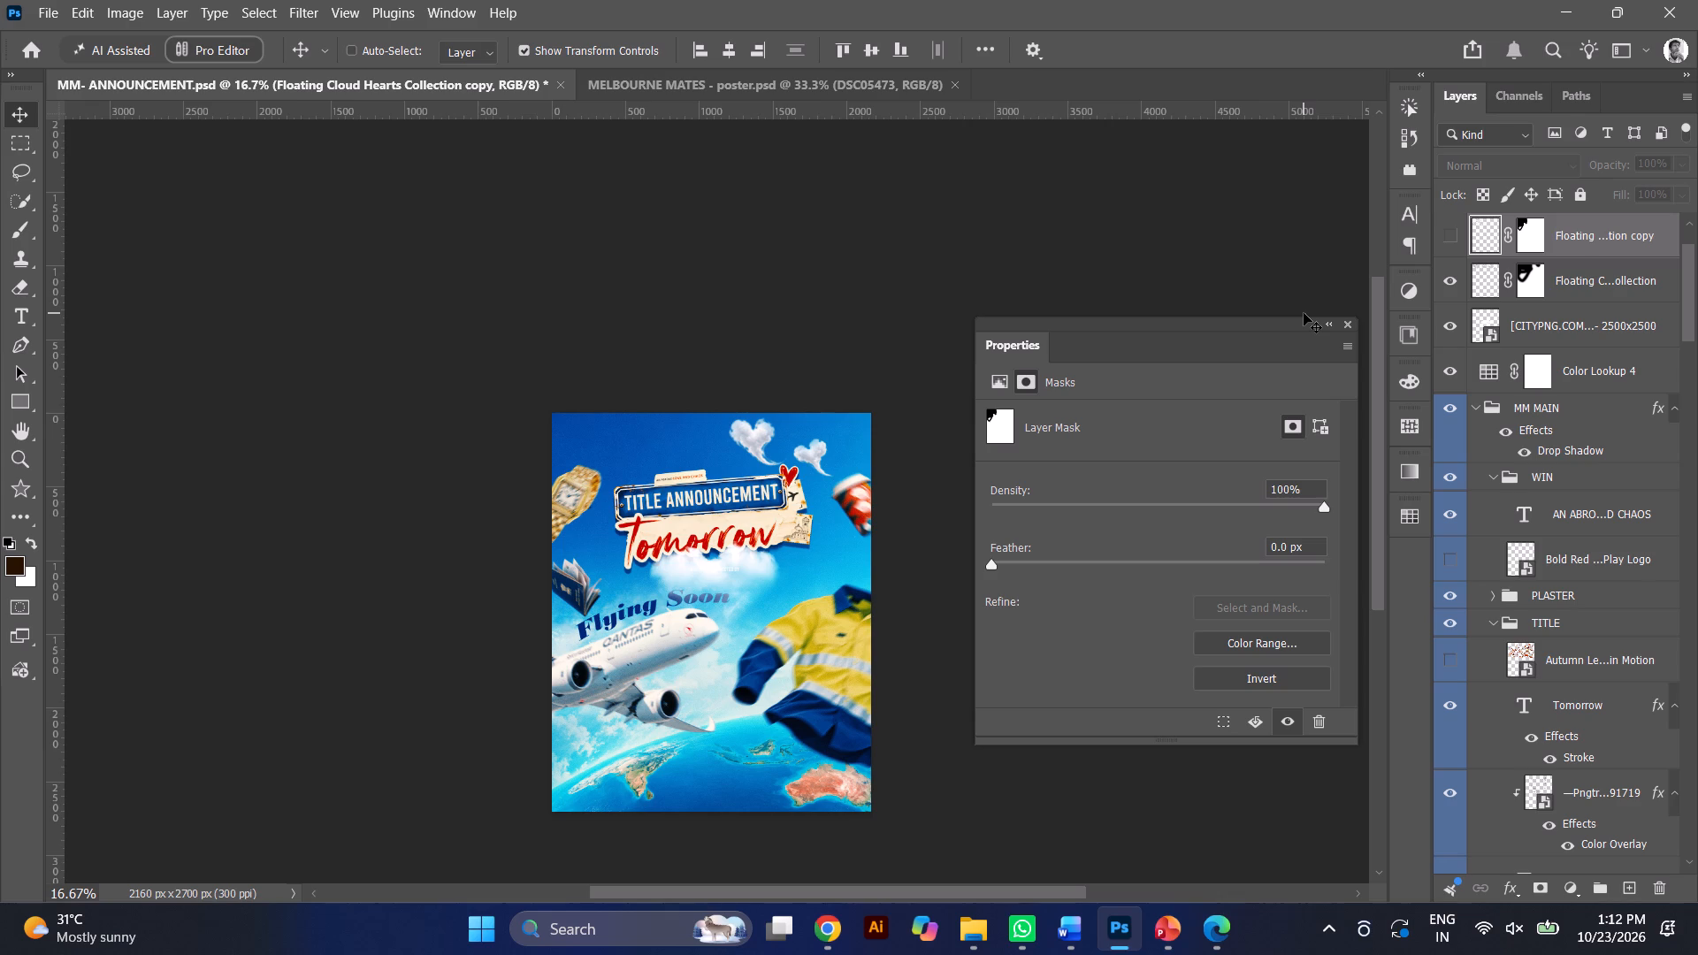
pyautogui.hotkey('ctrl', '+')
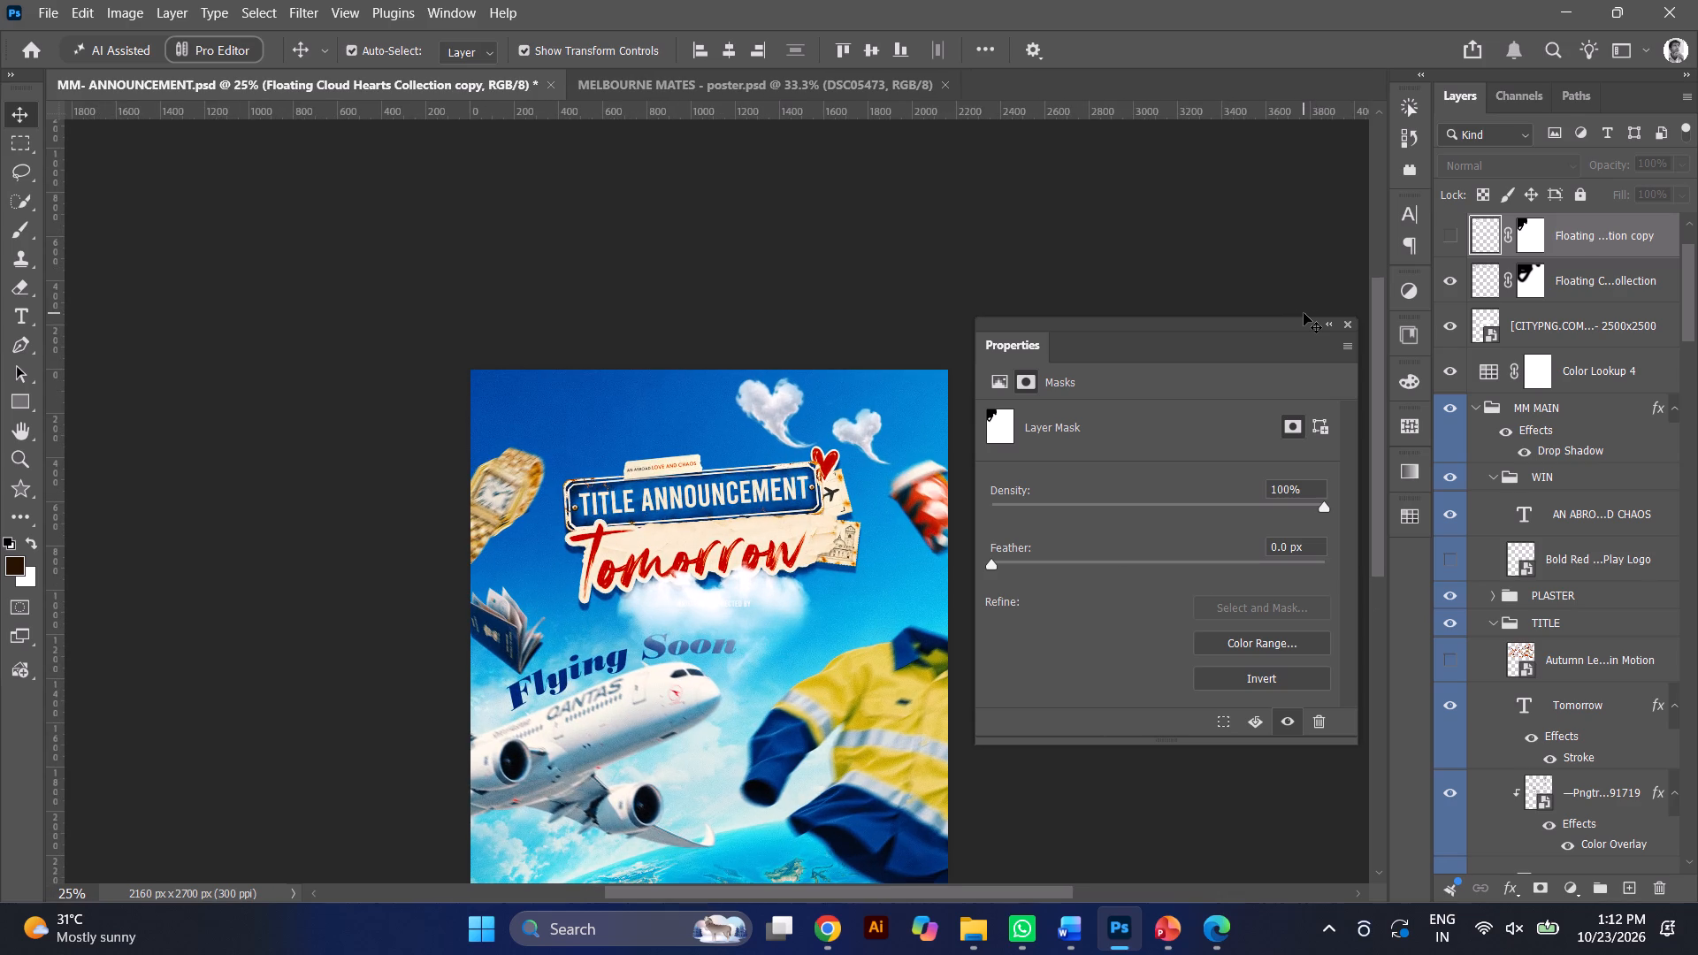
pyautogui.hotkey('ctrl', '-')
pyautogui.hotkey('ctrl', '+')
pyautogui.hotkey('ctrl', '+')
pyautogui.hotkey('ctrl', '+')
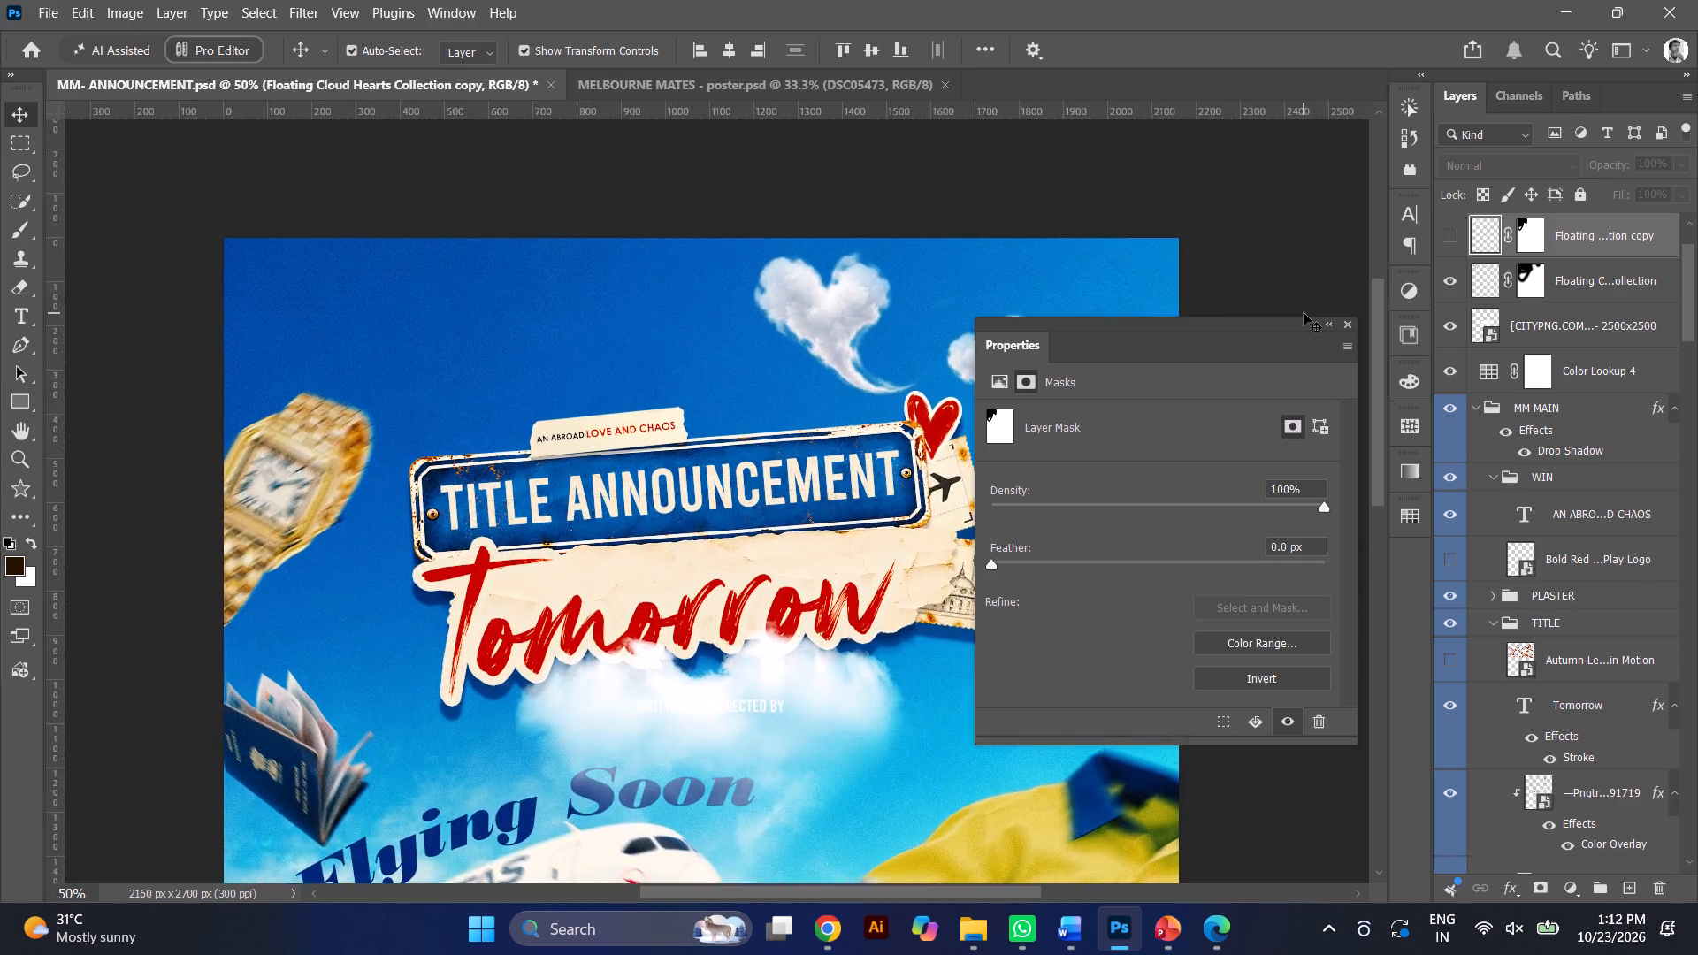
pyautogui.hotkey('ctrl', '+')
pyautogui.hotkey('ctrl', '-')
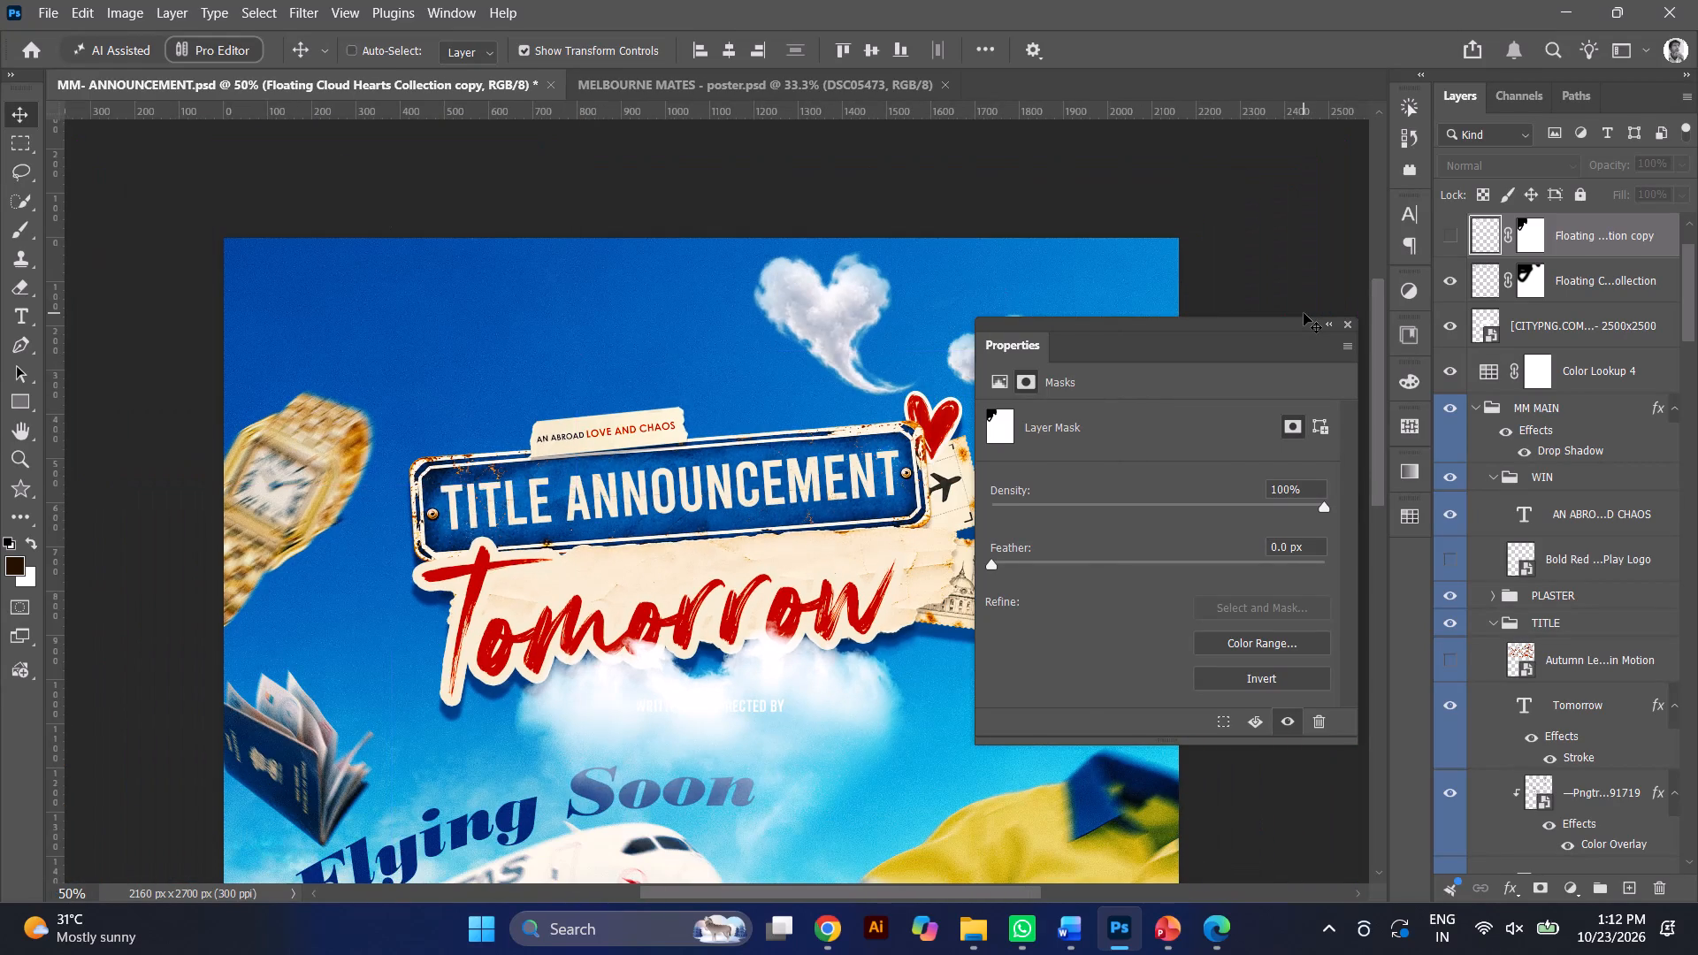
pyautogui.hscroll(3, 779, 427)
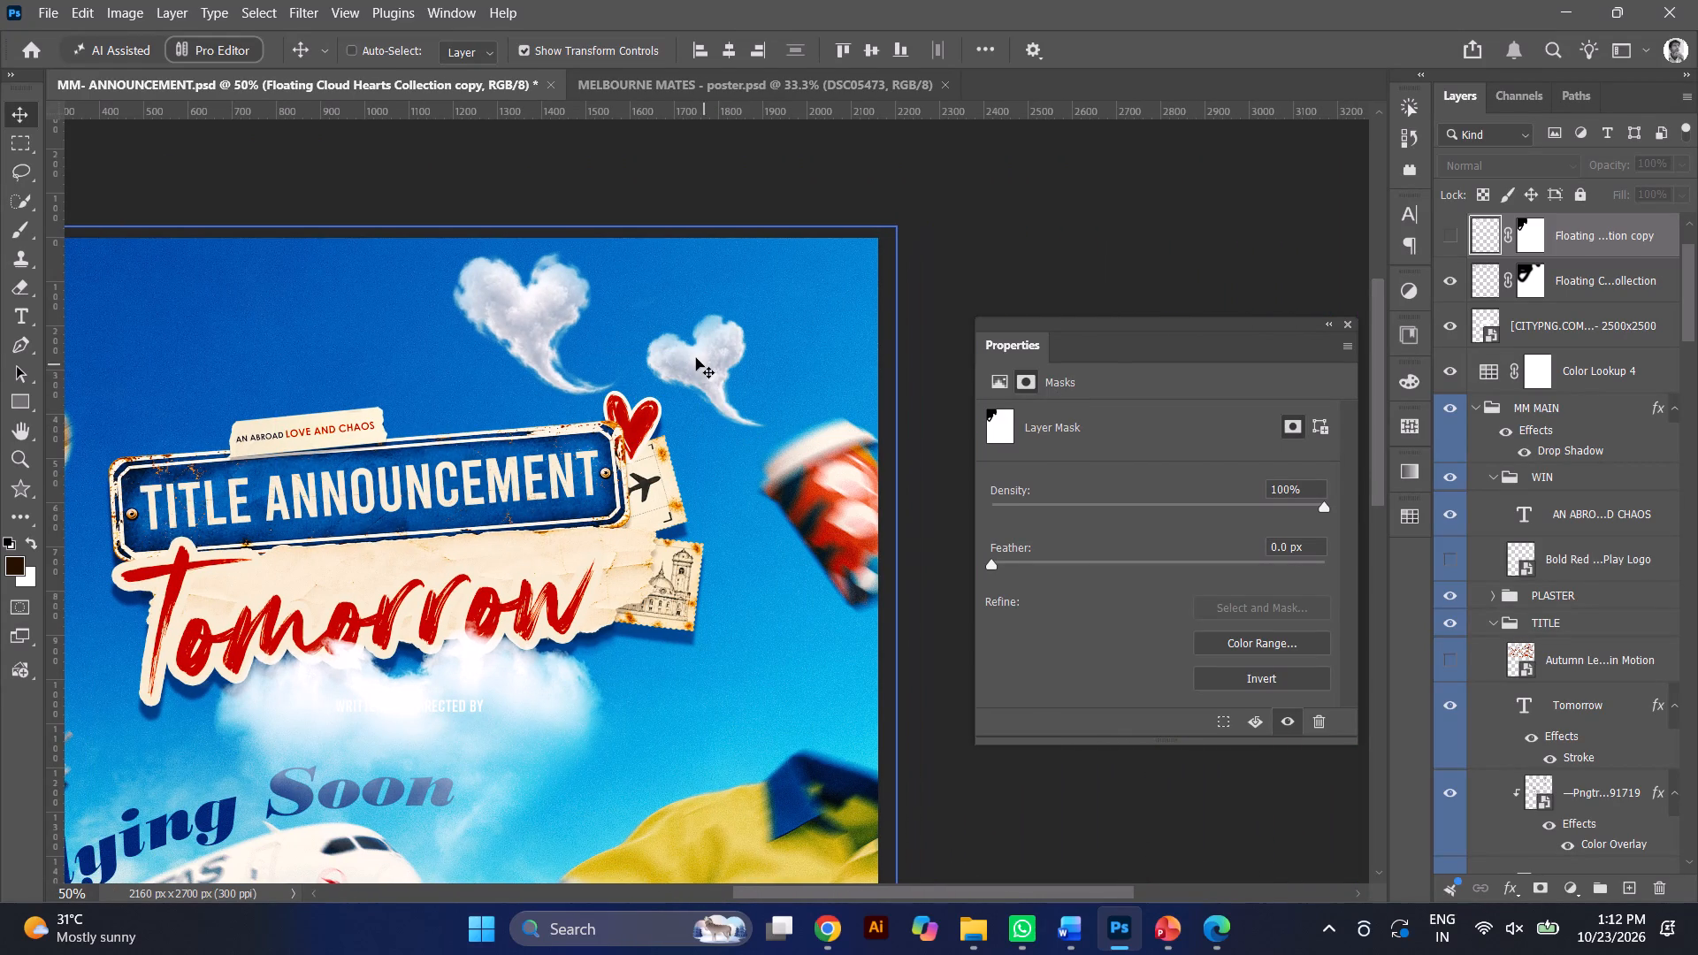
pyautogui.keyDown('ctrl'); pyautogui.click(690, 354); pyautogui.keyUp('ctrl')
pyautogui.moveTo(709, 354); pyautogui.dragTo(743, 356)
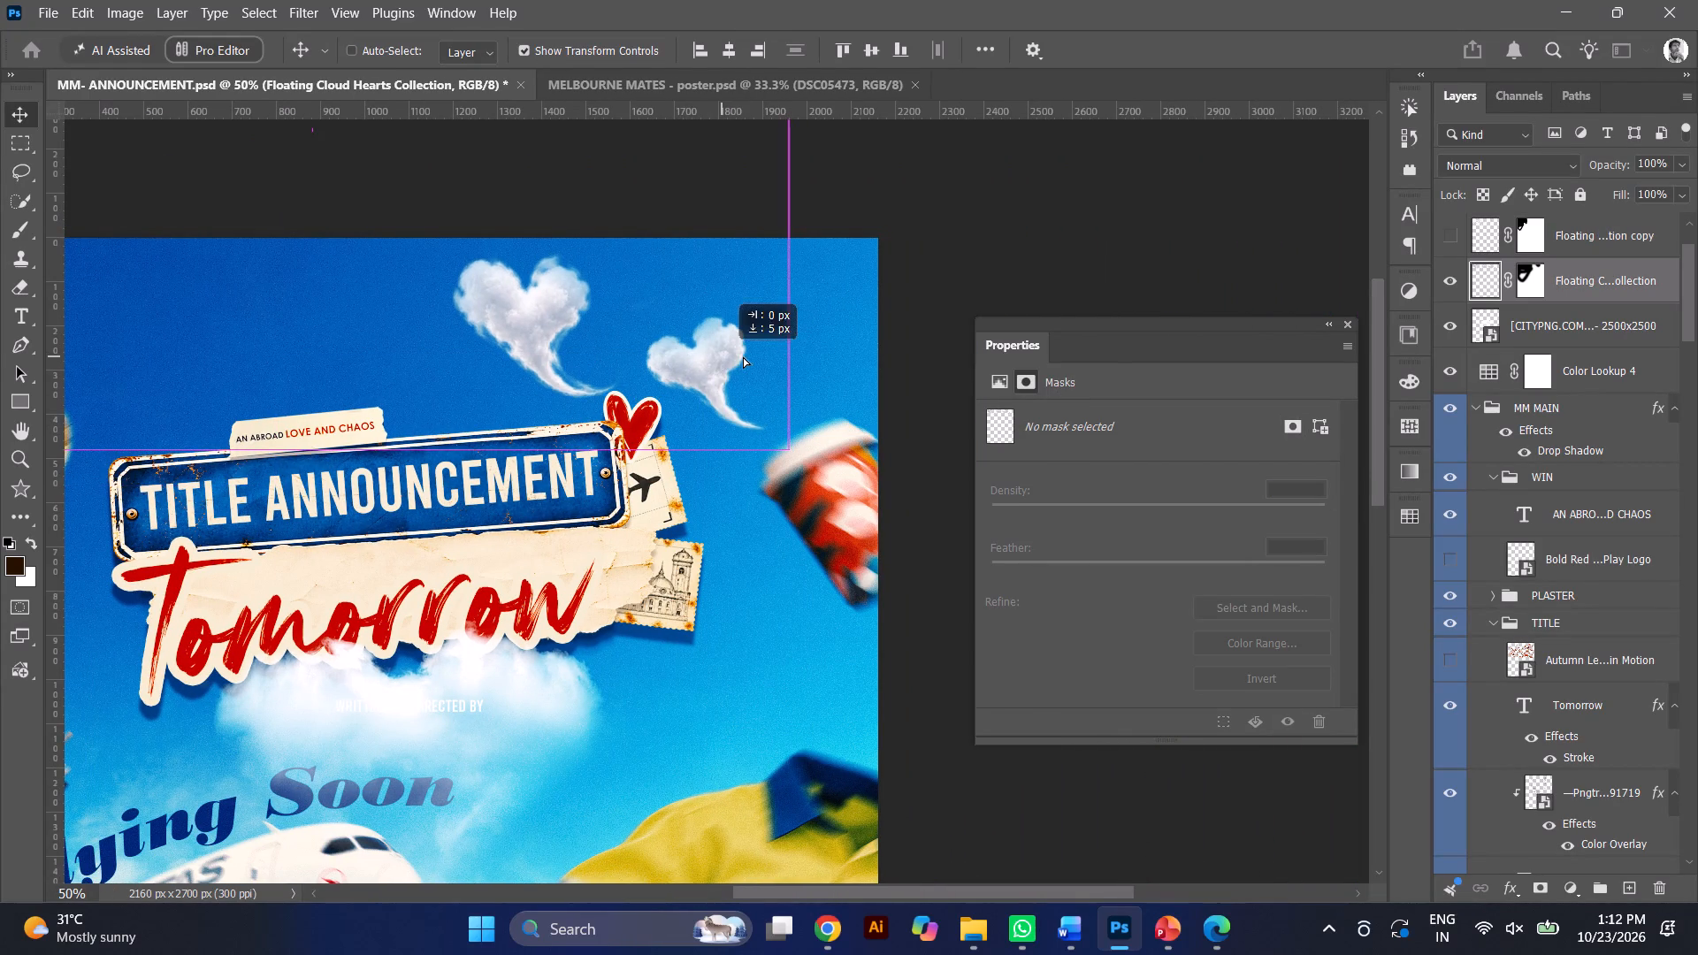
pyautogui.moveTo(743, 356); pyautogui.dragTo(763, 363)
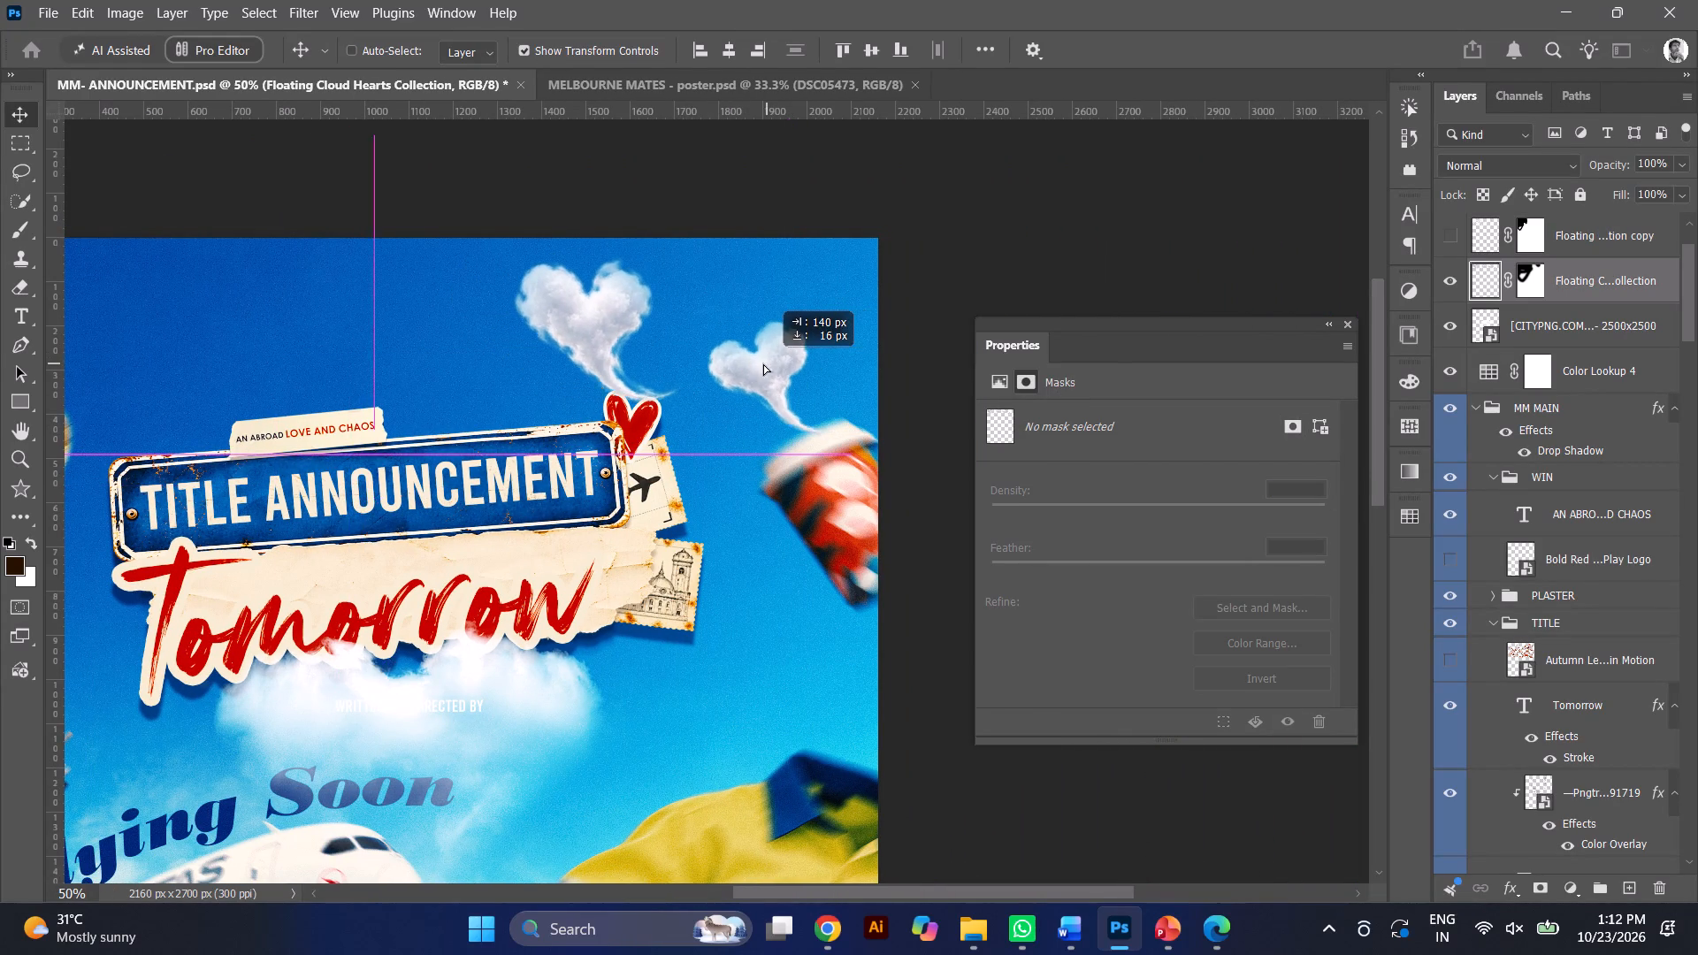
pyautogui.moveTo(763, 363); pyautogui.dragTo(732, 357)
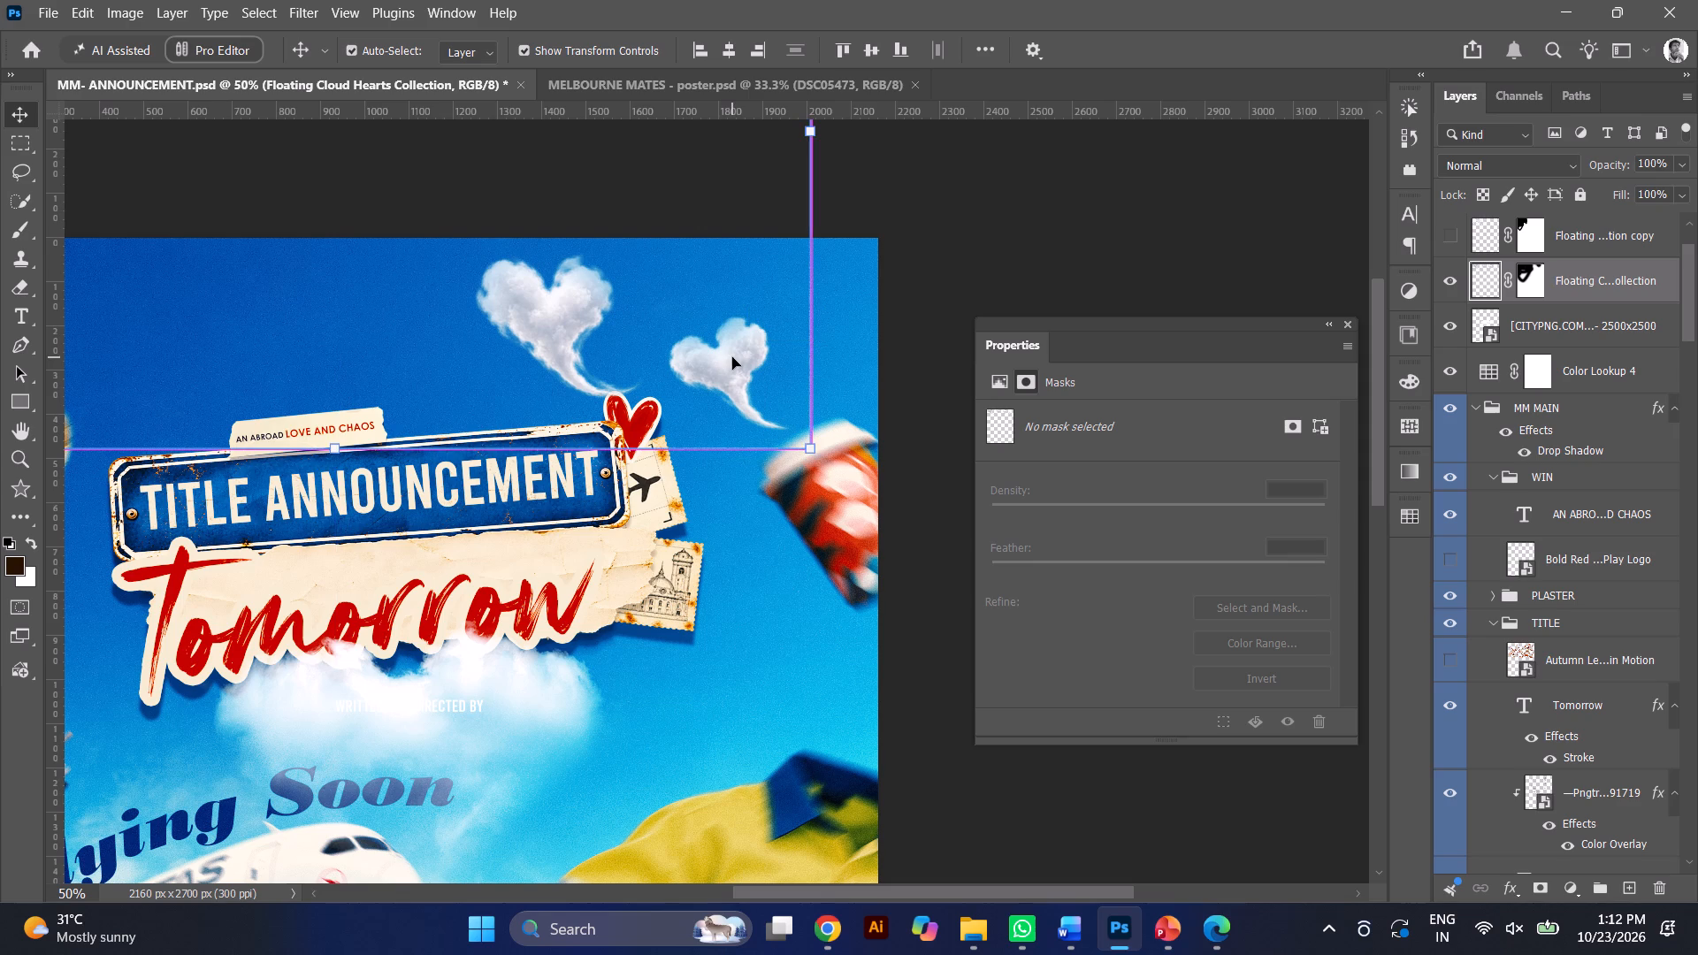
# Hide the original cloud hearts layer.
pyautogui.hotkey('ctrl', '-')
pyautogui.hotkey('ctrl', '-')
pyautogui.hotkey('ctrl', '-')
pyautogui.hotkey('ctrl', '-')
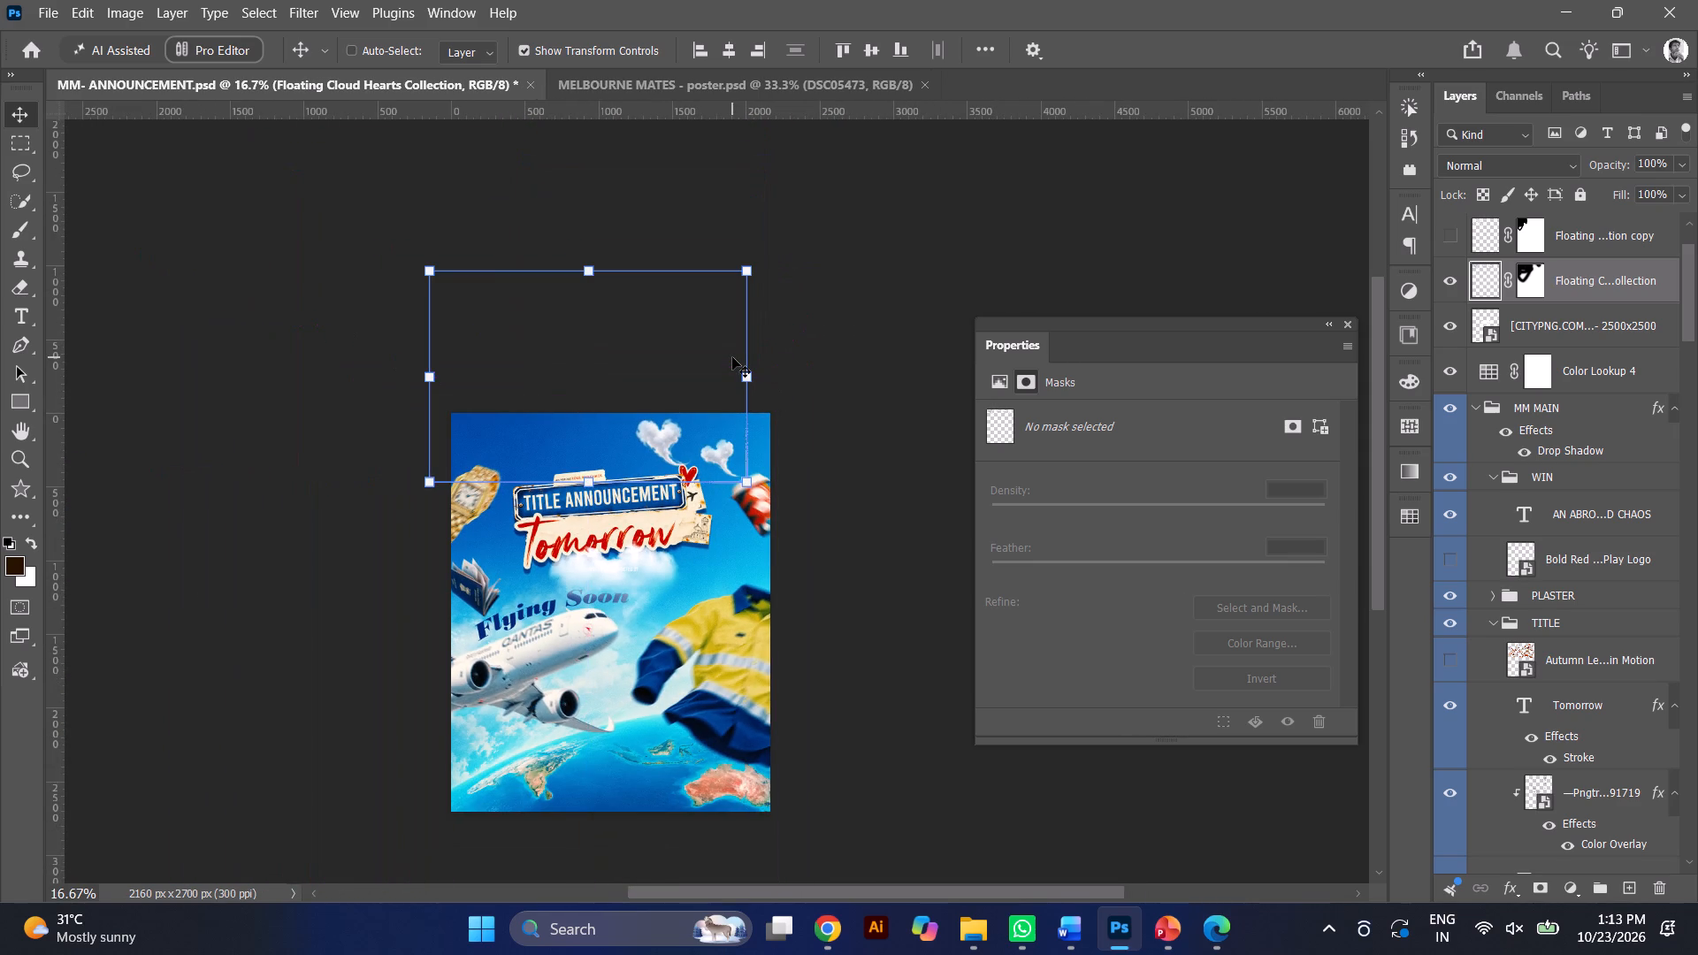
pyautogui.click(1445, 282)
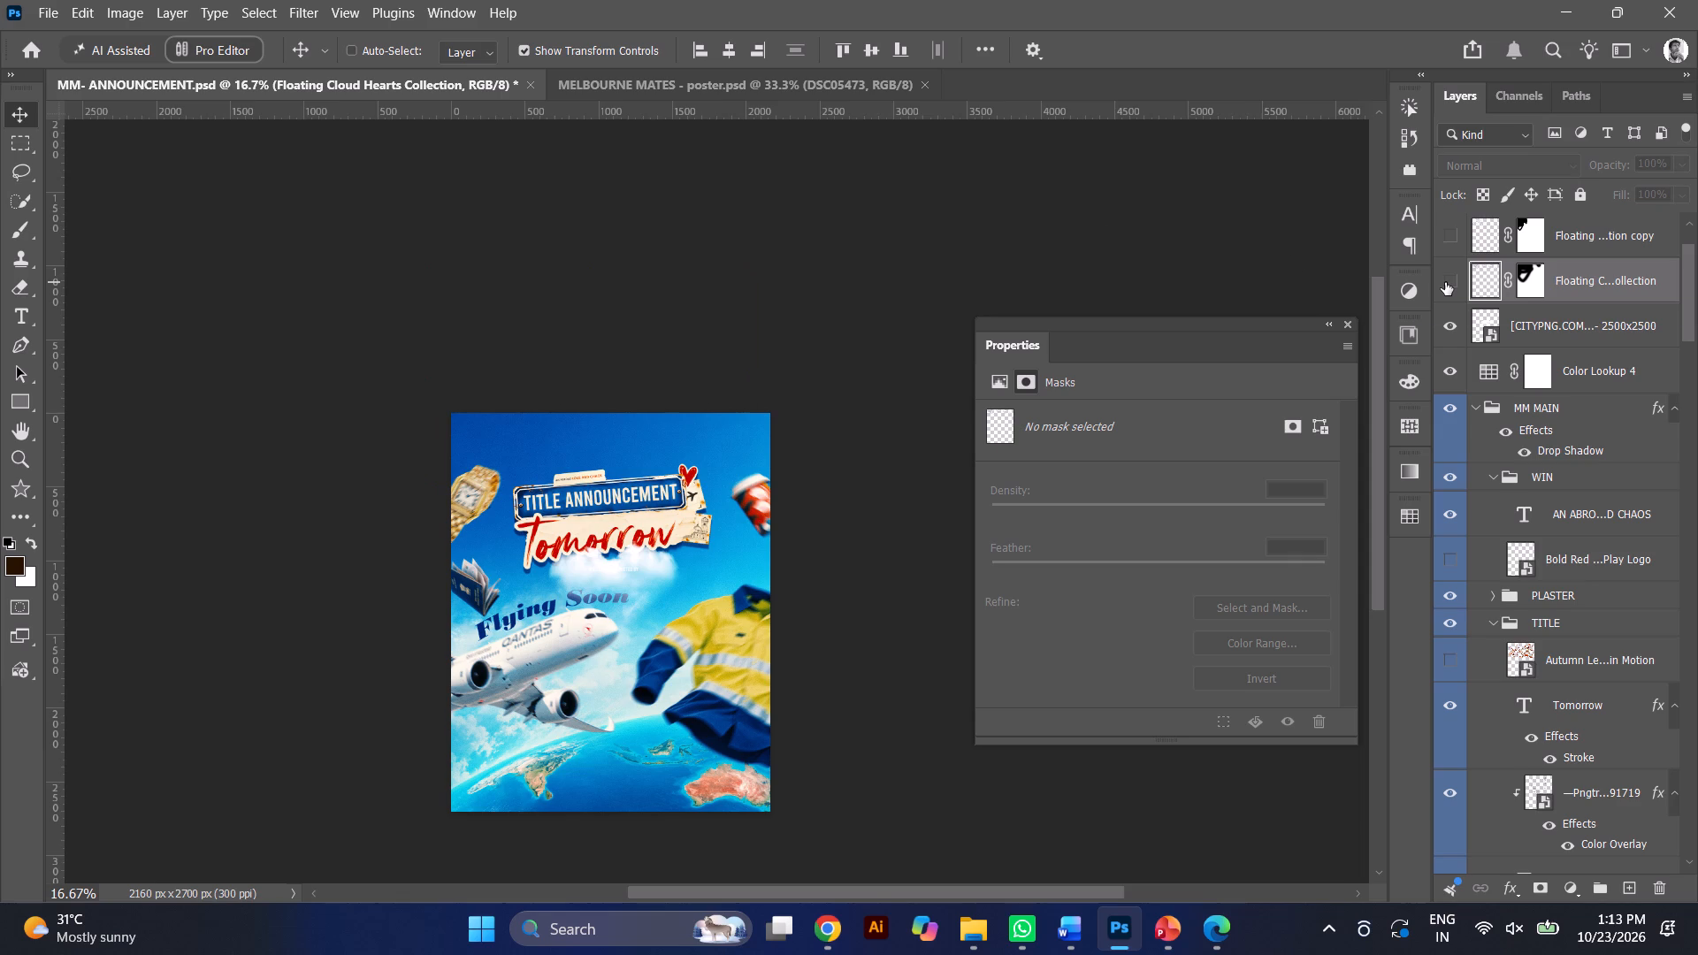
# Change the curved tagline above the airplane to read "Landing Soon".
pyautogui.tripleClick(509, 614)
pyautogui.doubleClick(509, 614)
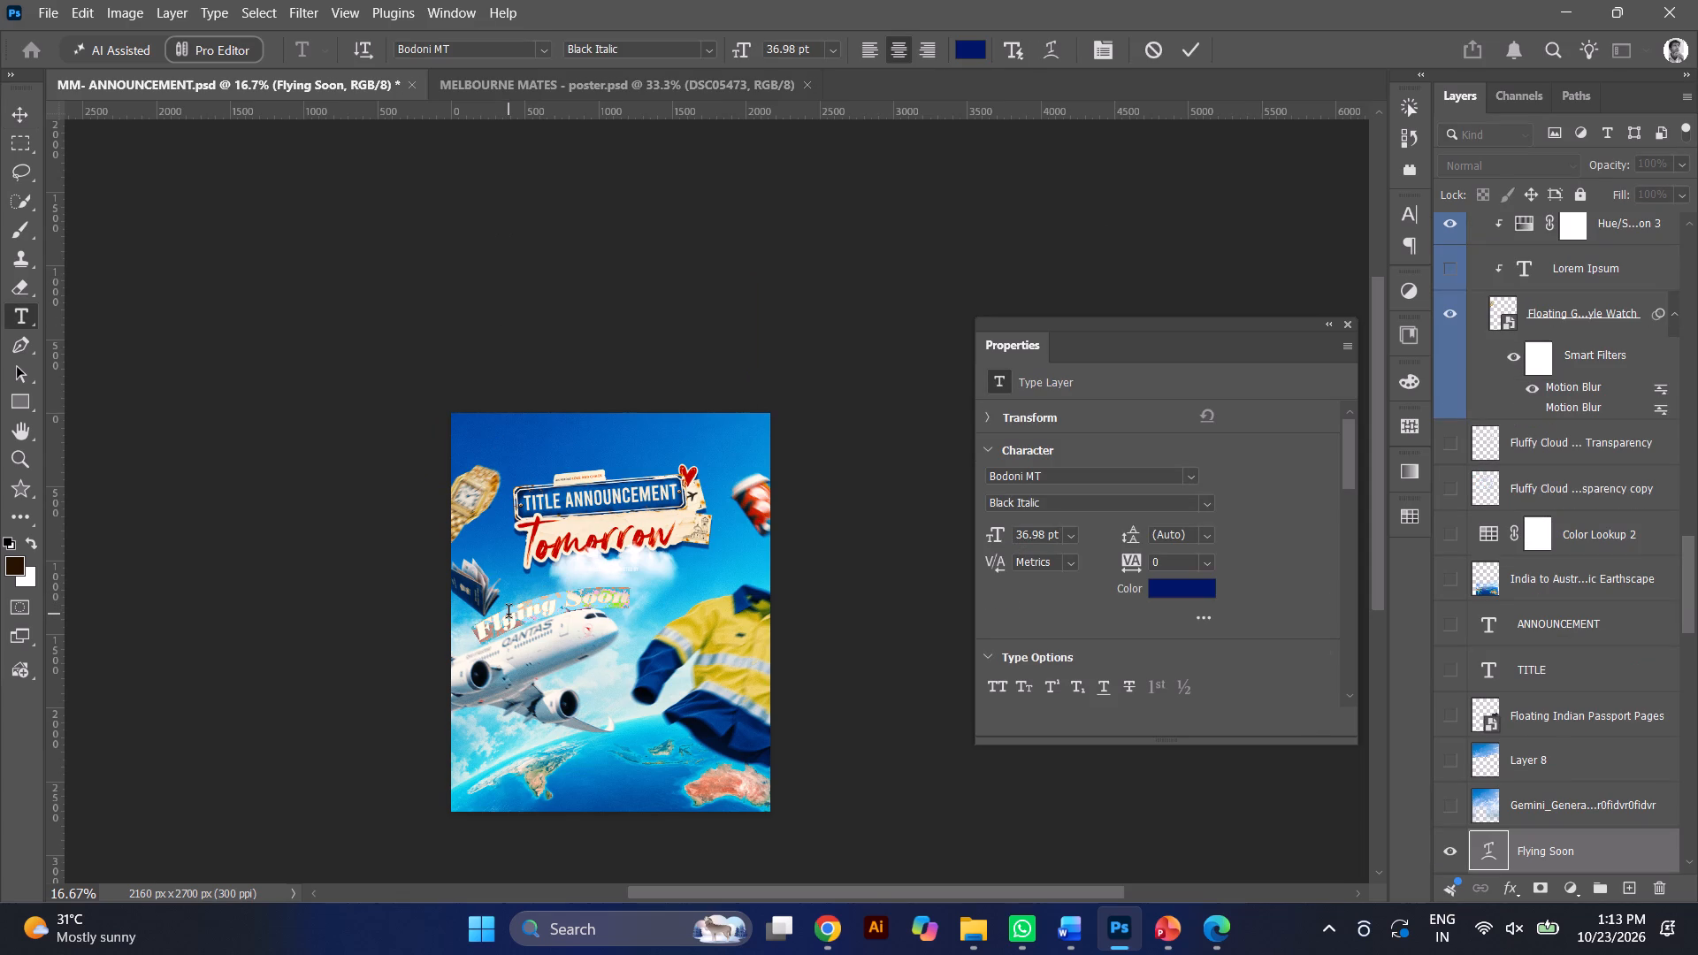
pyautogui.click(509, 614)
pyautogui.moveTo(553, 607); pyautogui.dragTo(456, 651)
pyautogui.hotkey('shift', 'l')
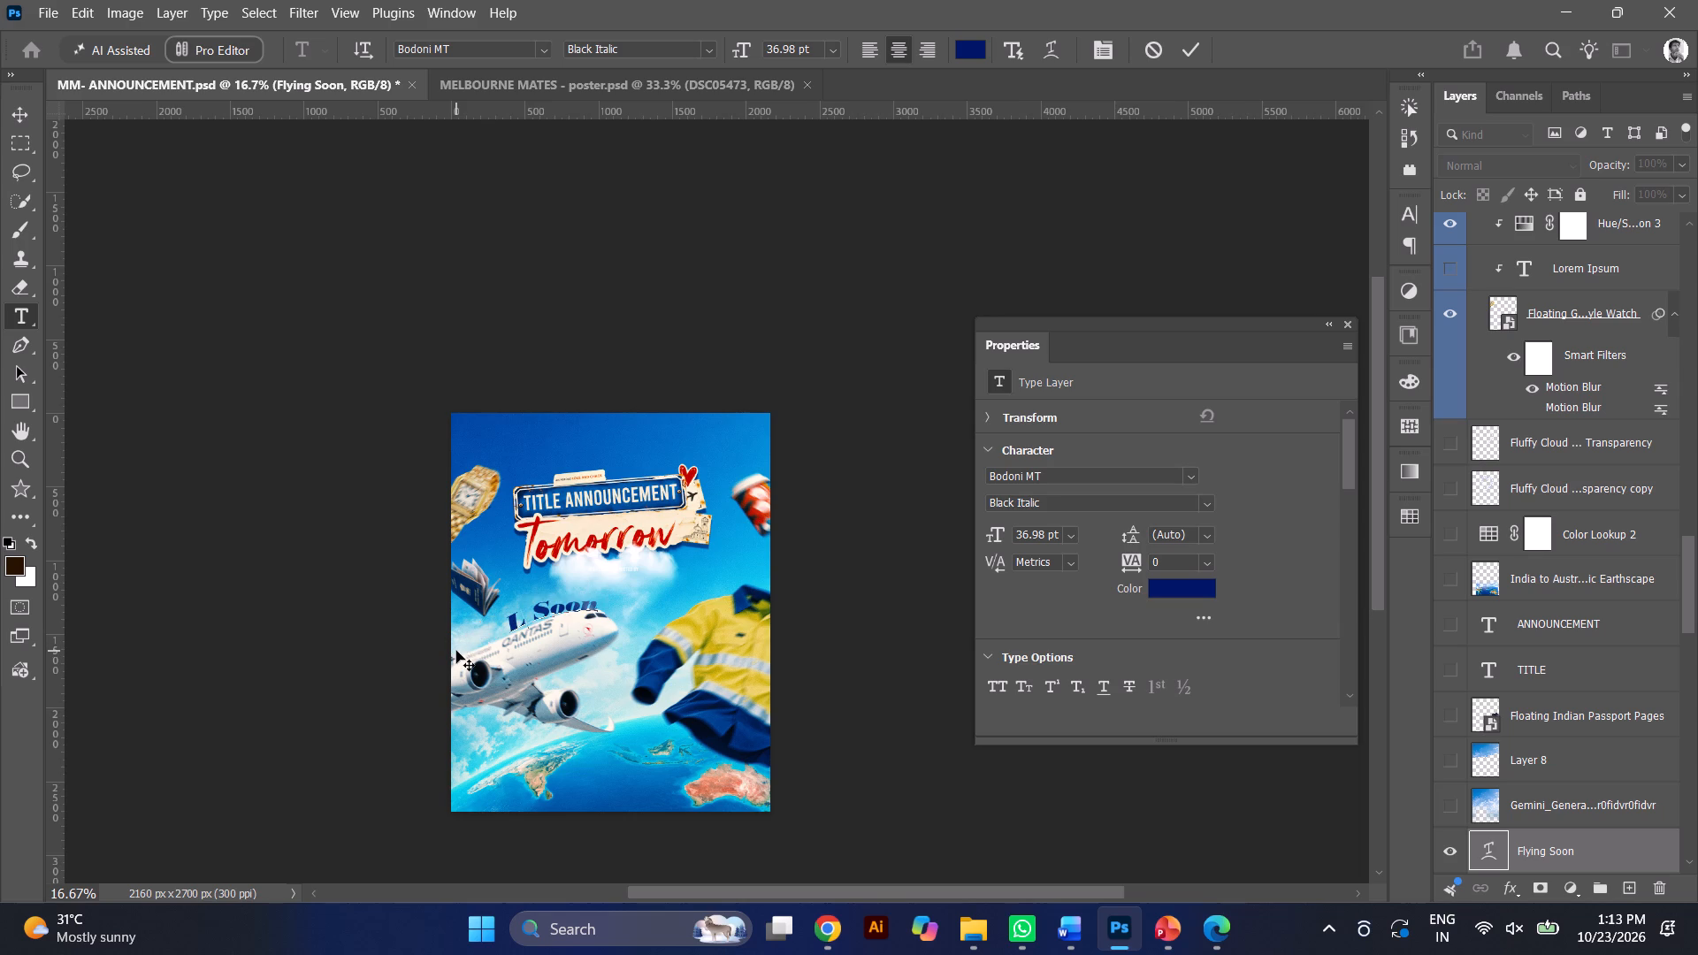
pyautogui.write('anding')
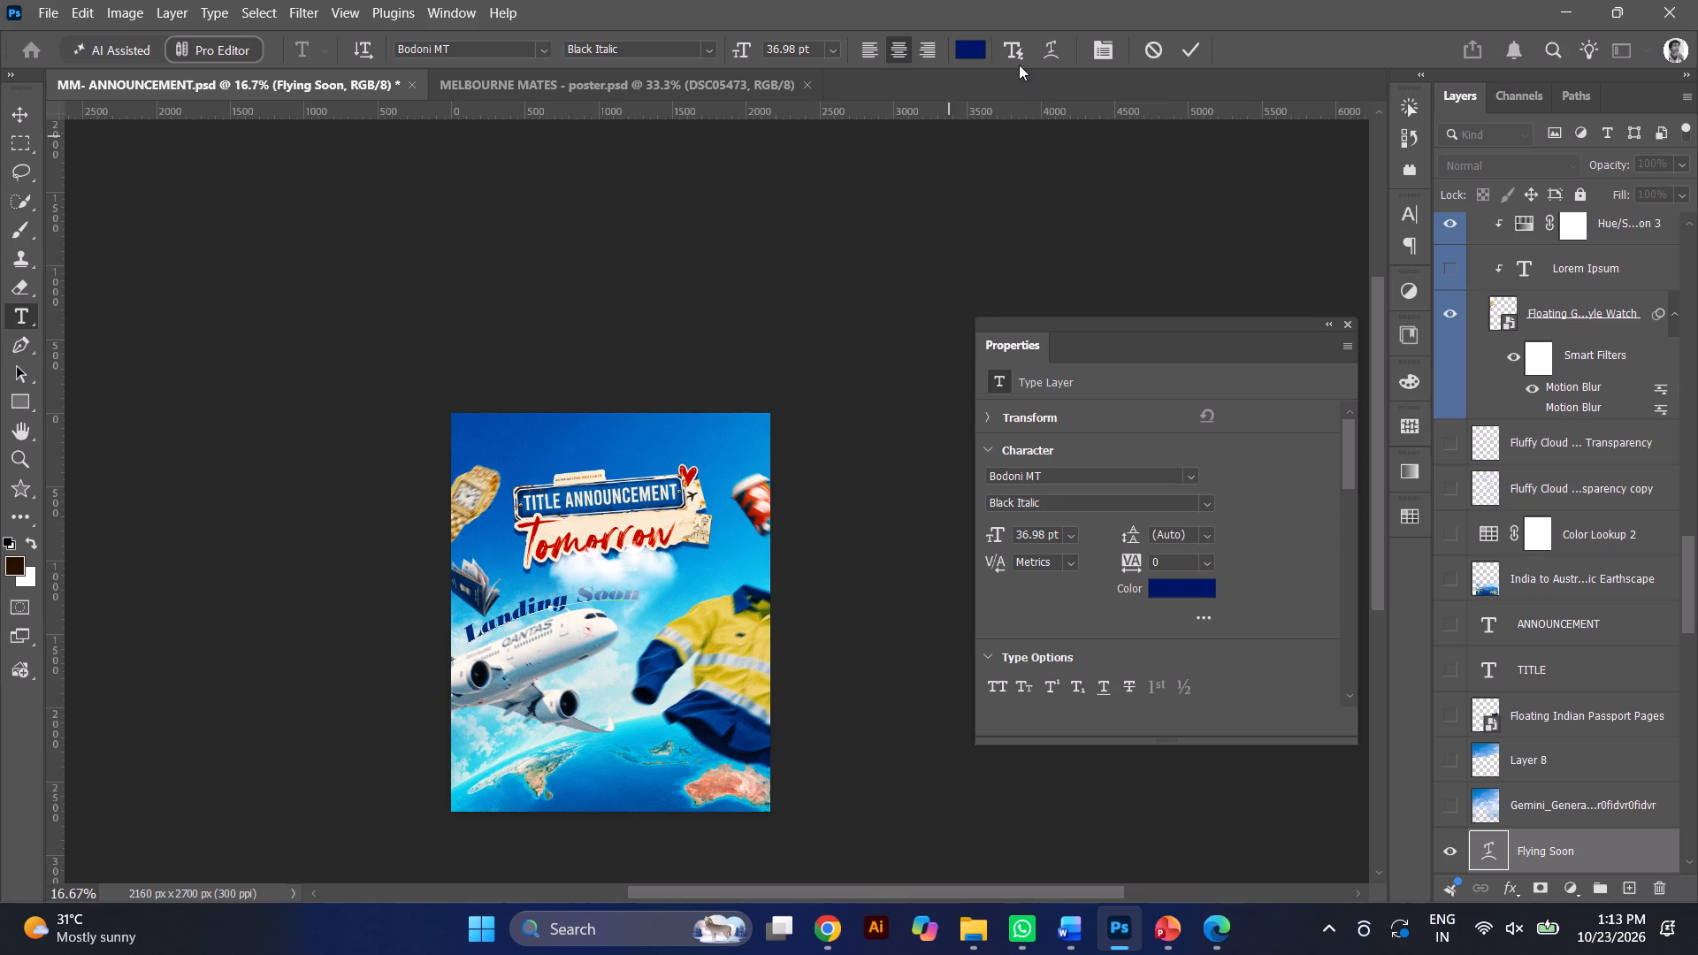
pyautogui.click(1185, 42)
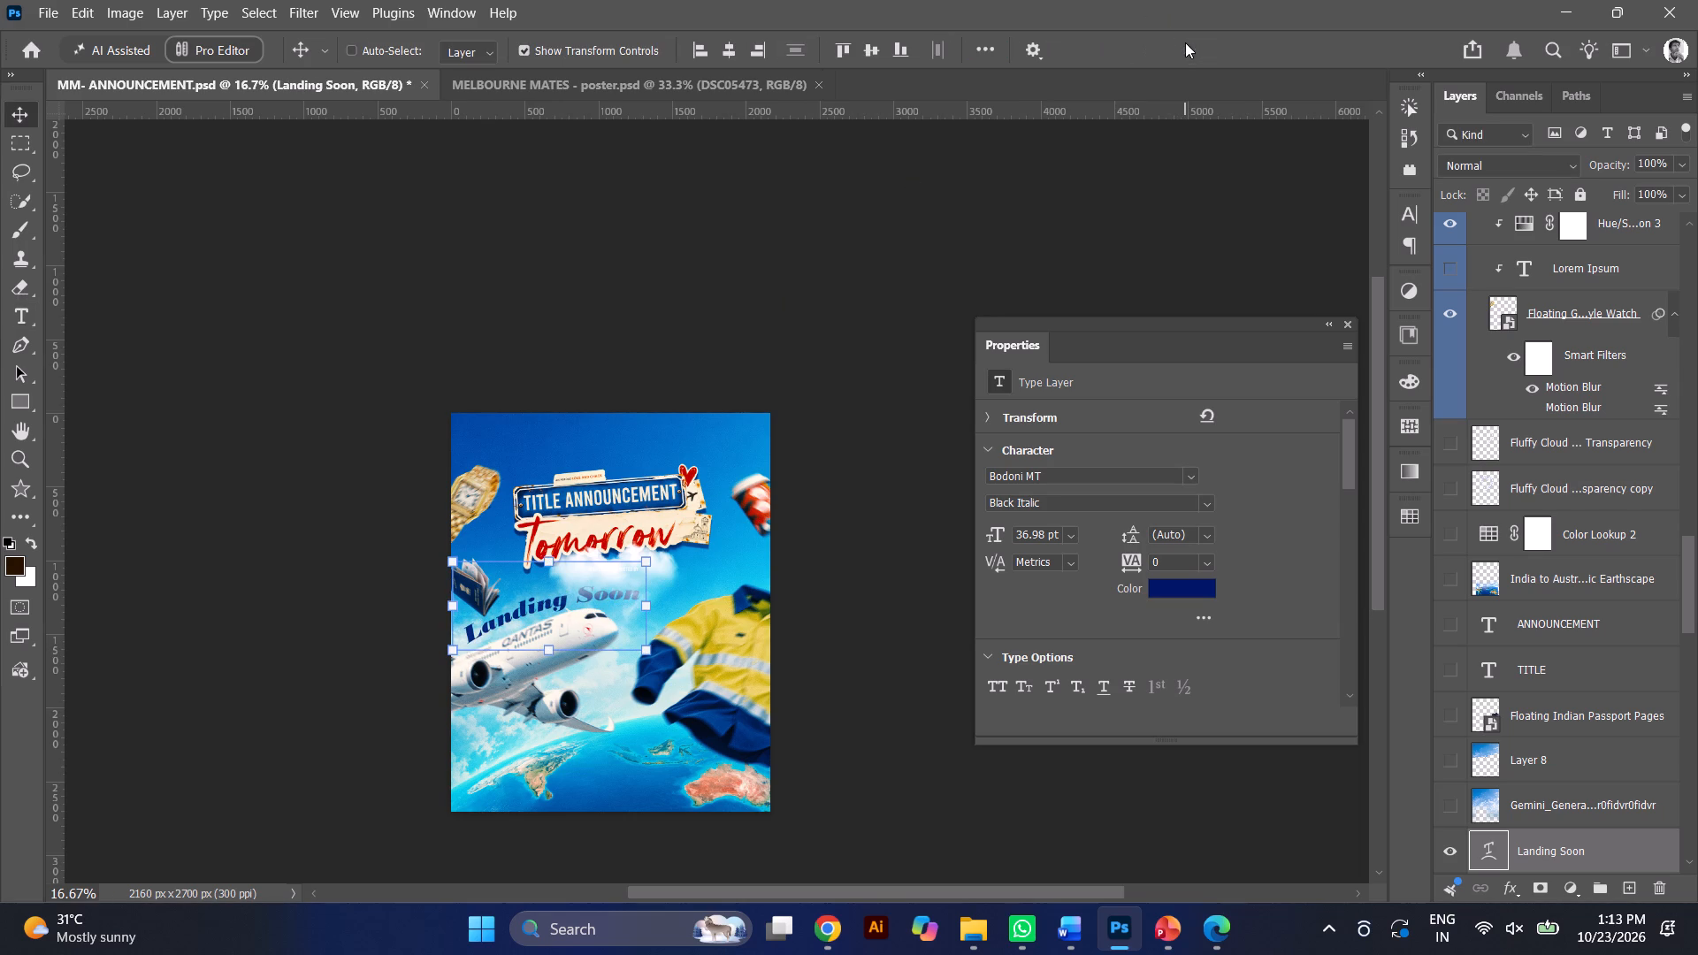
# Nudge the "Landing Soon" text slightly left and down so it sits closer along the airplane's fuselage.
pyautogui.click(587, 619)
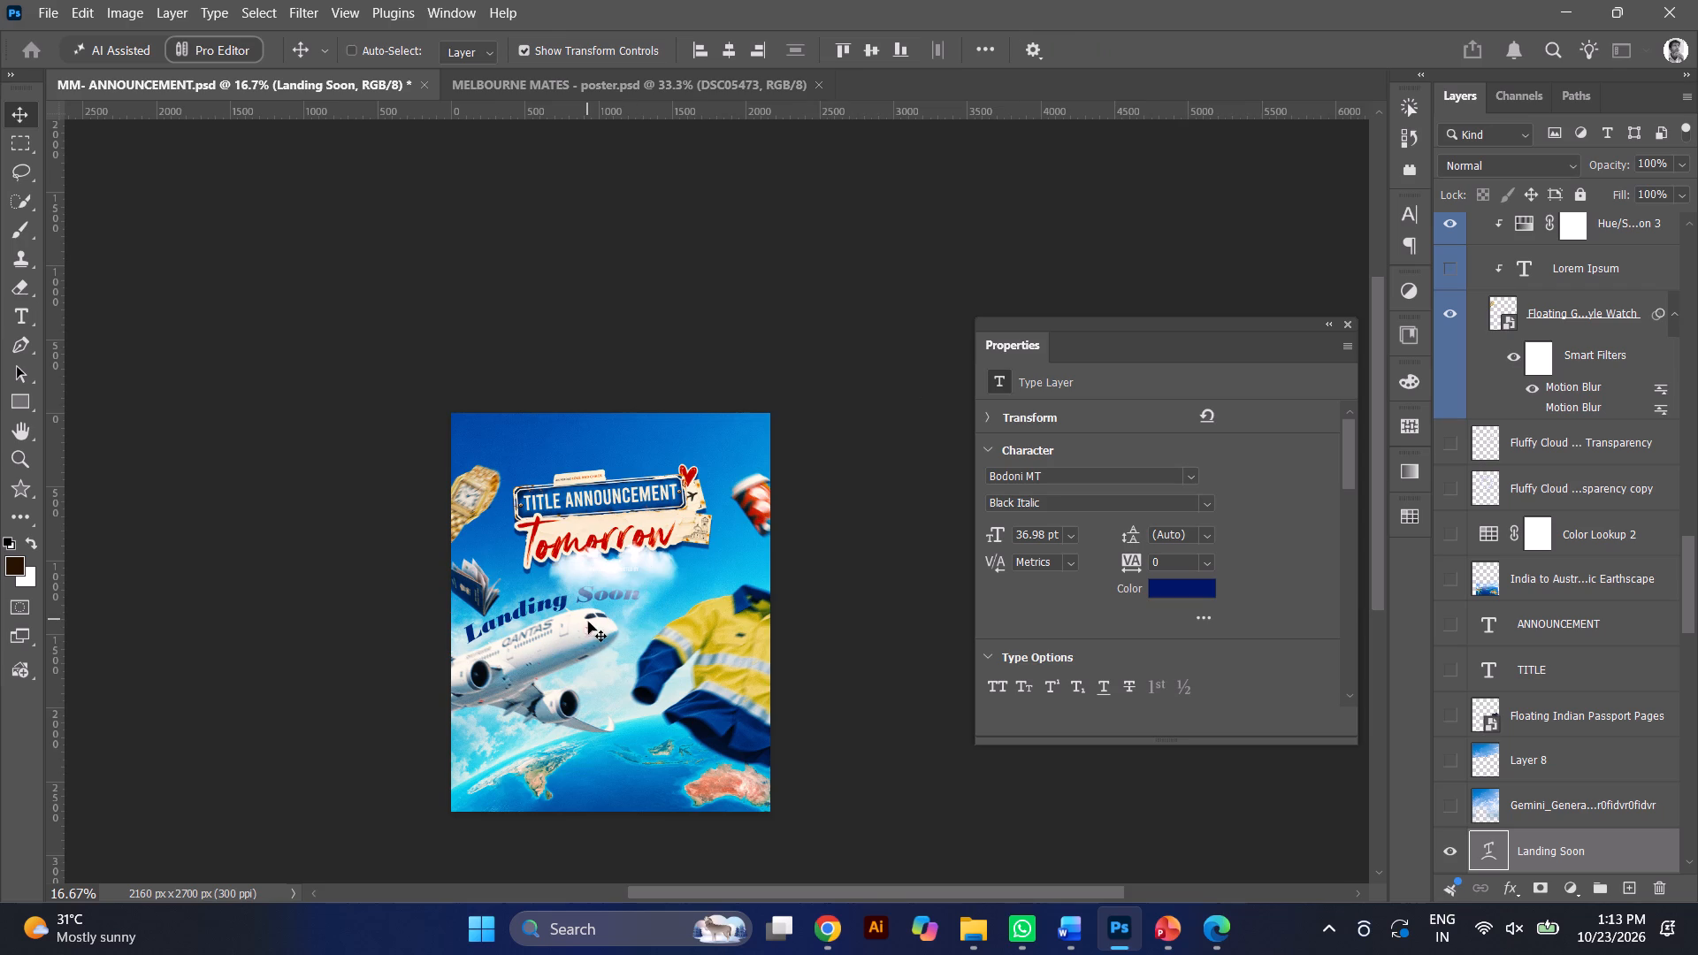
pyautogui.click(589, 623)
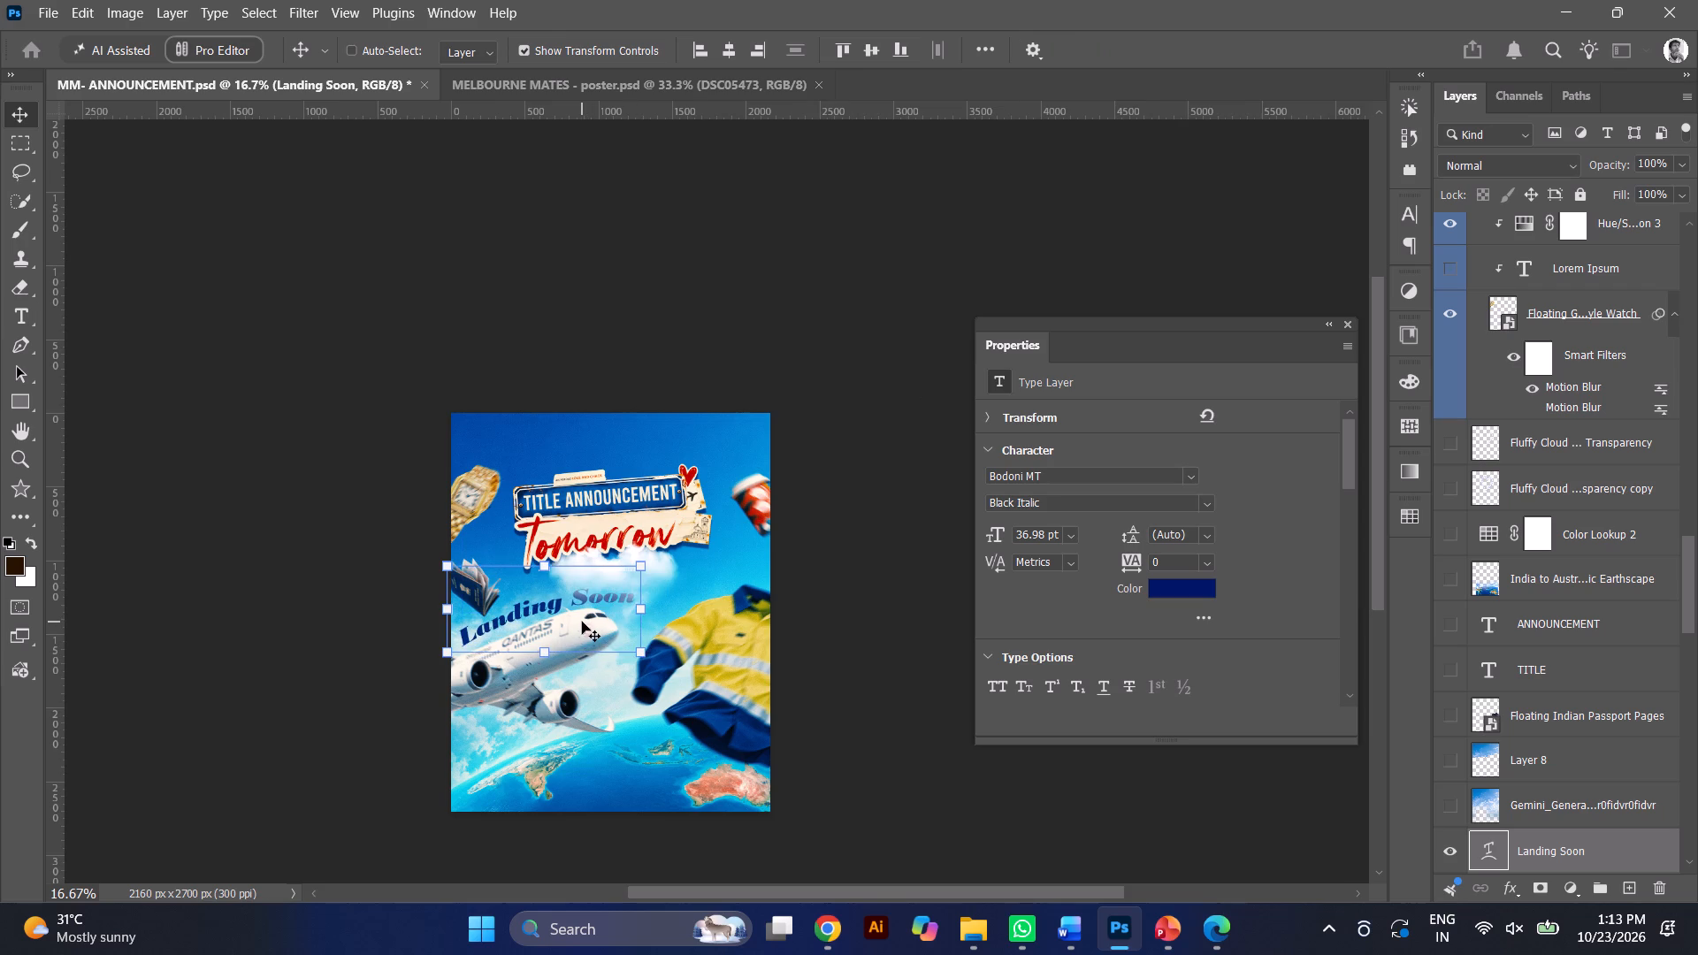
pyautogui.press('Right')
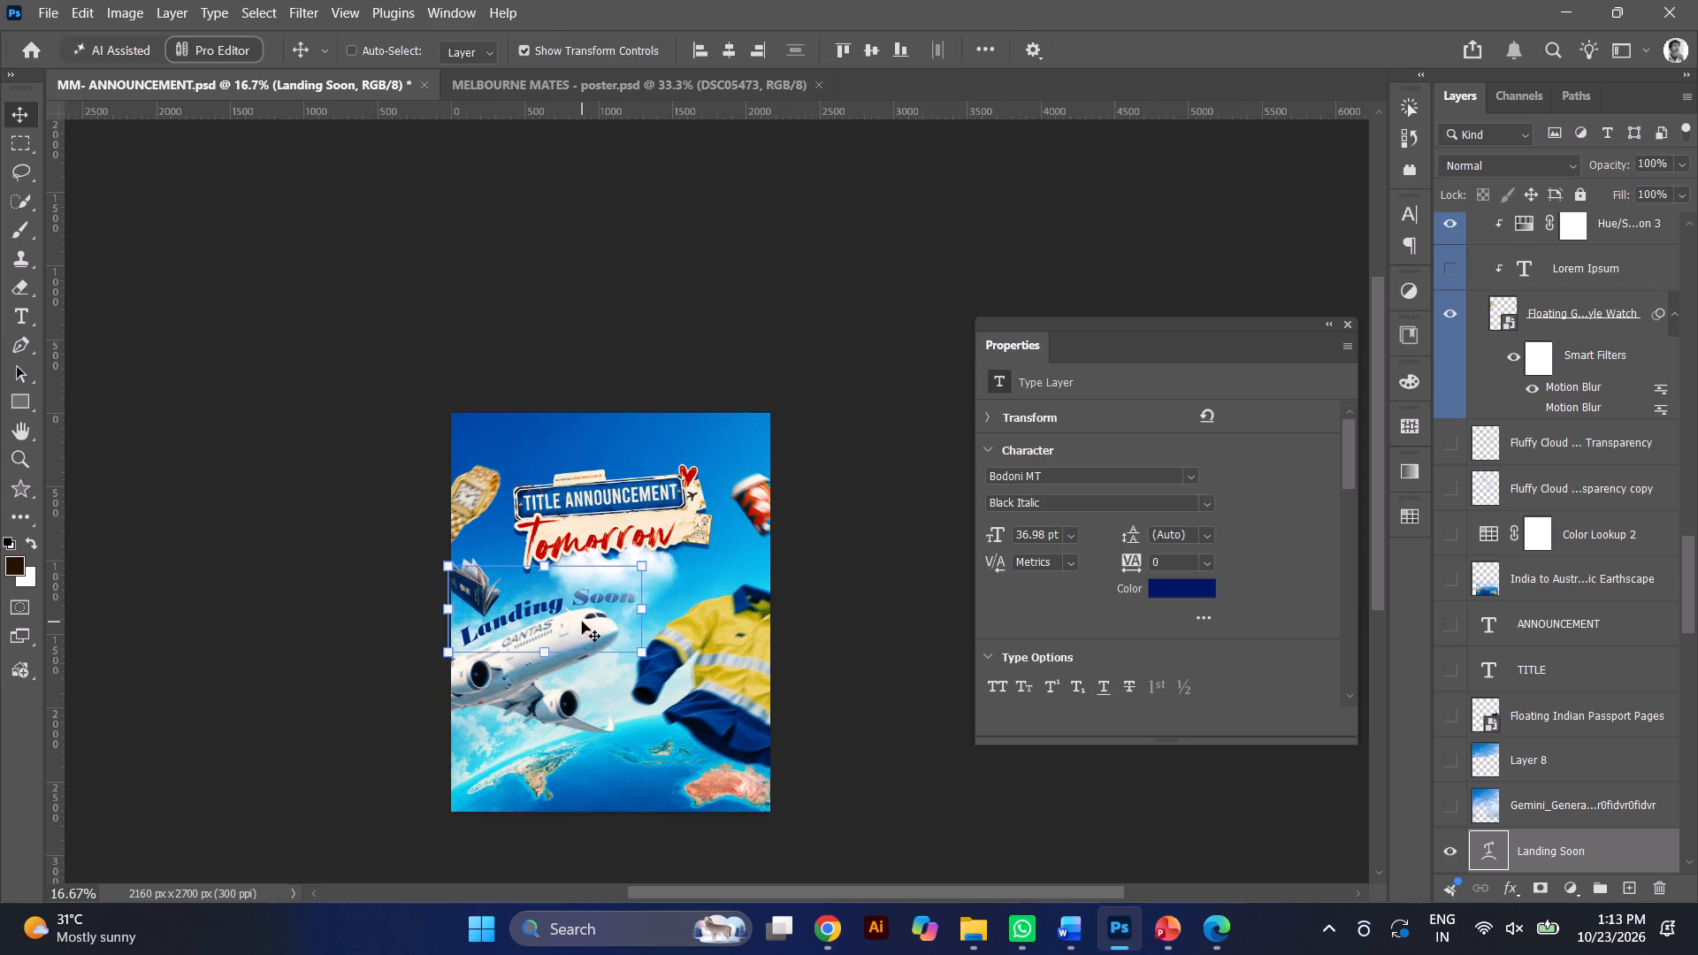
pyautogui.press('Right')
pyautogui.press('Down')
pyautogui.press('Down')
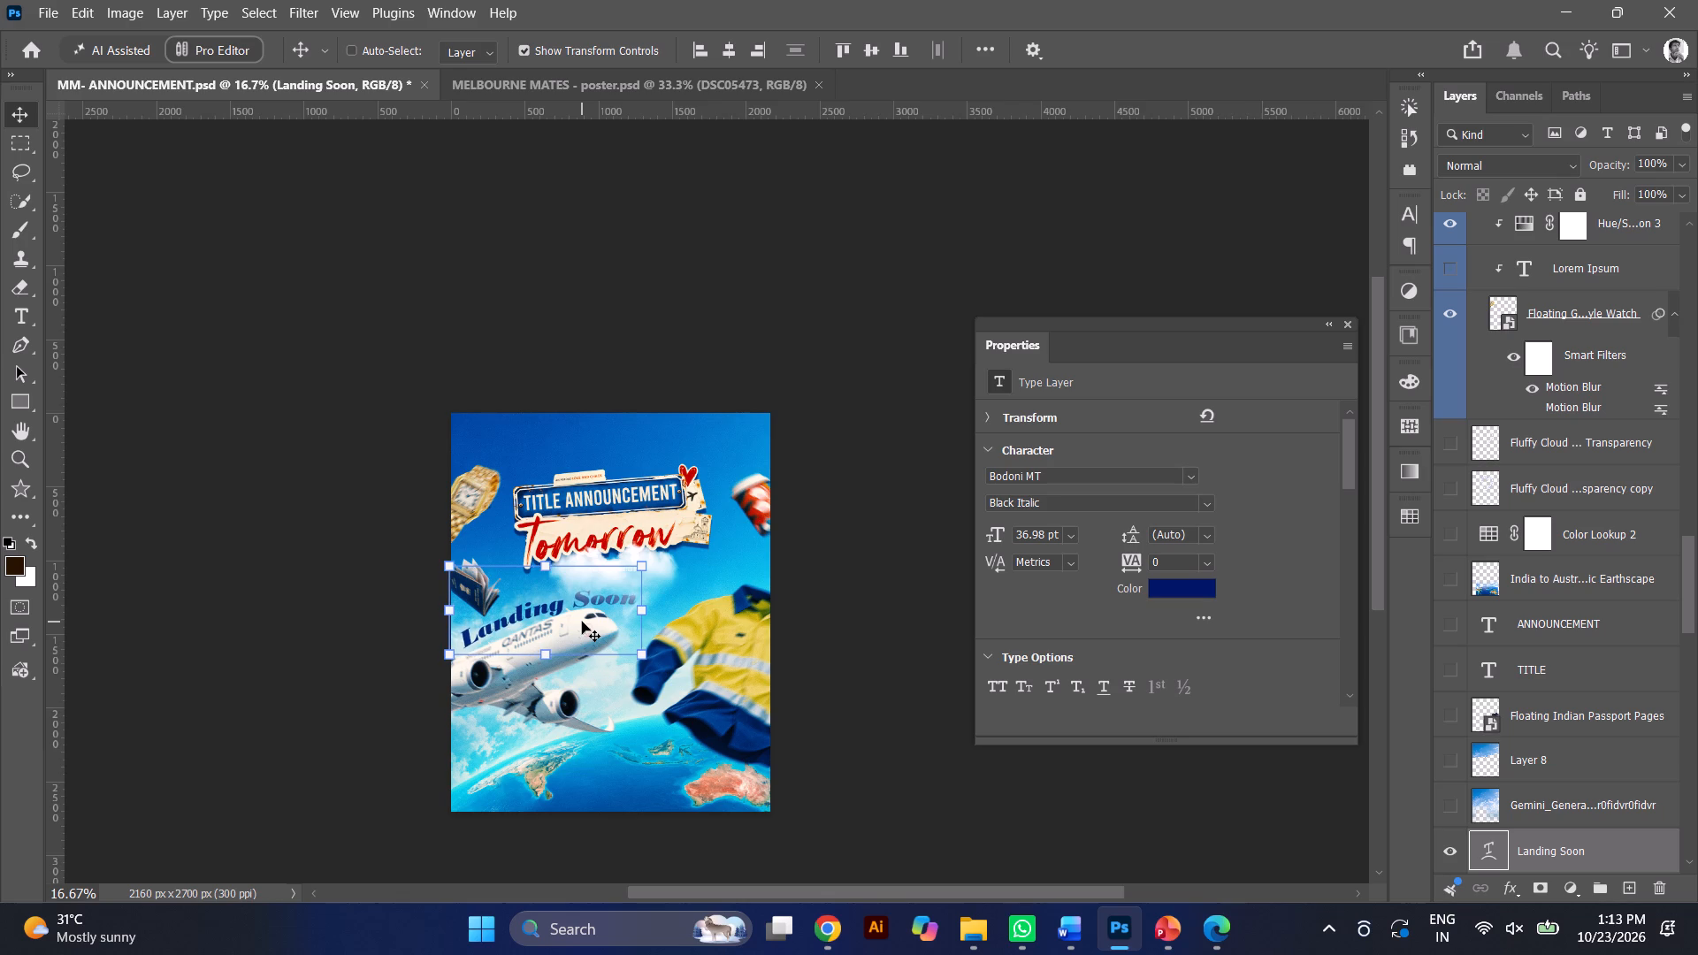
pyautogui.press('Up')
pyautogui.press('Up')
pyautogui.press('Up')
pyautogui.press('Left')
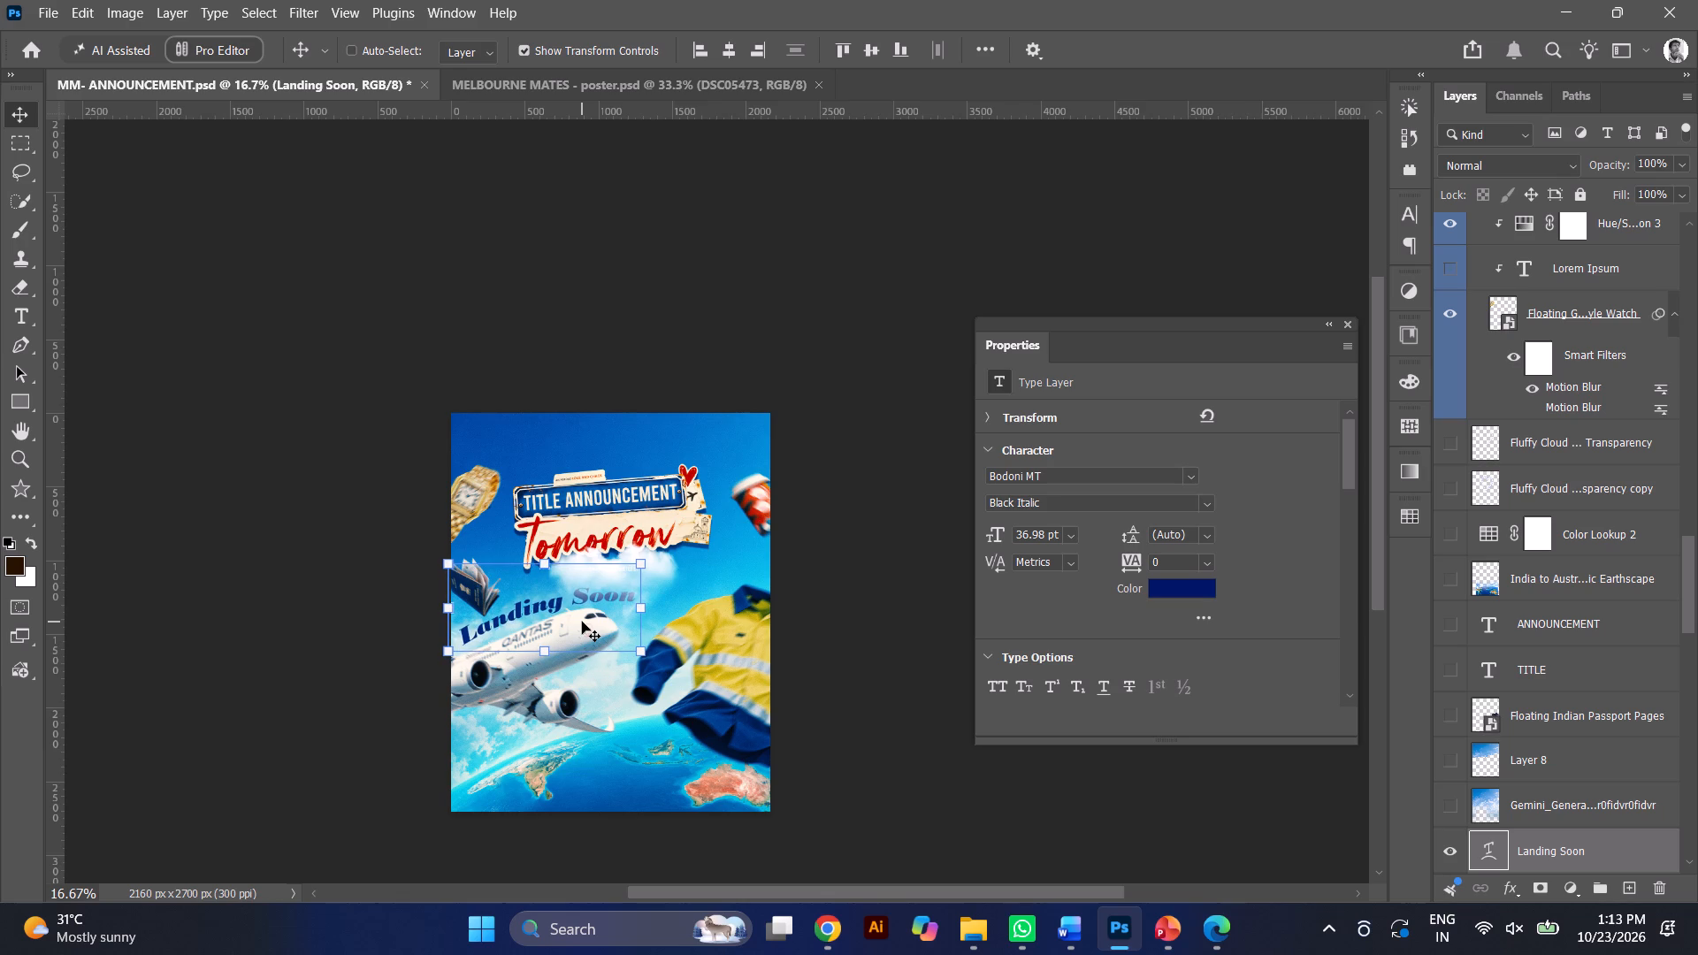
# Rotate the "Landing Soon" text by -0.98°.
pyautogui.click(654, 671)
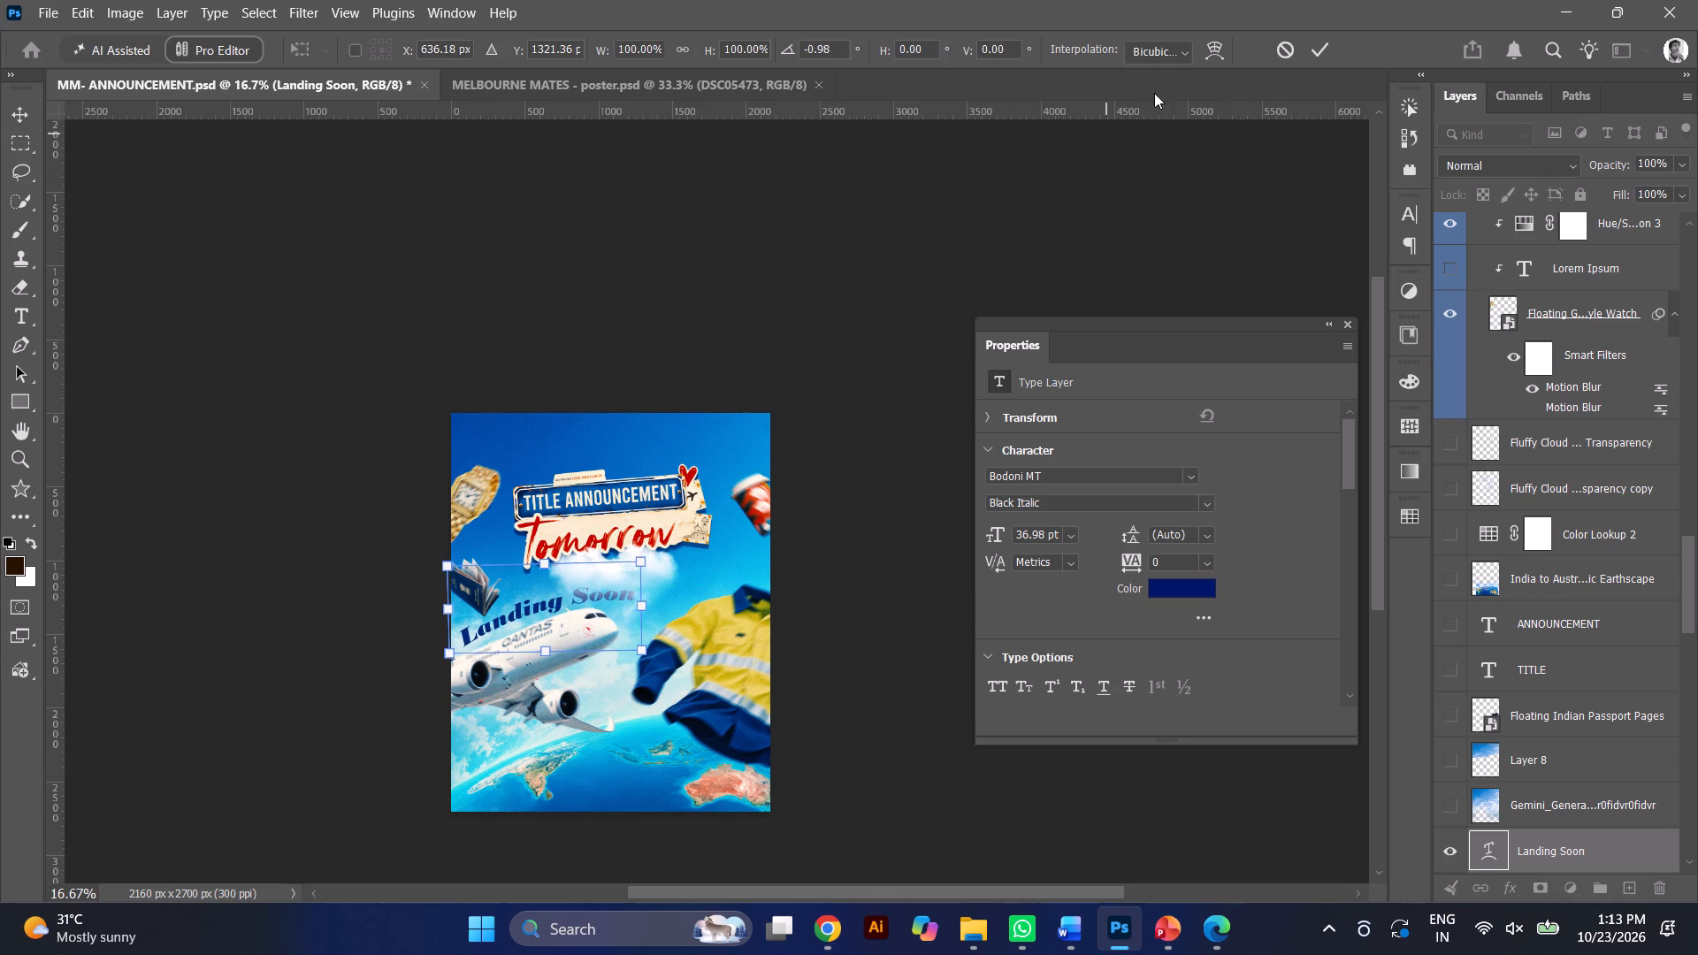
pyautogui.click(1325, 50)
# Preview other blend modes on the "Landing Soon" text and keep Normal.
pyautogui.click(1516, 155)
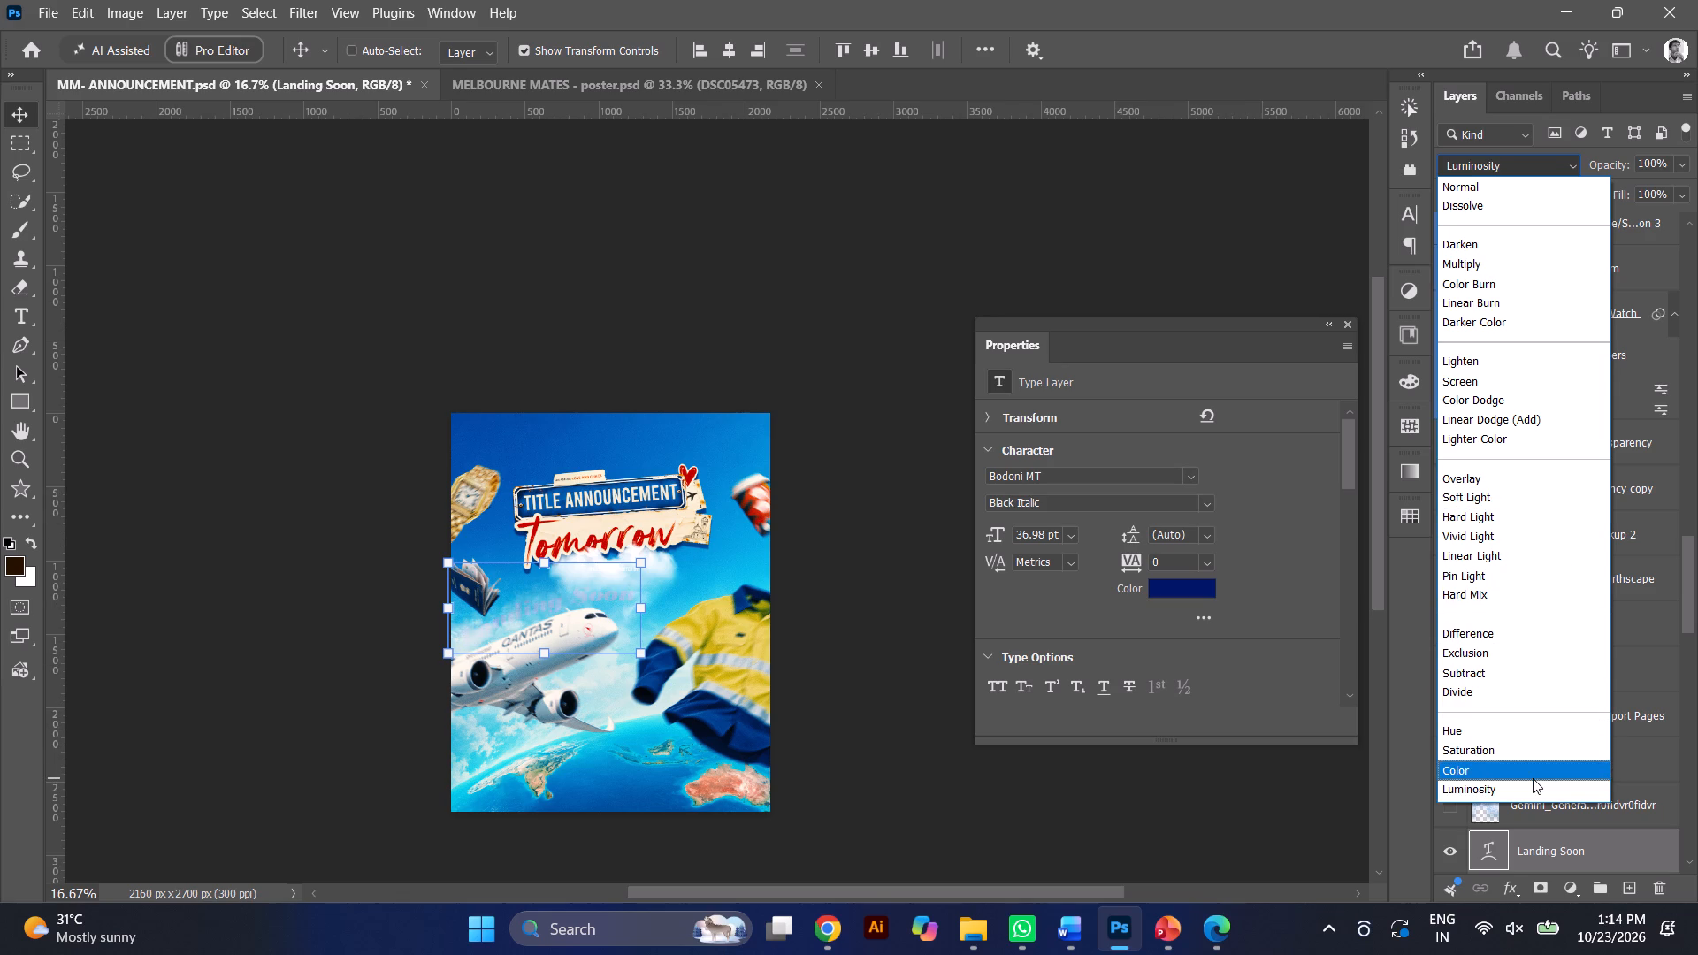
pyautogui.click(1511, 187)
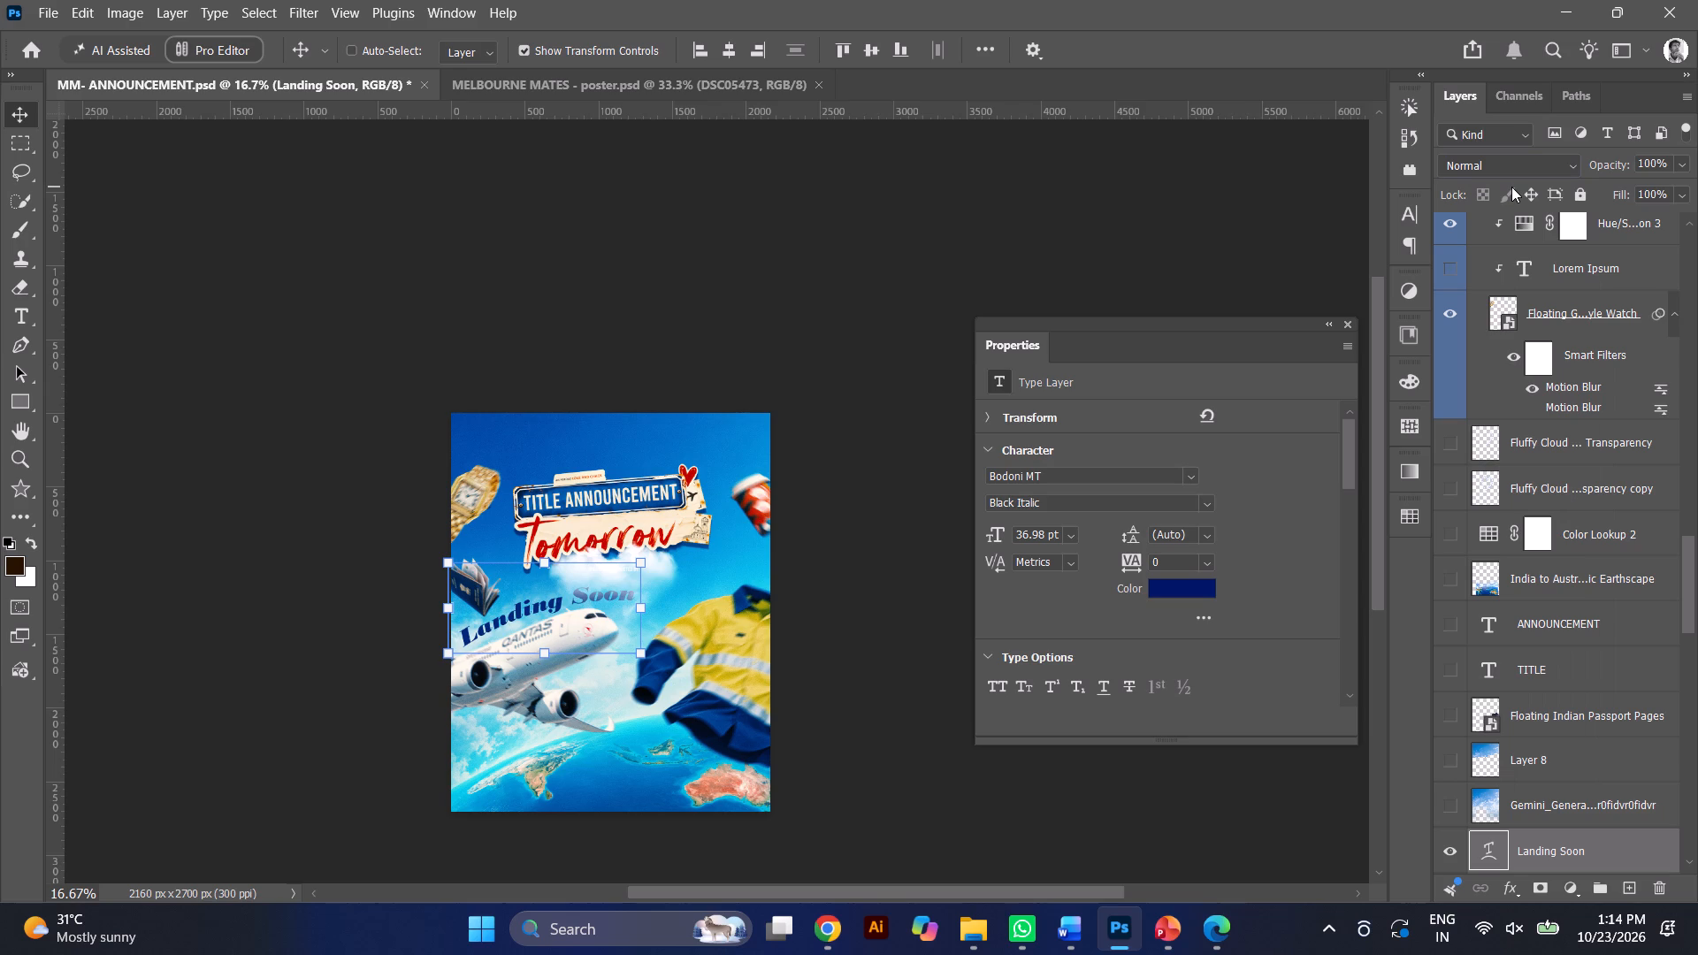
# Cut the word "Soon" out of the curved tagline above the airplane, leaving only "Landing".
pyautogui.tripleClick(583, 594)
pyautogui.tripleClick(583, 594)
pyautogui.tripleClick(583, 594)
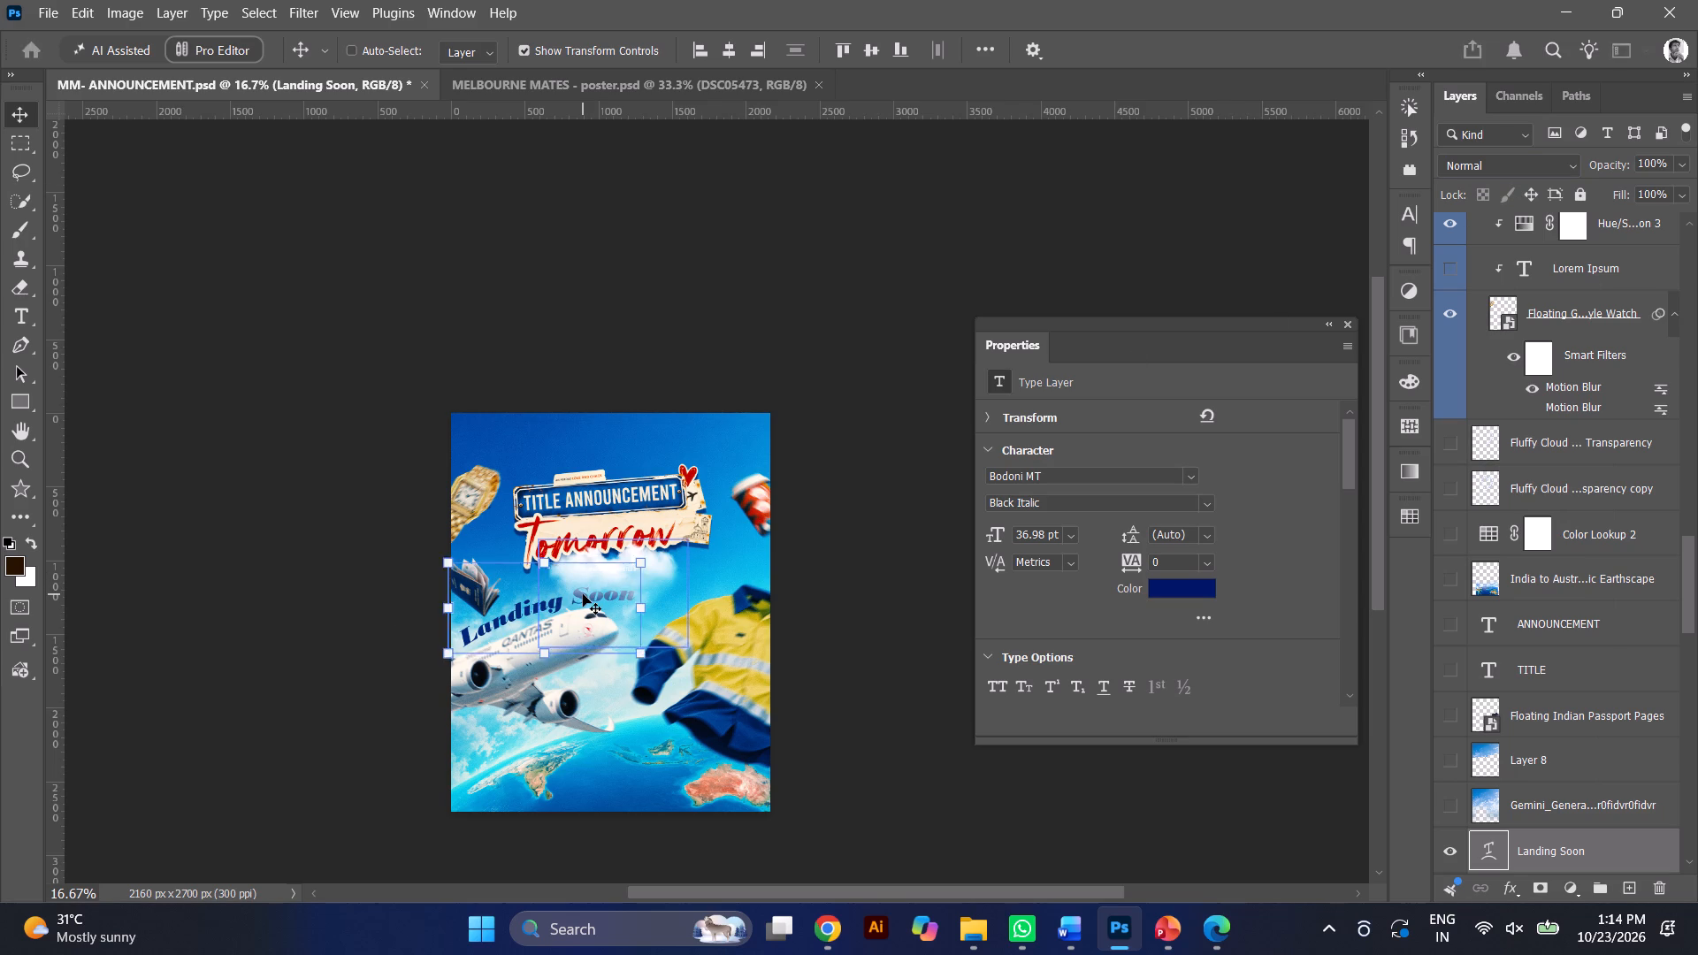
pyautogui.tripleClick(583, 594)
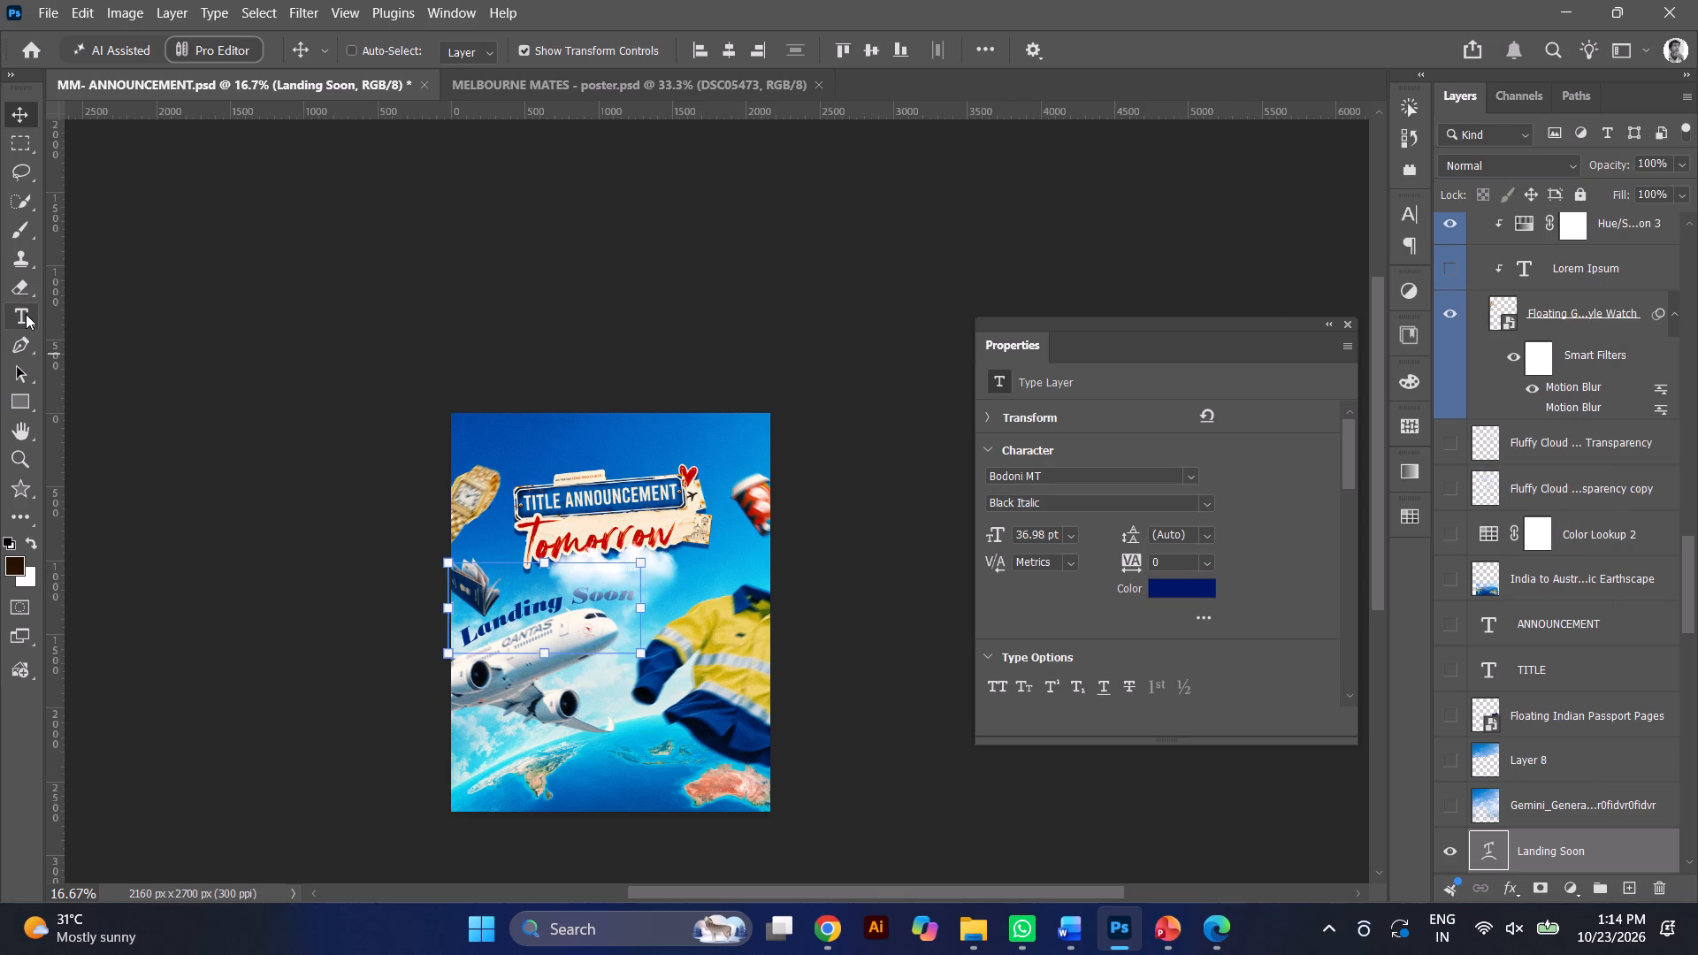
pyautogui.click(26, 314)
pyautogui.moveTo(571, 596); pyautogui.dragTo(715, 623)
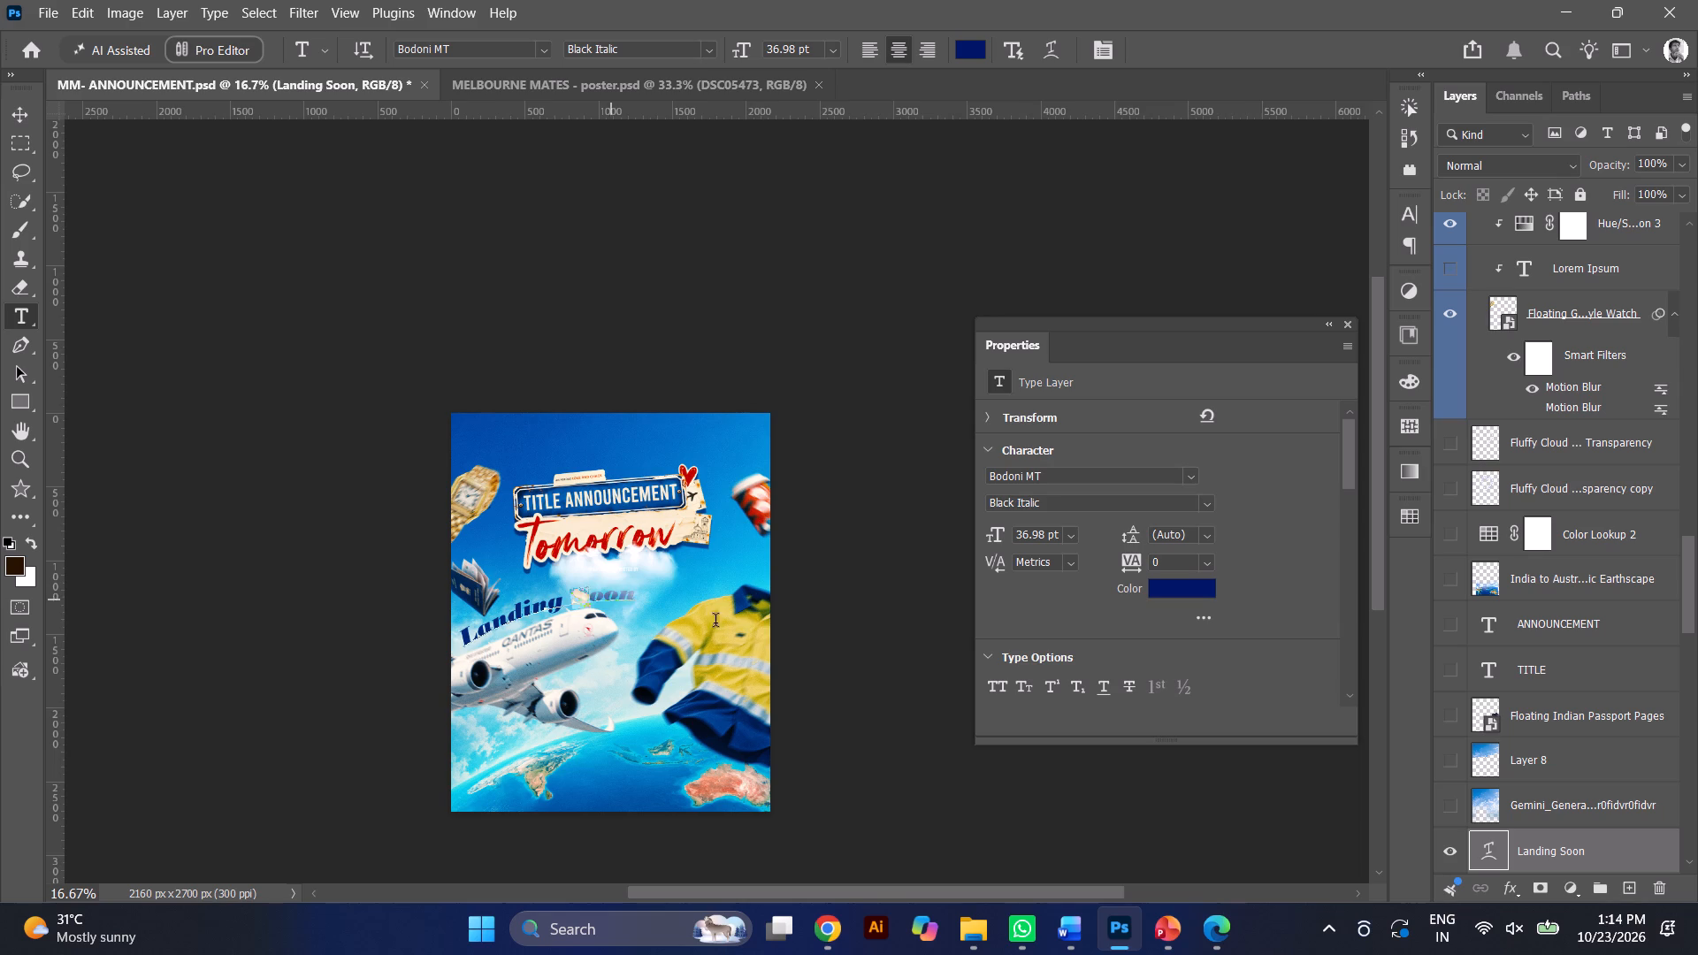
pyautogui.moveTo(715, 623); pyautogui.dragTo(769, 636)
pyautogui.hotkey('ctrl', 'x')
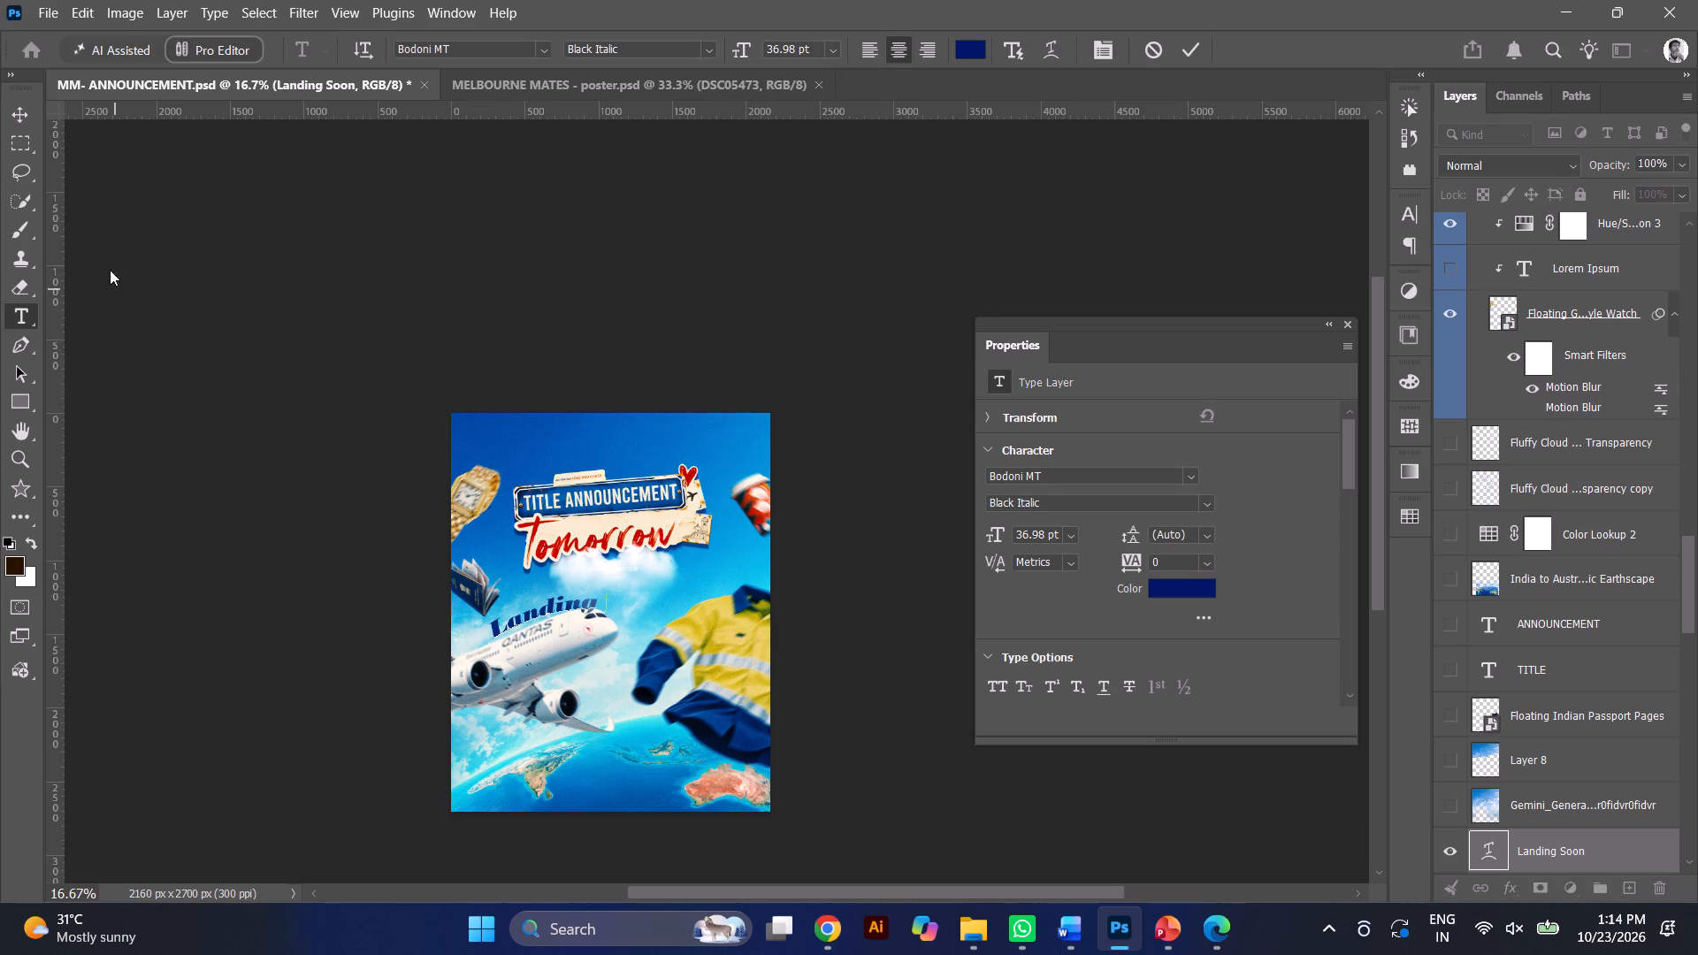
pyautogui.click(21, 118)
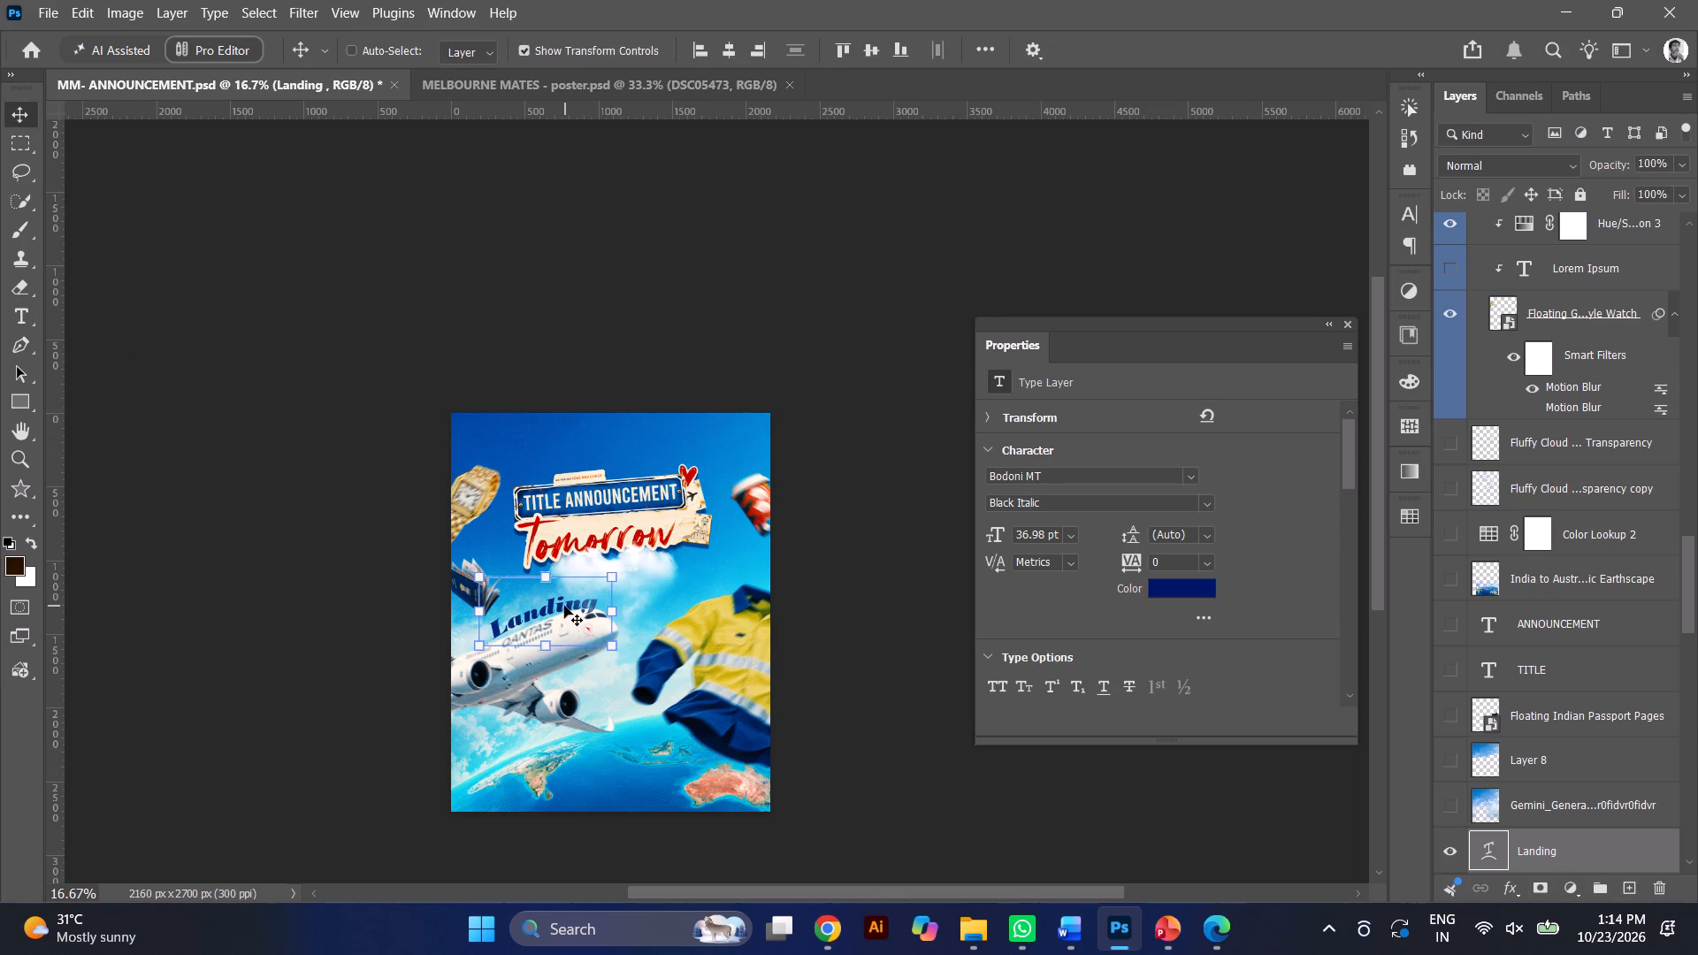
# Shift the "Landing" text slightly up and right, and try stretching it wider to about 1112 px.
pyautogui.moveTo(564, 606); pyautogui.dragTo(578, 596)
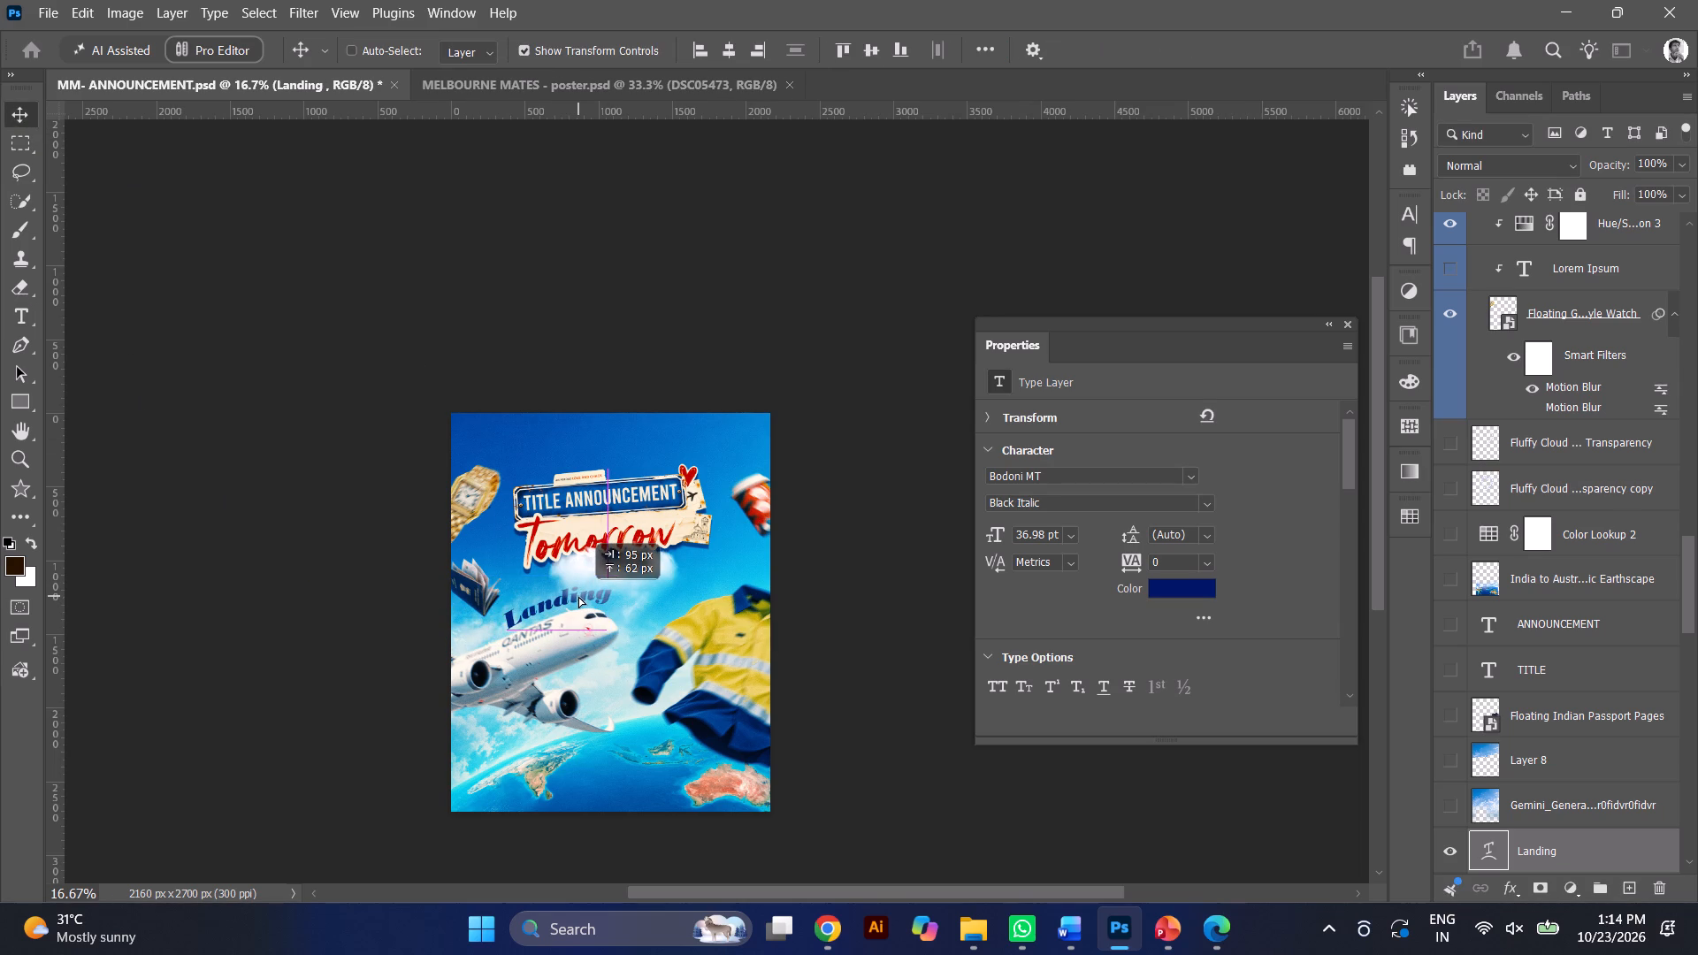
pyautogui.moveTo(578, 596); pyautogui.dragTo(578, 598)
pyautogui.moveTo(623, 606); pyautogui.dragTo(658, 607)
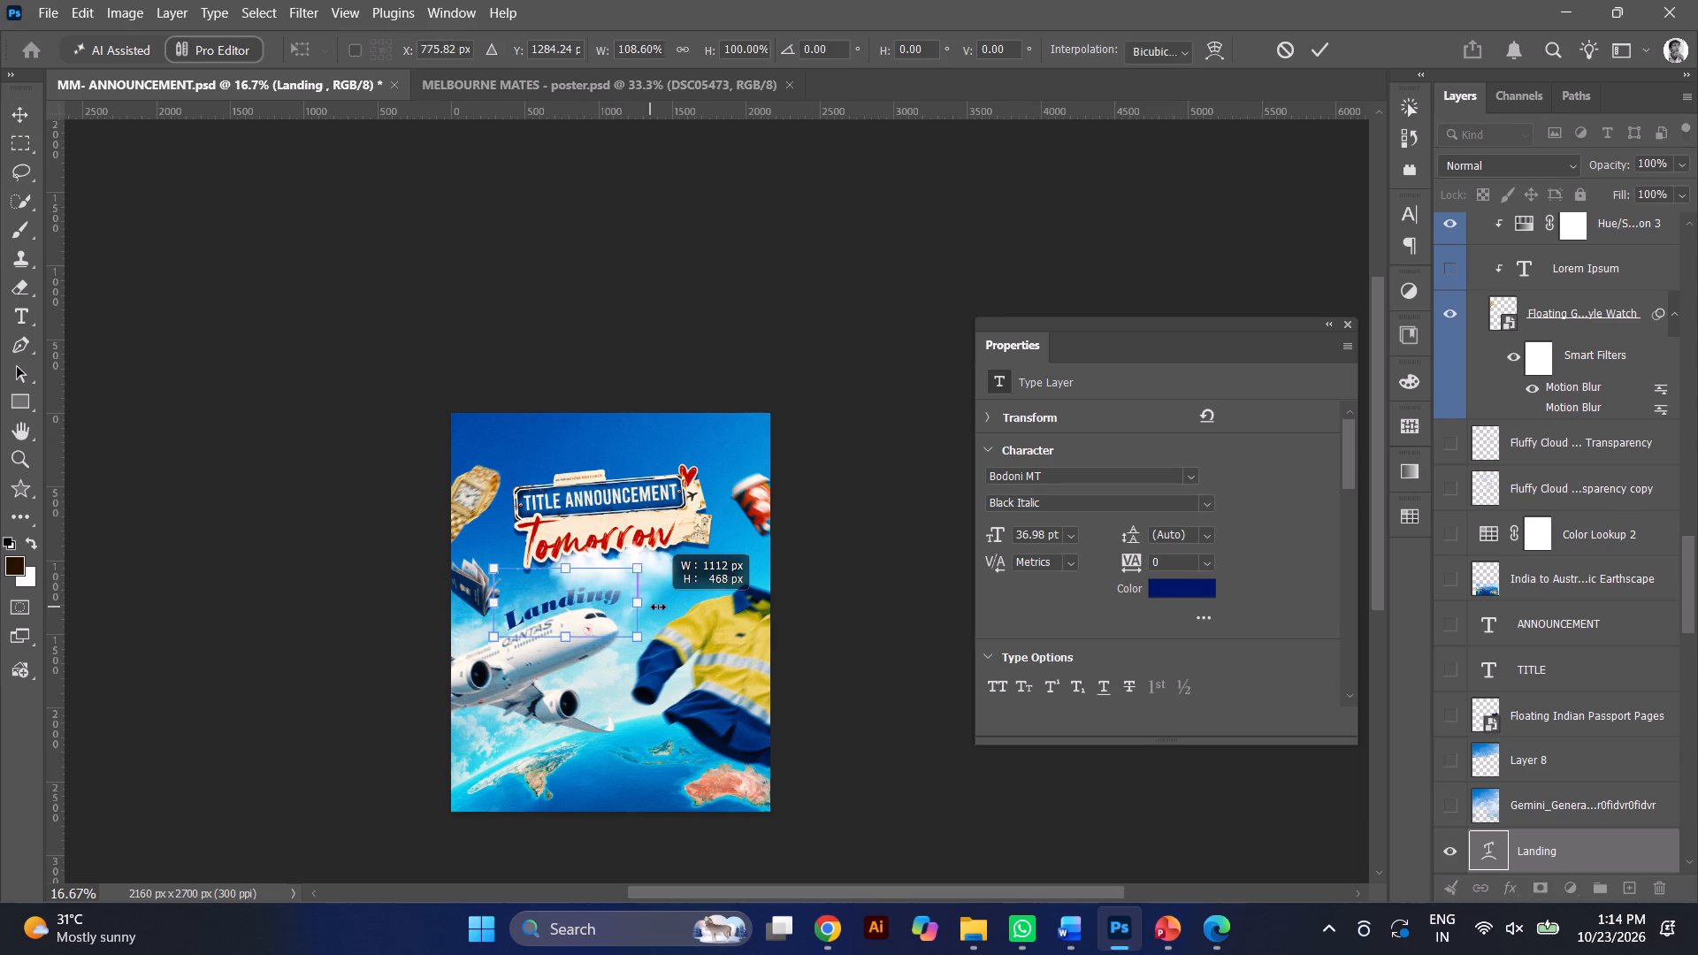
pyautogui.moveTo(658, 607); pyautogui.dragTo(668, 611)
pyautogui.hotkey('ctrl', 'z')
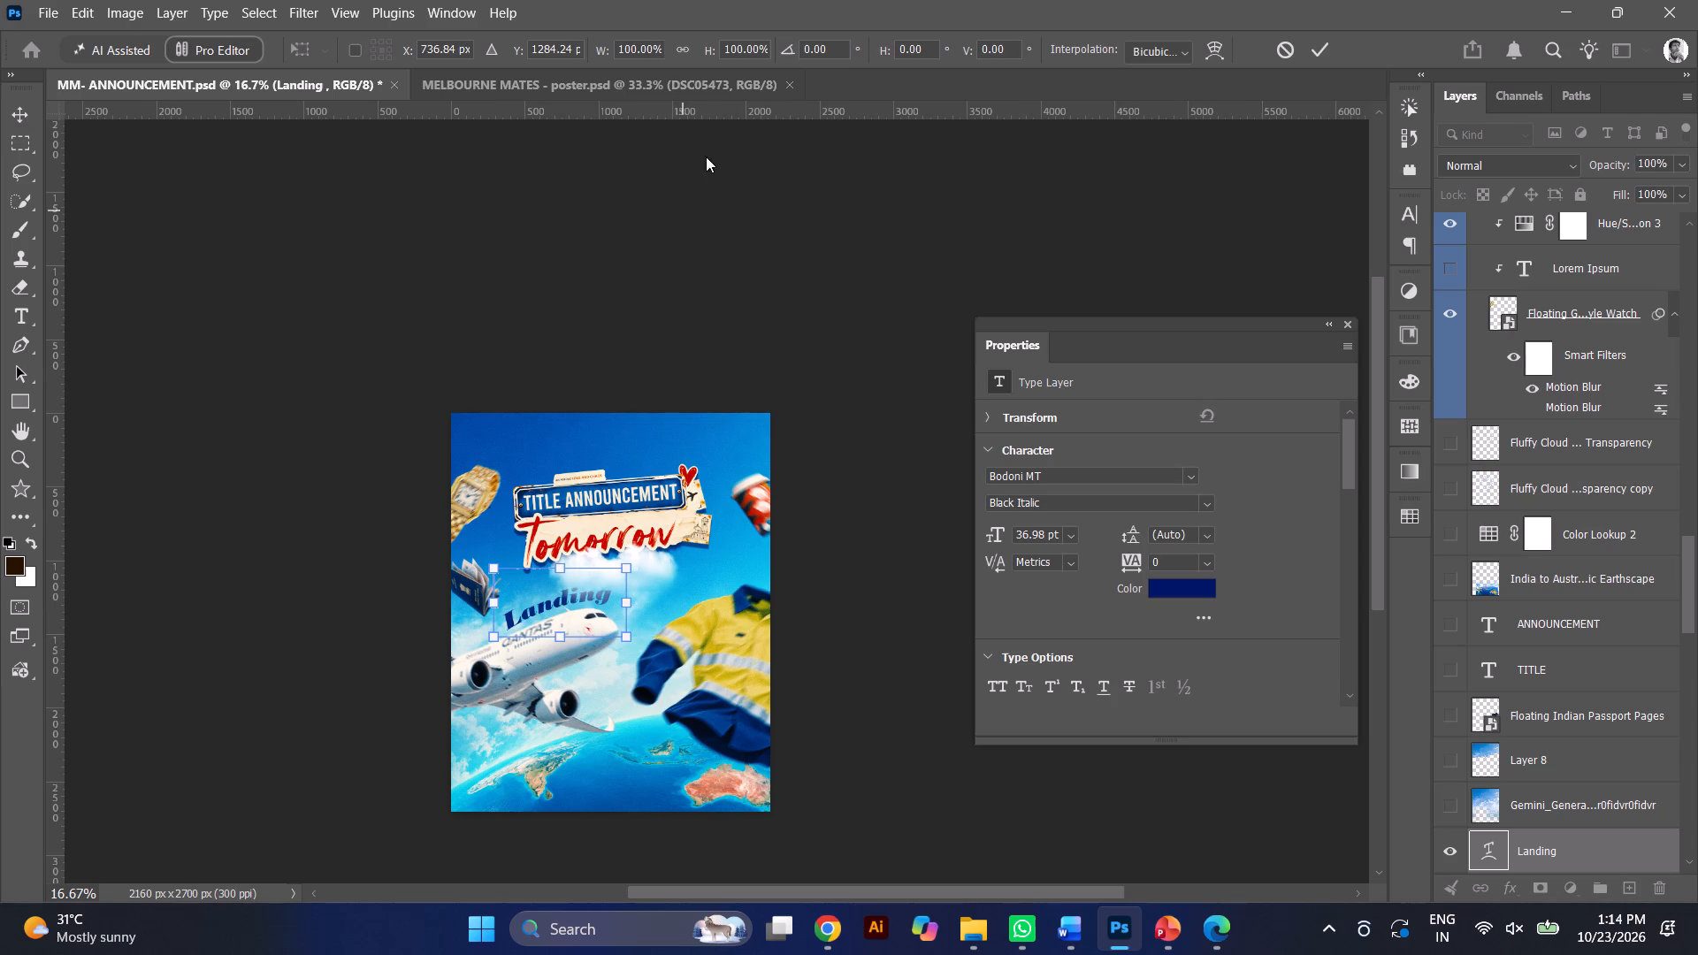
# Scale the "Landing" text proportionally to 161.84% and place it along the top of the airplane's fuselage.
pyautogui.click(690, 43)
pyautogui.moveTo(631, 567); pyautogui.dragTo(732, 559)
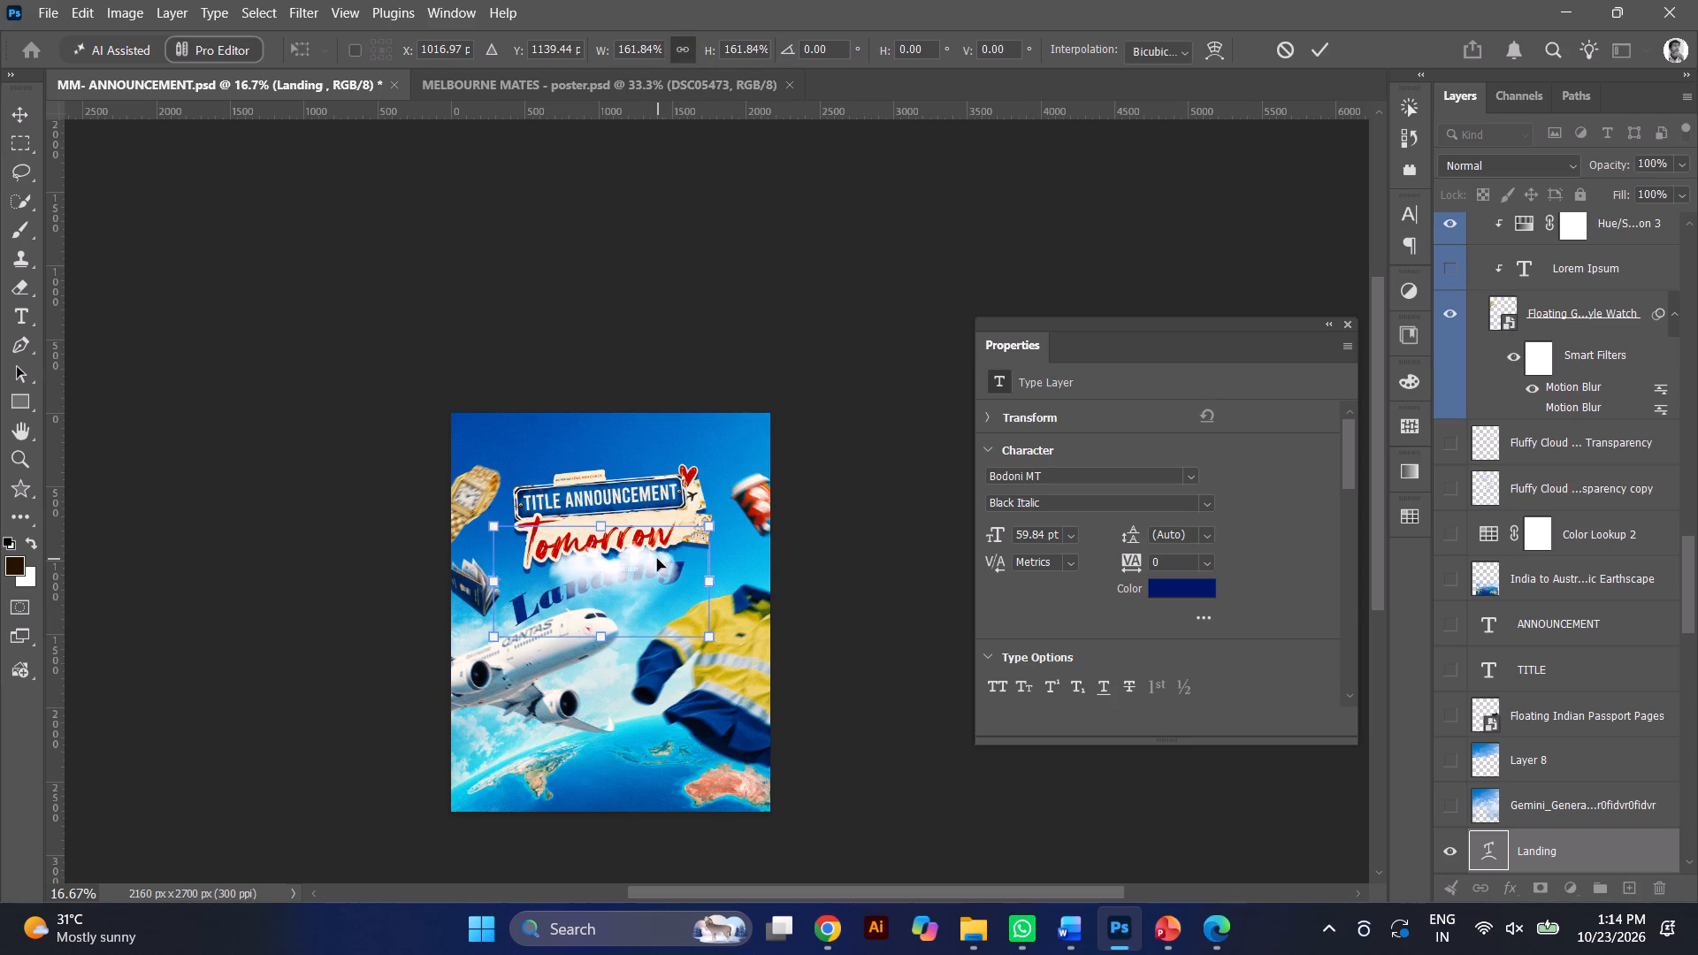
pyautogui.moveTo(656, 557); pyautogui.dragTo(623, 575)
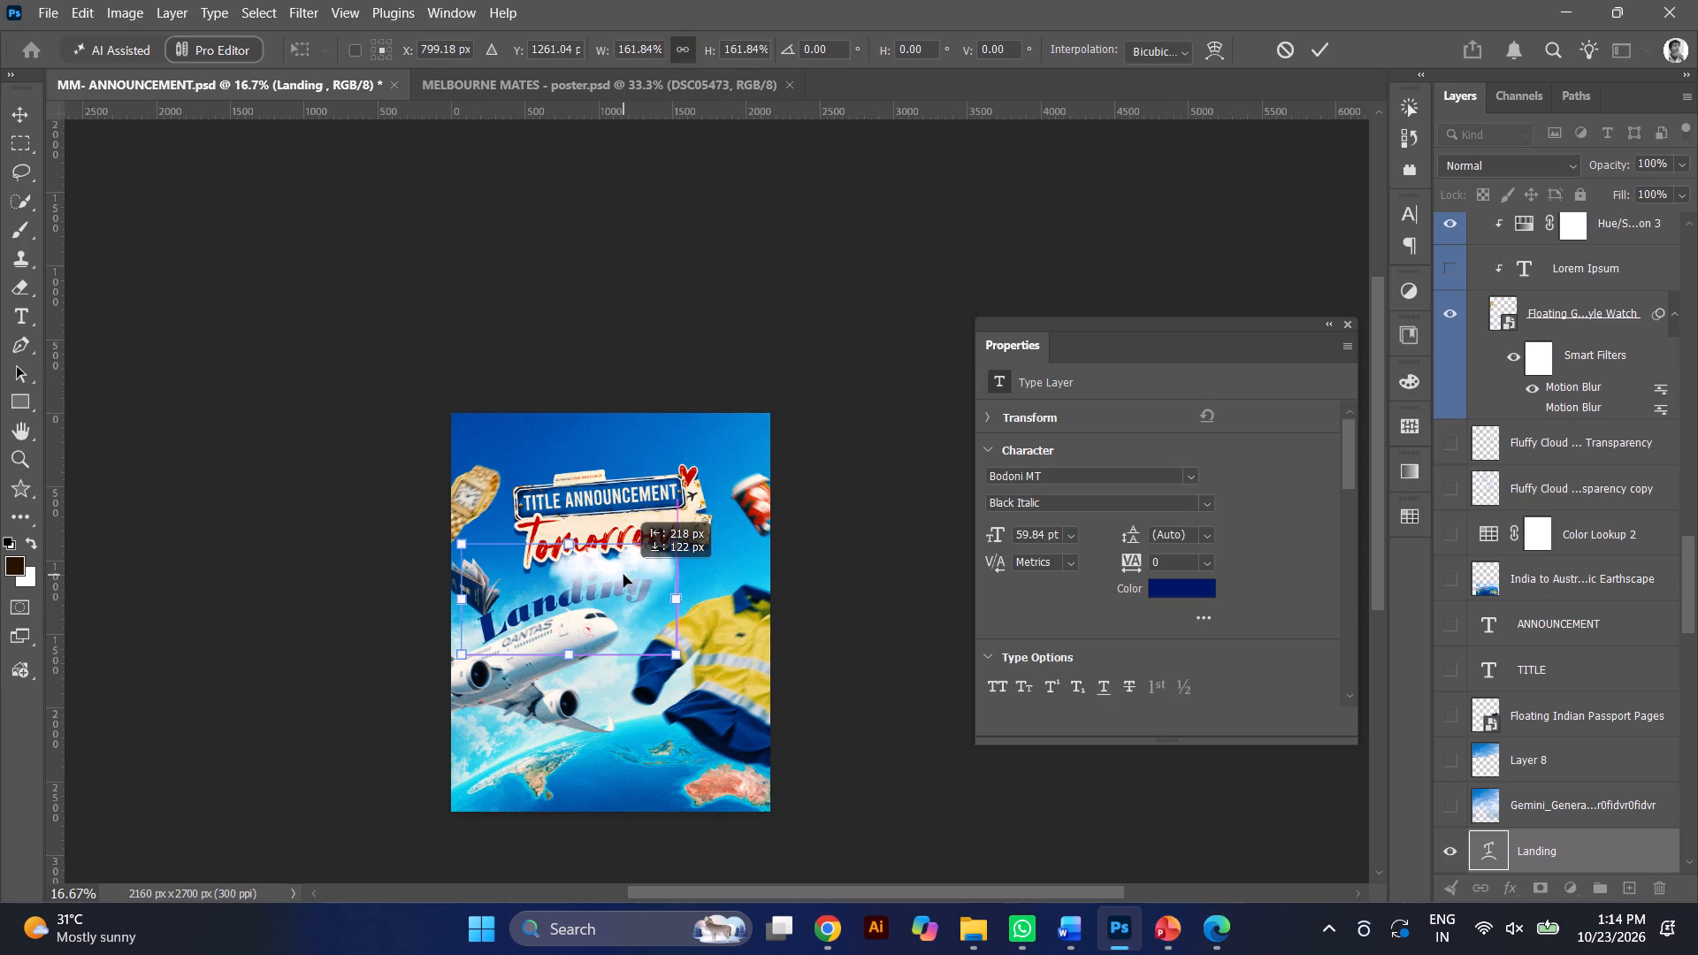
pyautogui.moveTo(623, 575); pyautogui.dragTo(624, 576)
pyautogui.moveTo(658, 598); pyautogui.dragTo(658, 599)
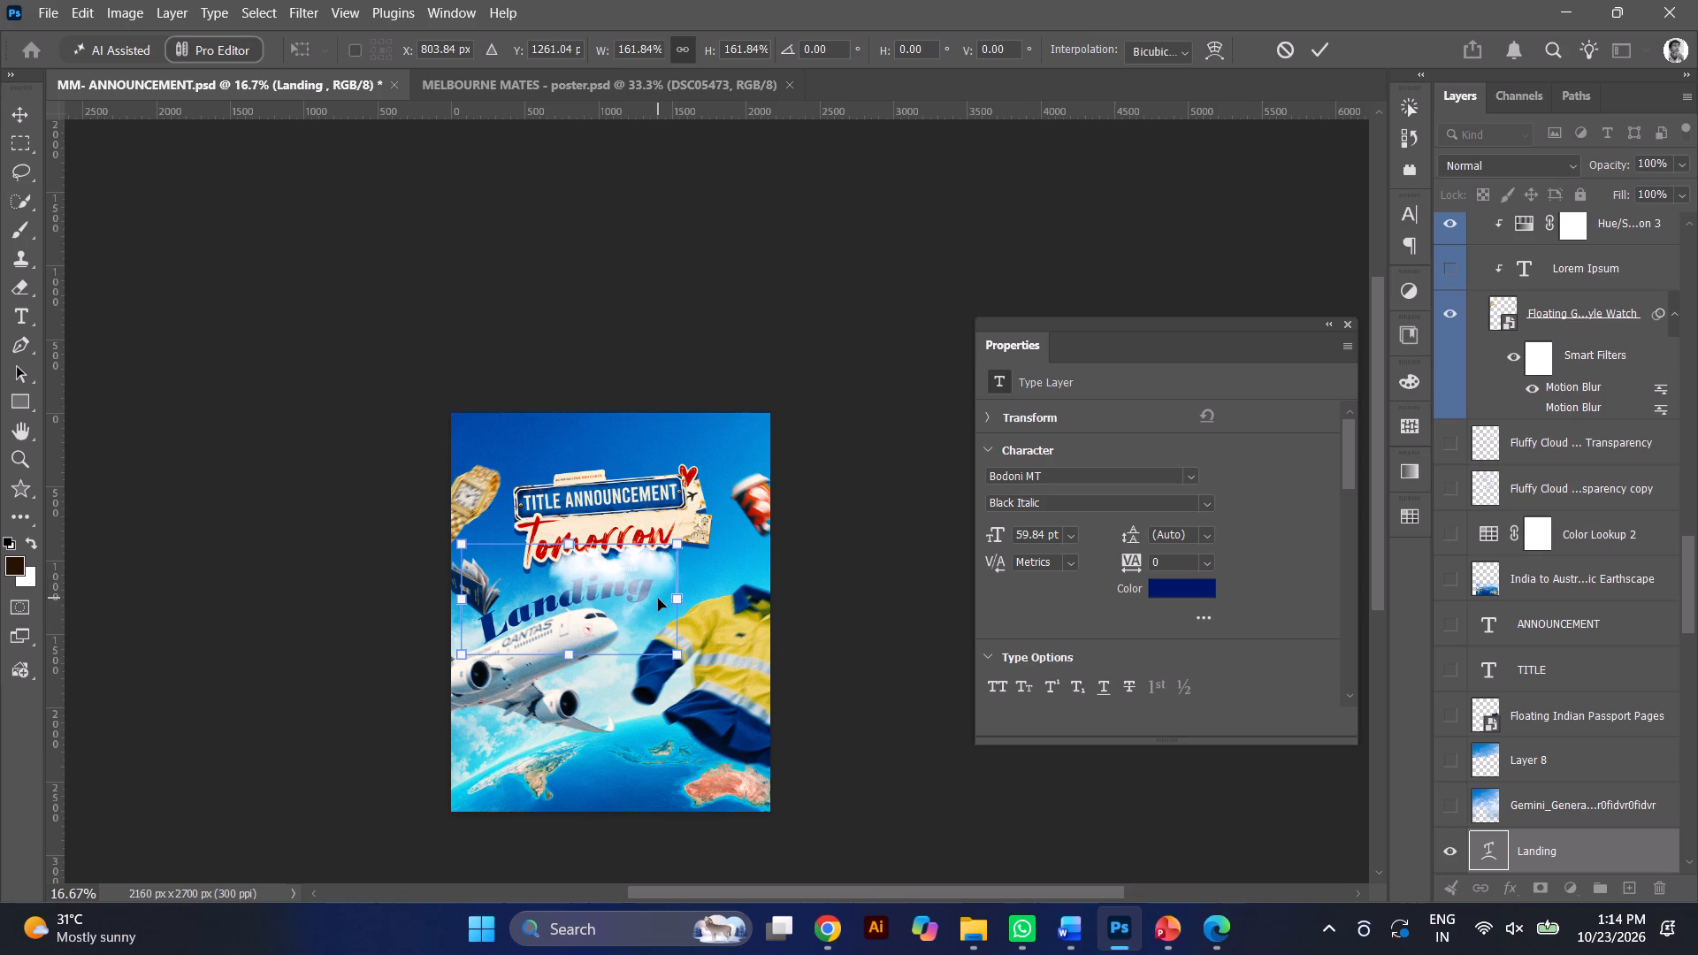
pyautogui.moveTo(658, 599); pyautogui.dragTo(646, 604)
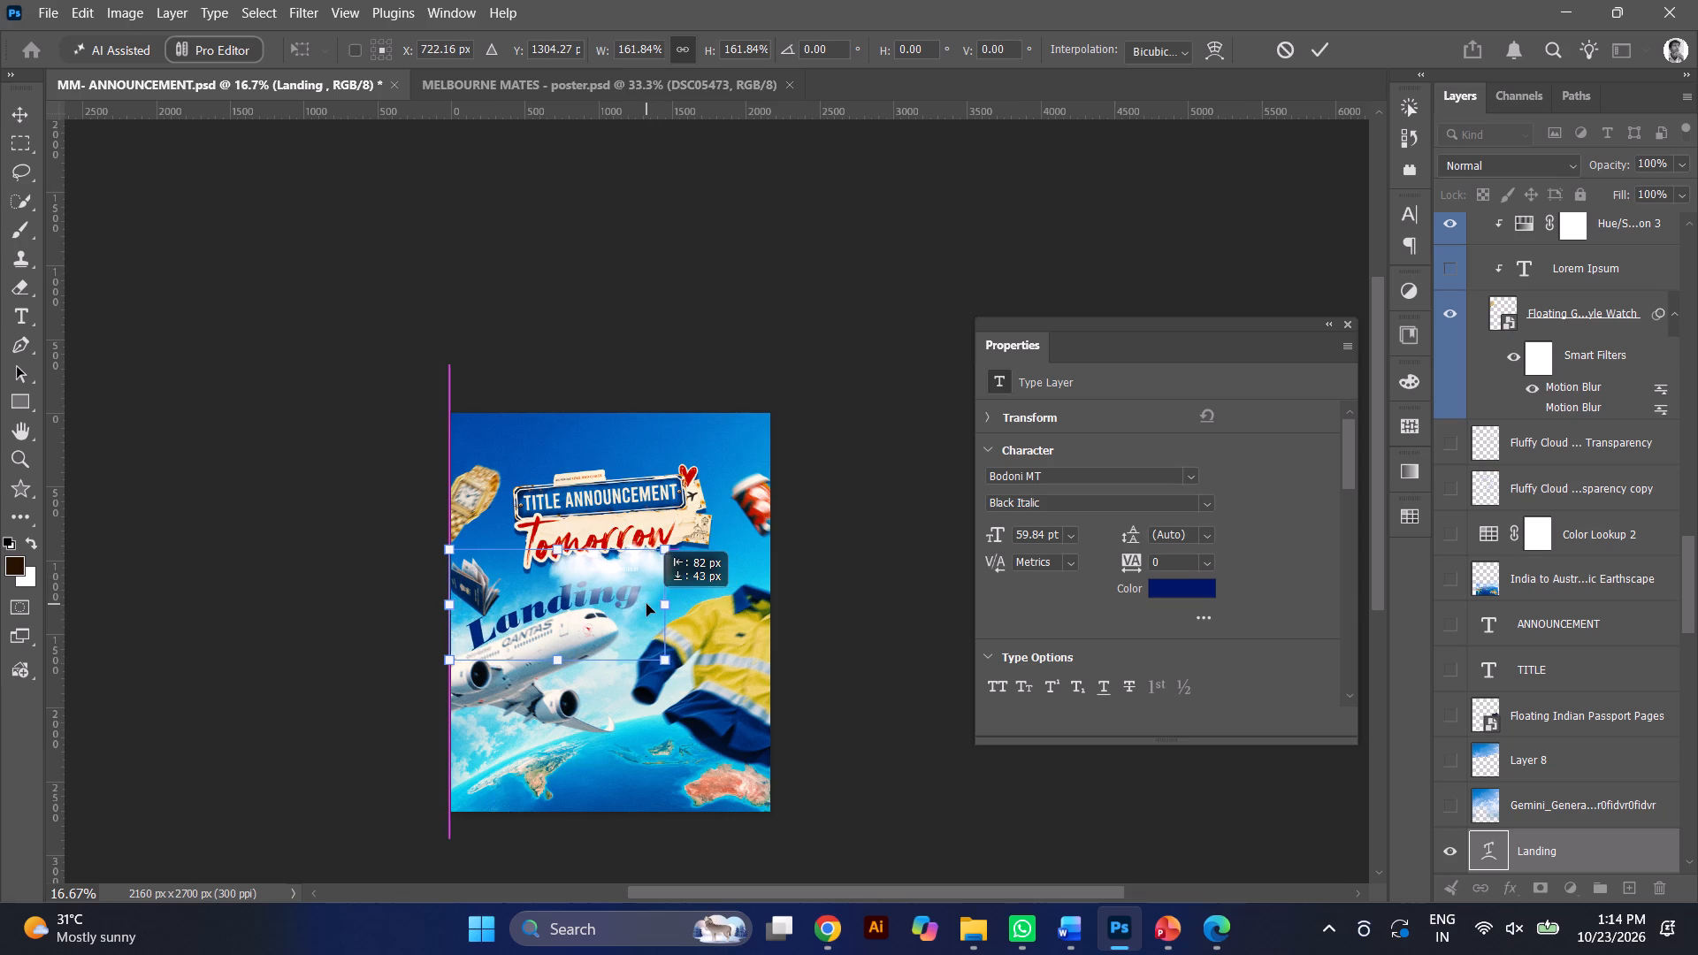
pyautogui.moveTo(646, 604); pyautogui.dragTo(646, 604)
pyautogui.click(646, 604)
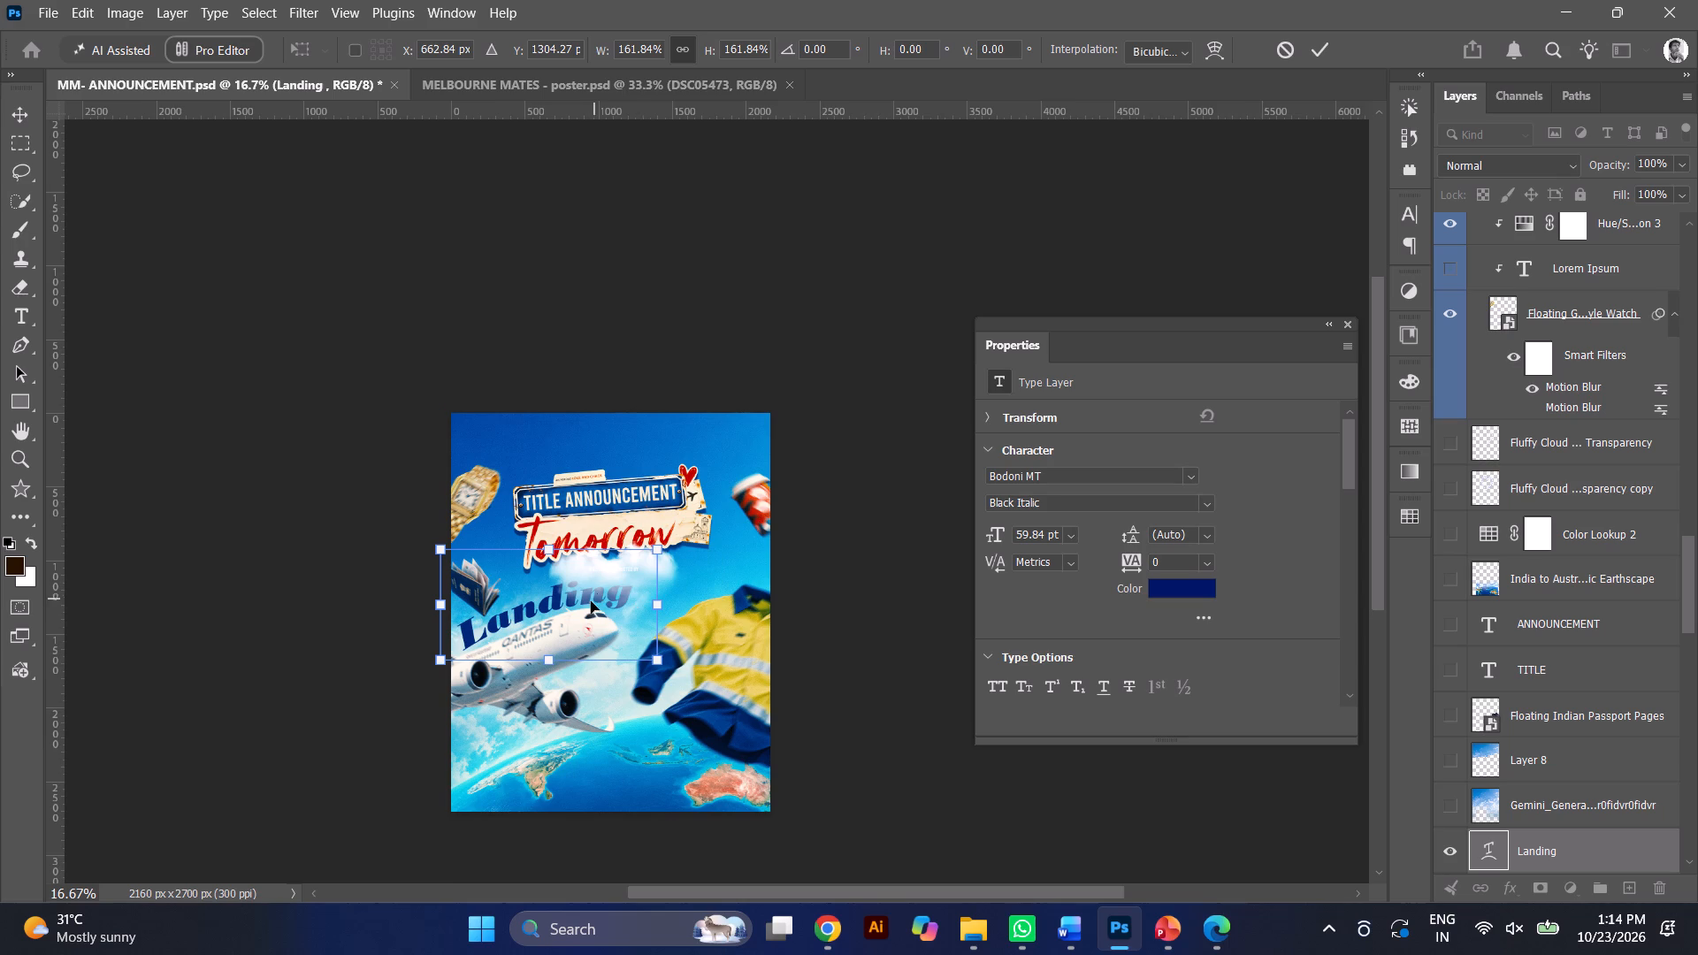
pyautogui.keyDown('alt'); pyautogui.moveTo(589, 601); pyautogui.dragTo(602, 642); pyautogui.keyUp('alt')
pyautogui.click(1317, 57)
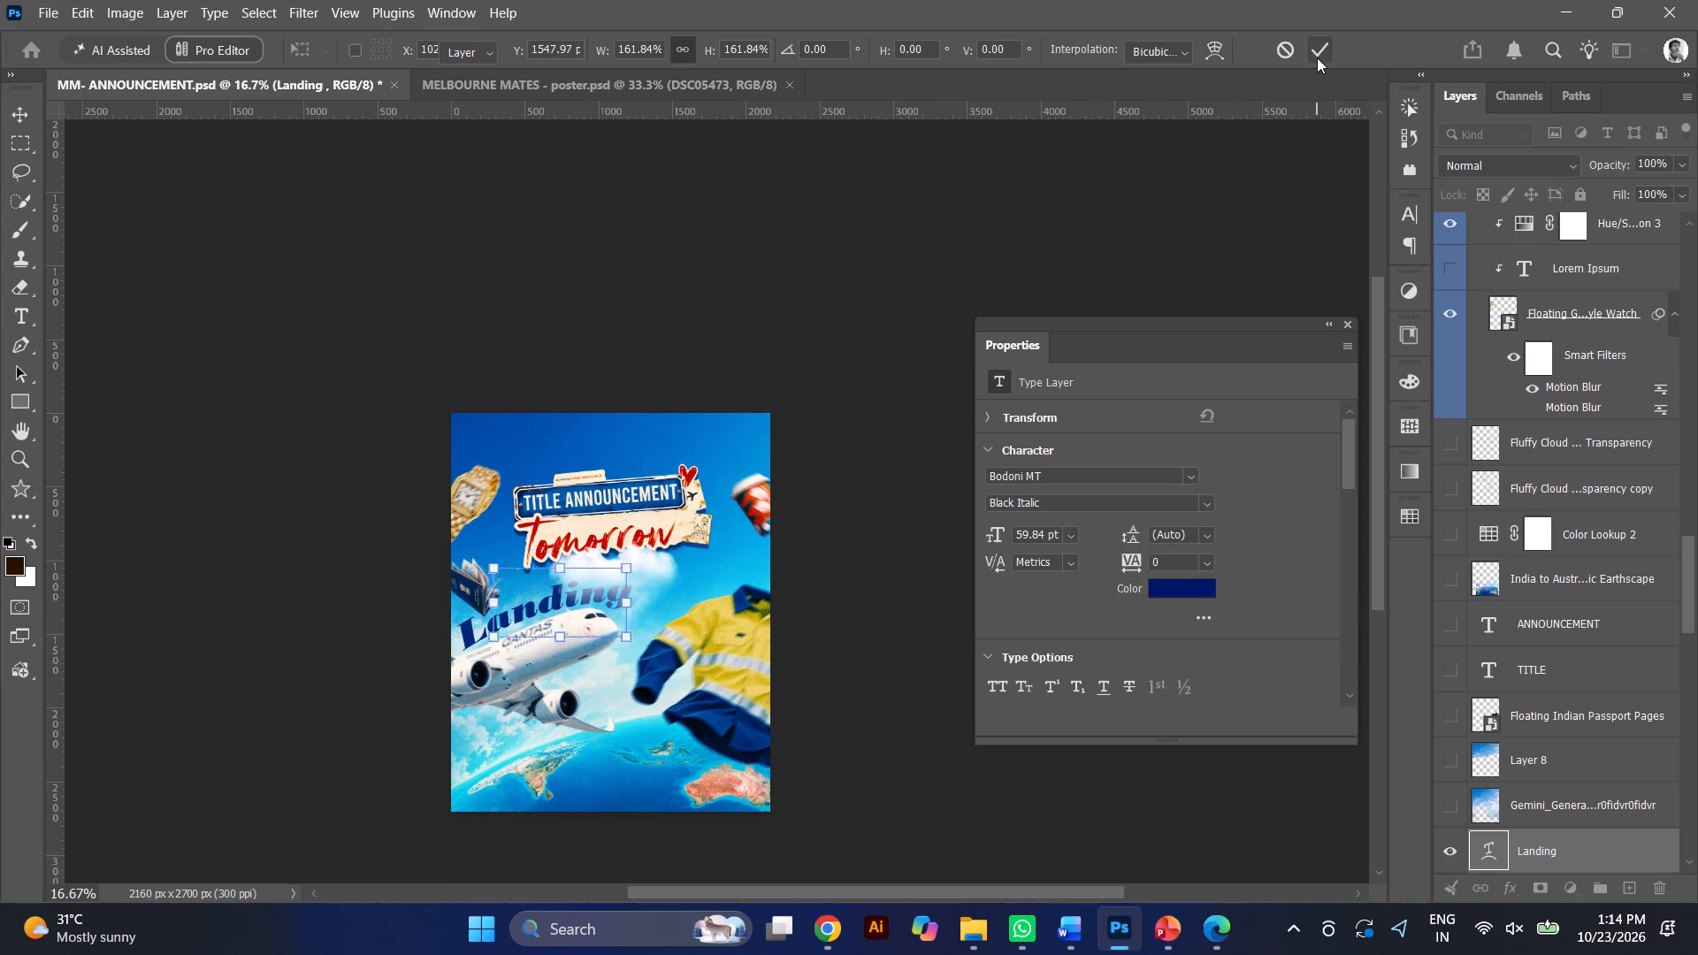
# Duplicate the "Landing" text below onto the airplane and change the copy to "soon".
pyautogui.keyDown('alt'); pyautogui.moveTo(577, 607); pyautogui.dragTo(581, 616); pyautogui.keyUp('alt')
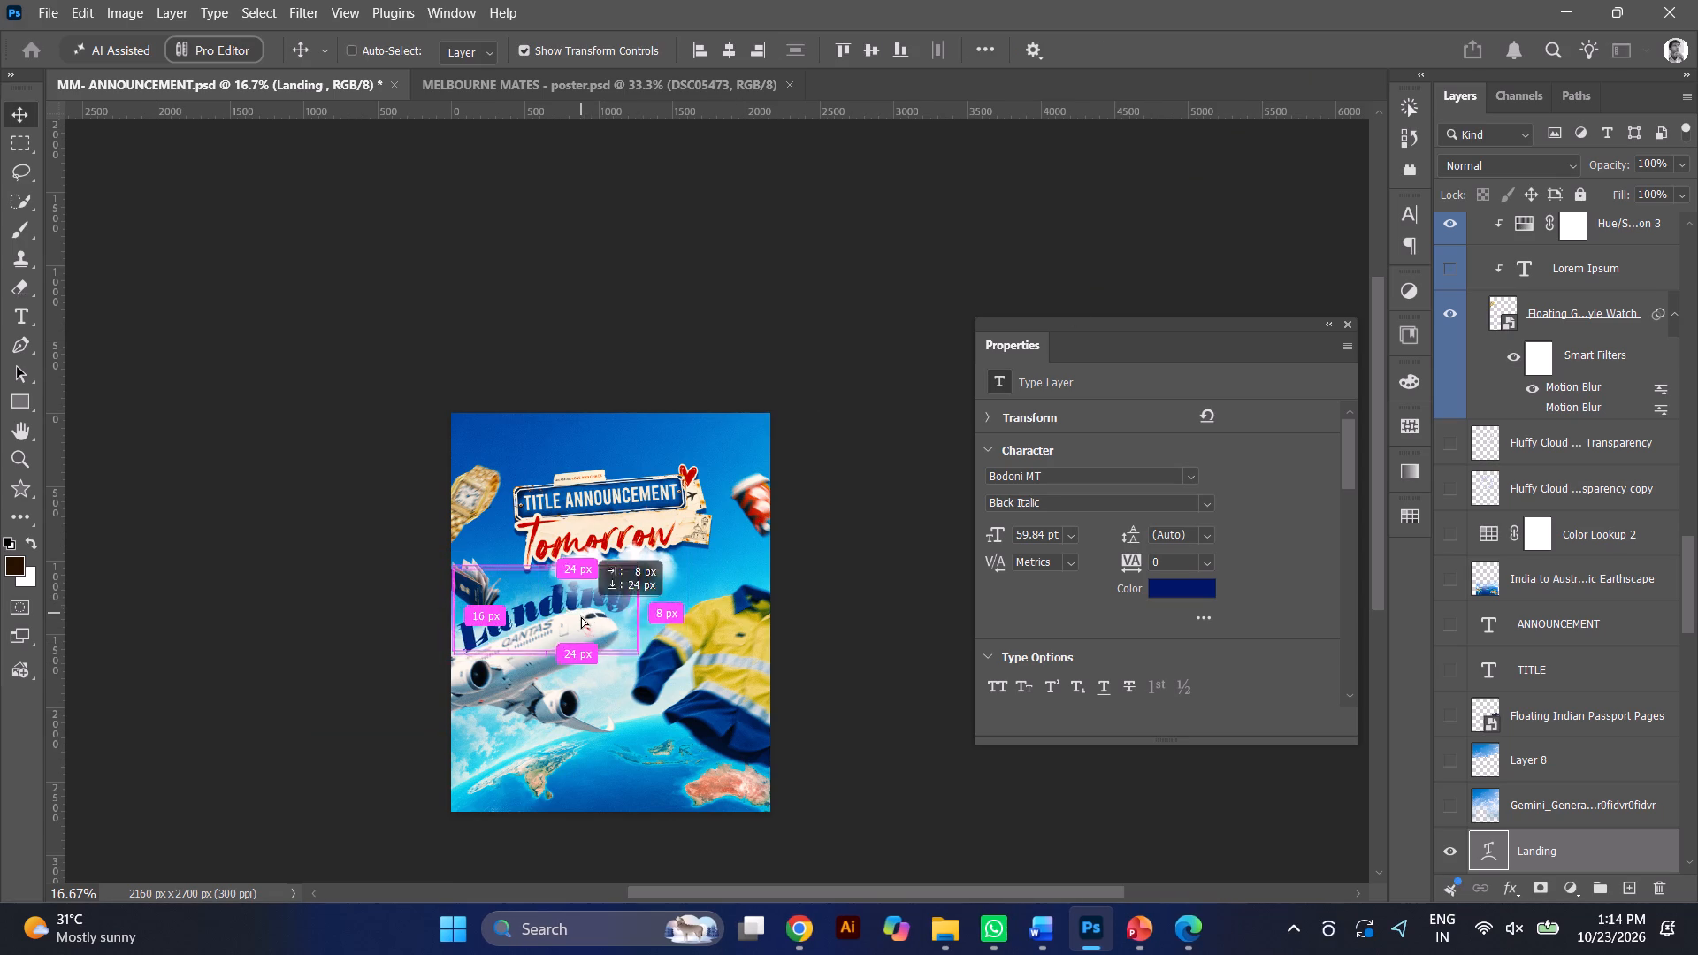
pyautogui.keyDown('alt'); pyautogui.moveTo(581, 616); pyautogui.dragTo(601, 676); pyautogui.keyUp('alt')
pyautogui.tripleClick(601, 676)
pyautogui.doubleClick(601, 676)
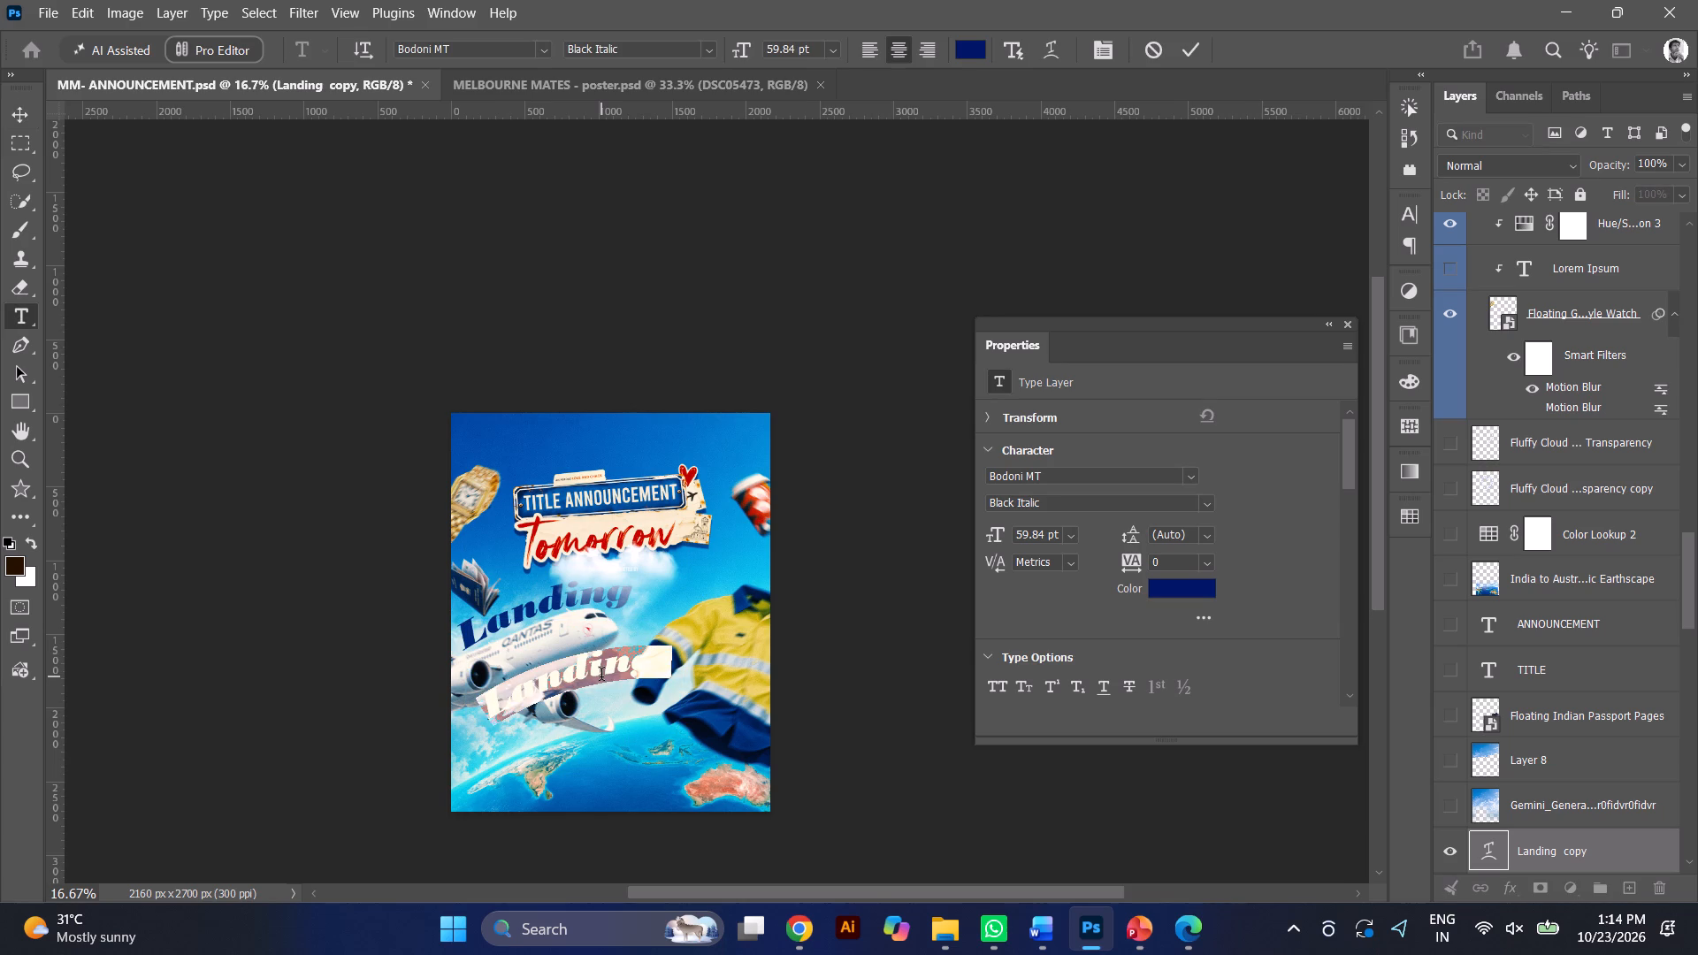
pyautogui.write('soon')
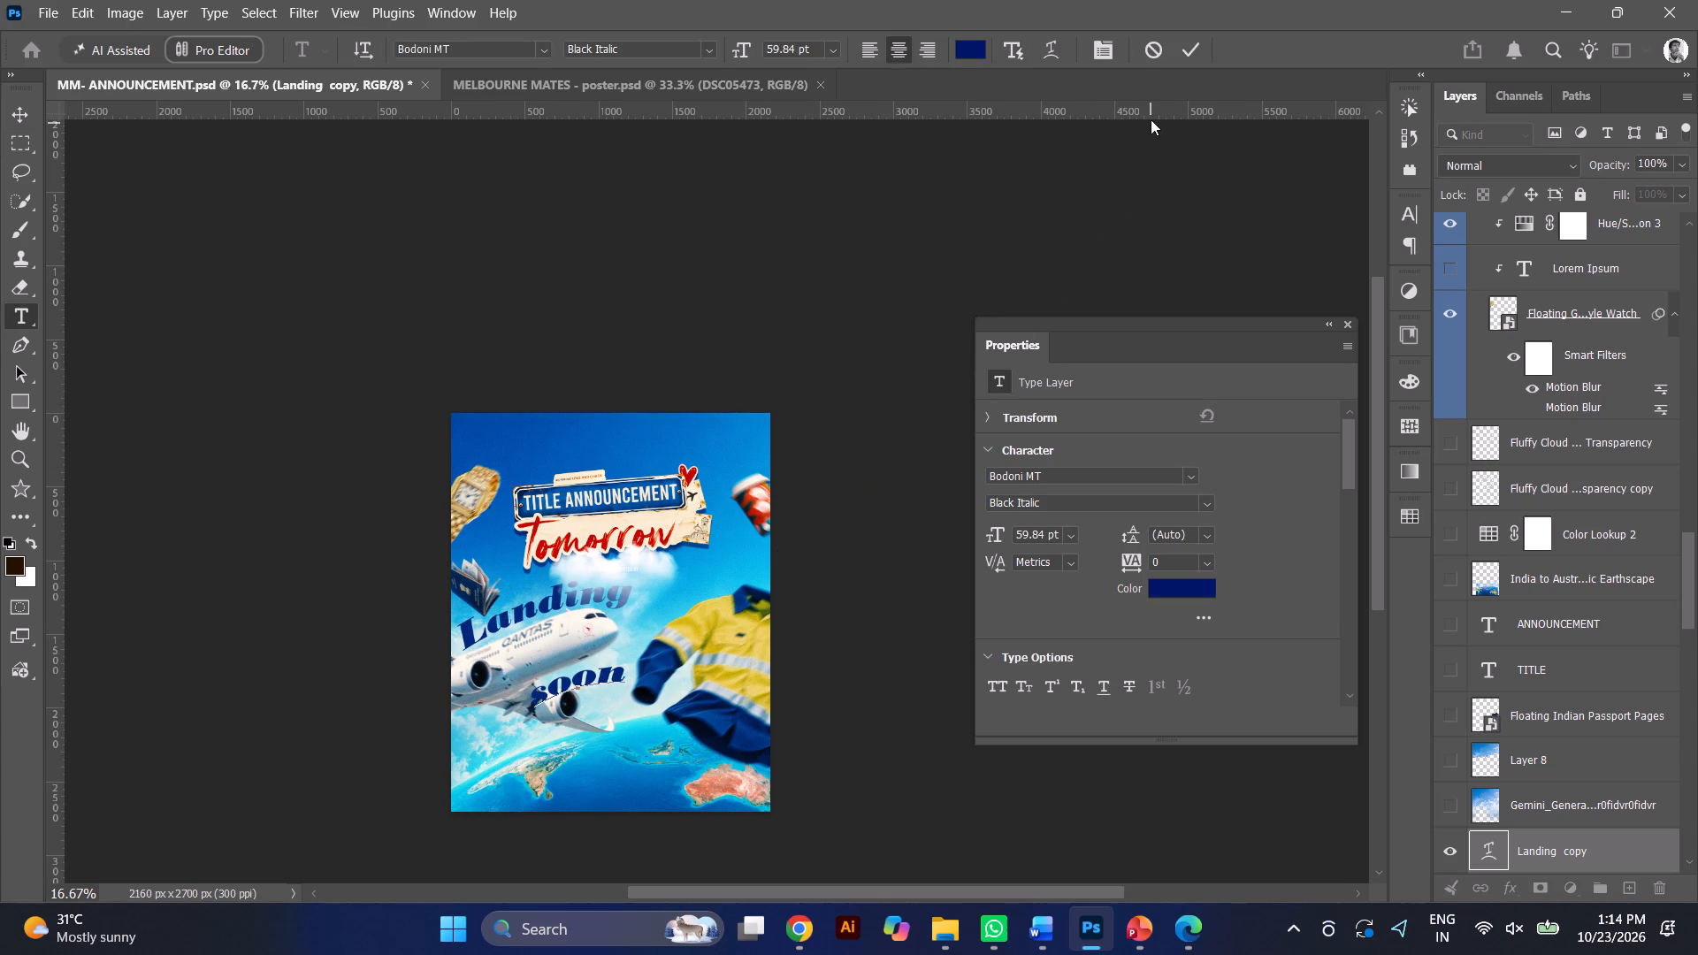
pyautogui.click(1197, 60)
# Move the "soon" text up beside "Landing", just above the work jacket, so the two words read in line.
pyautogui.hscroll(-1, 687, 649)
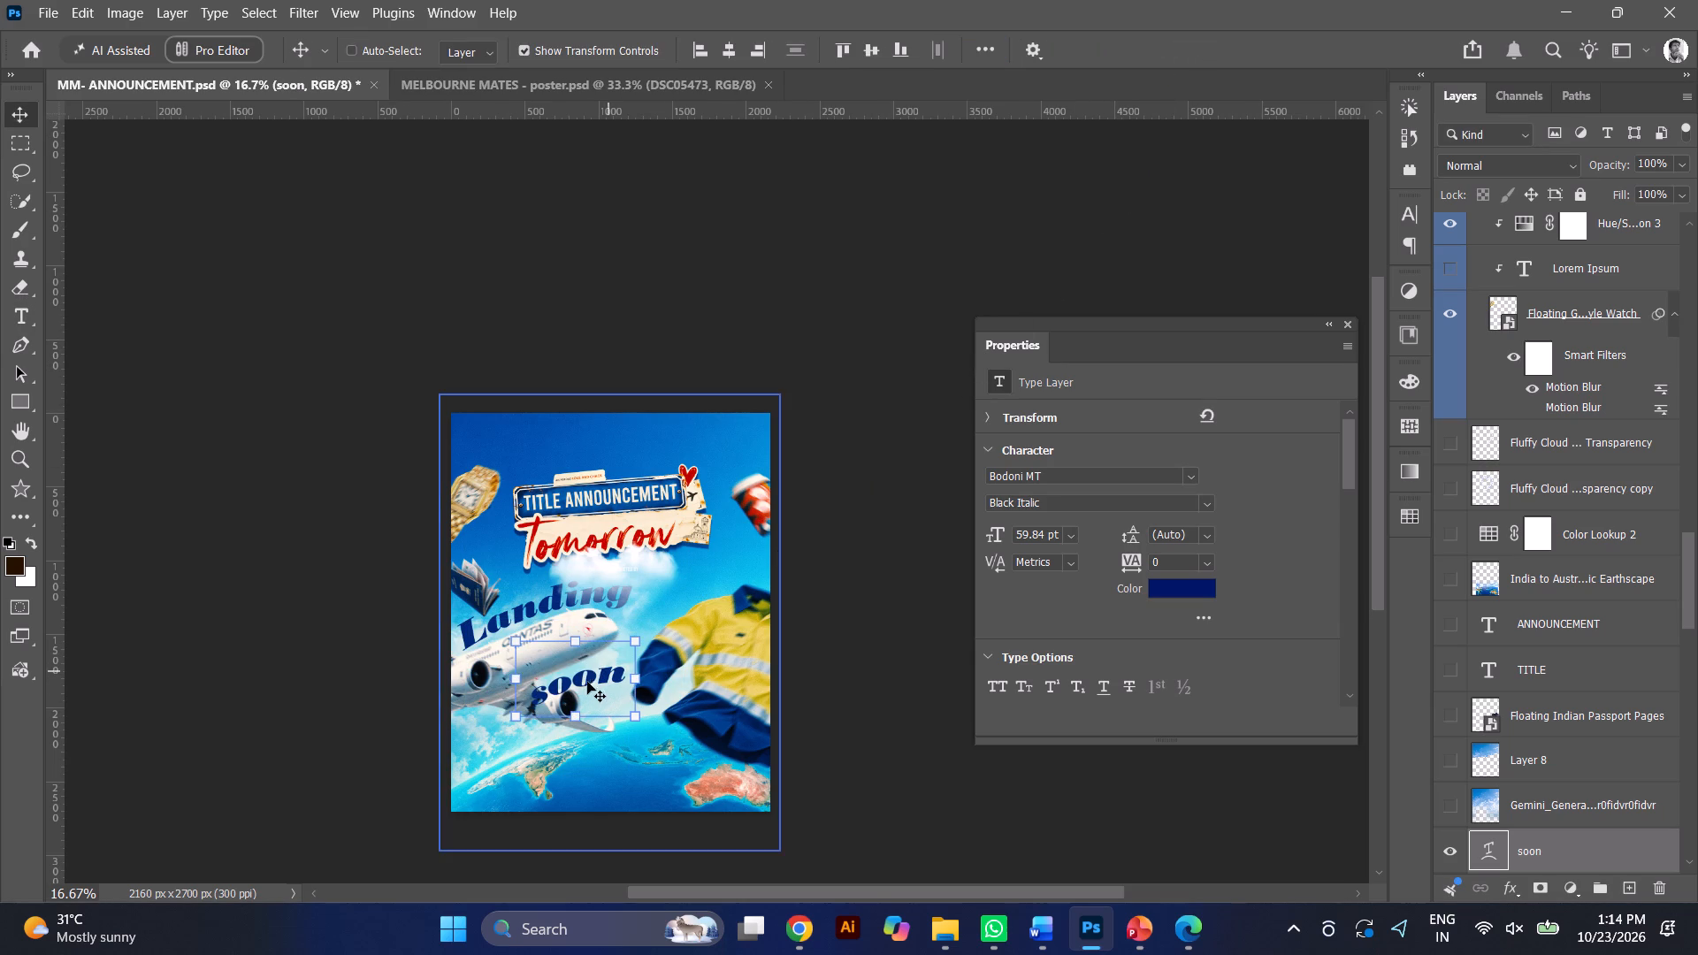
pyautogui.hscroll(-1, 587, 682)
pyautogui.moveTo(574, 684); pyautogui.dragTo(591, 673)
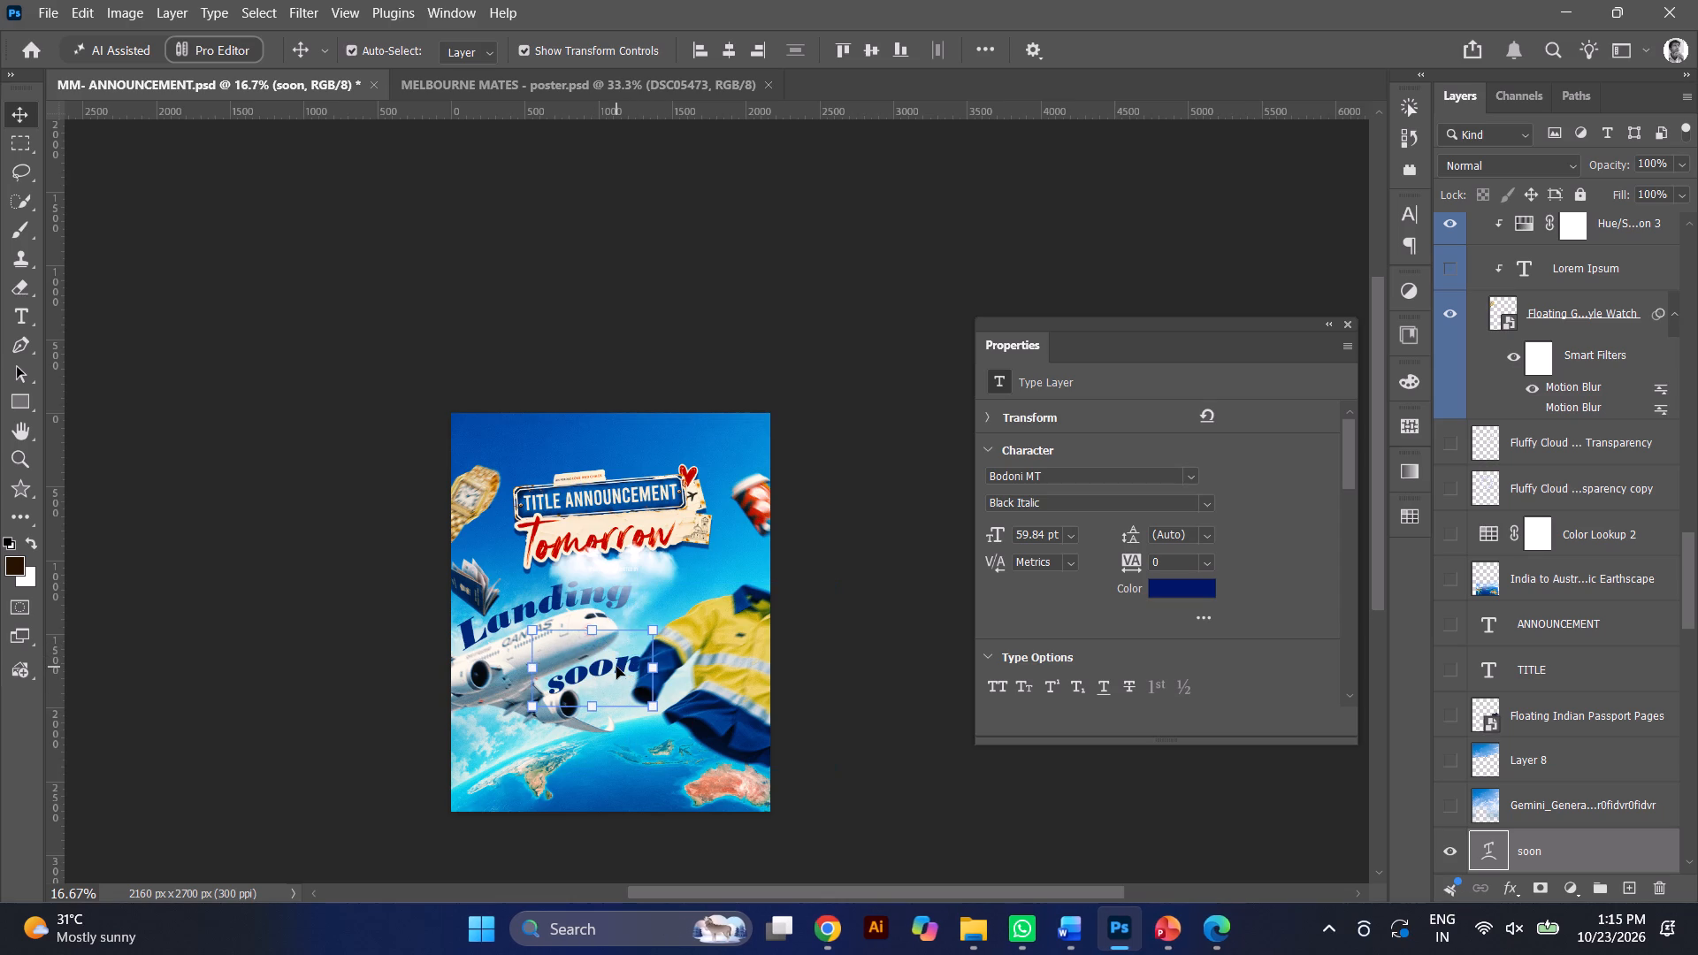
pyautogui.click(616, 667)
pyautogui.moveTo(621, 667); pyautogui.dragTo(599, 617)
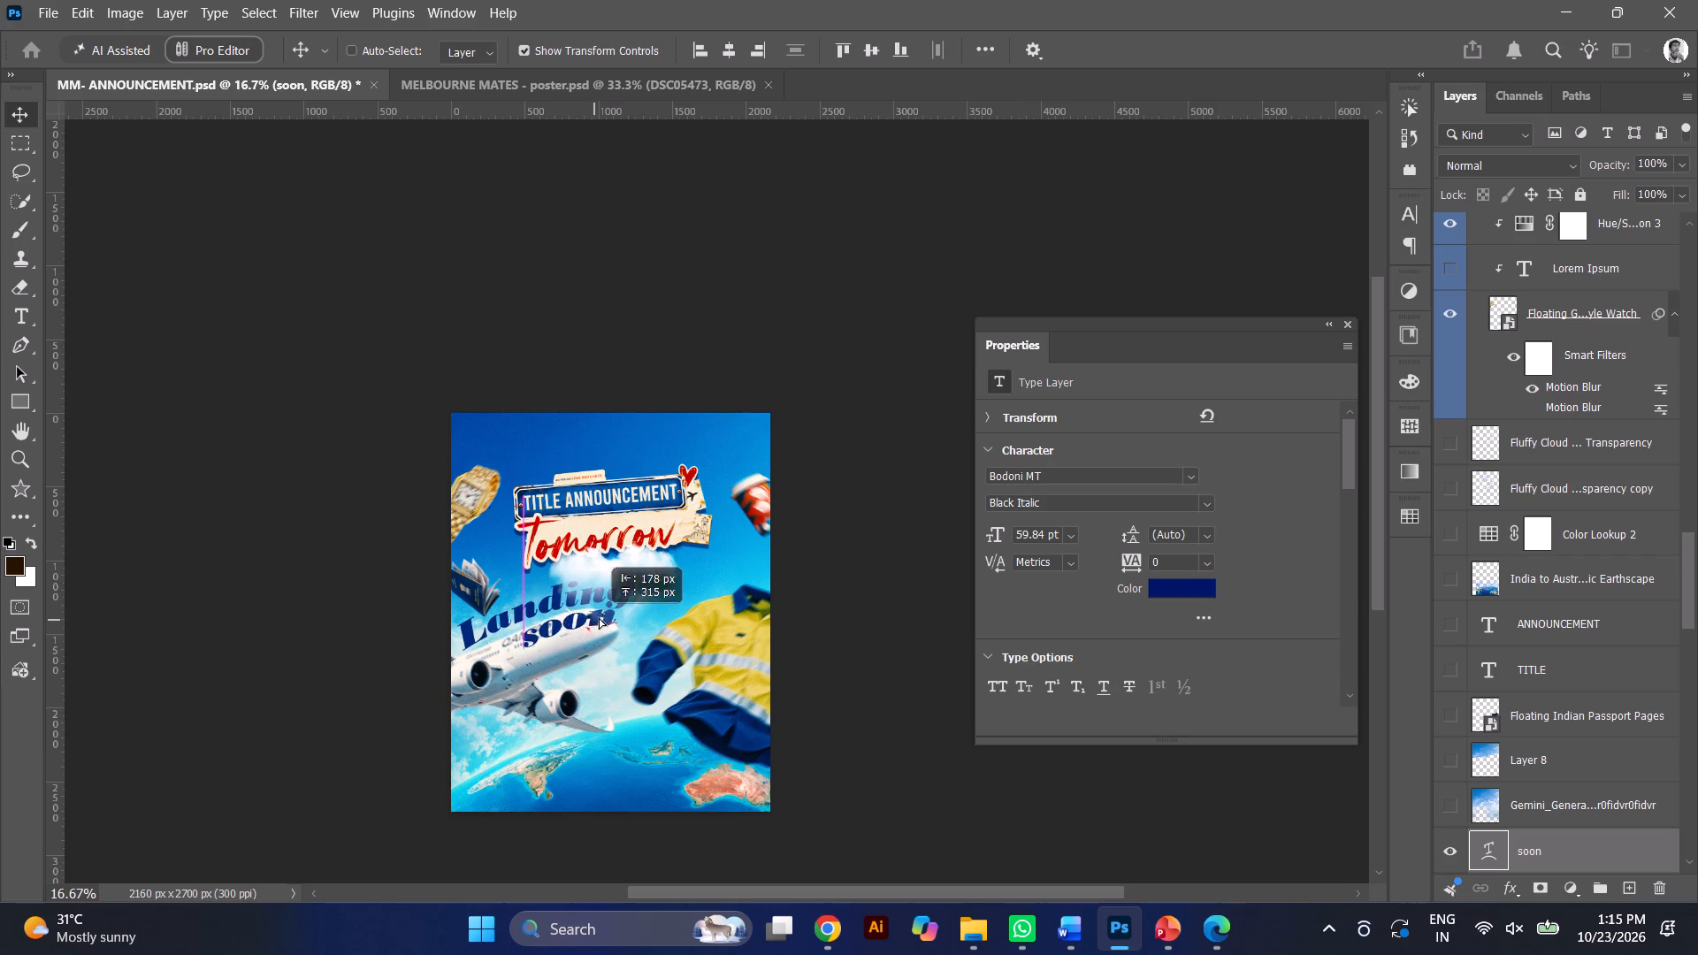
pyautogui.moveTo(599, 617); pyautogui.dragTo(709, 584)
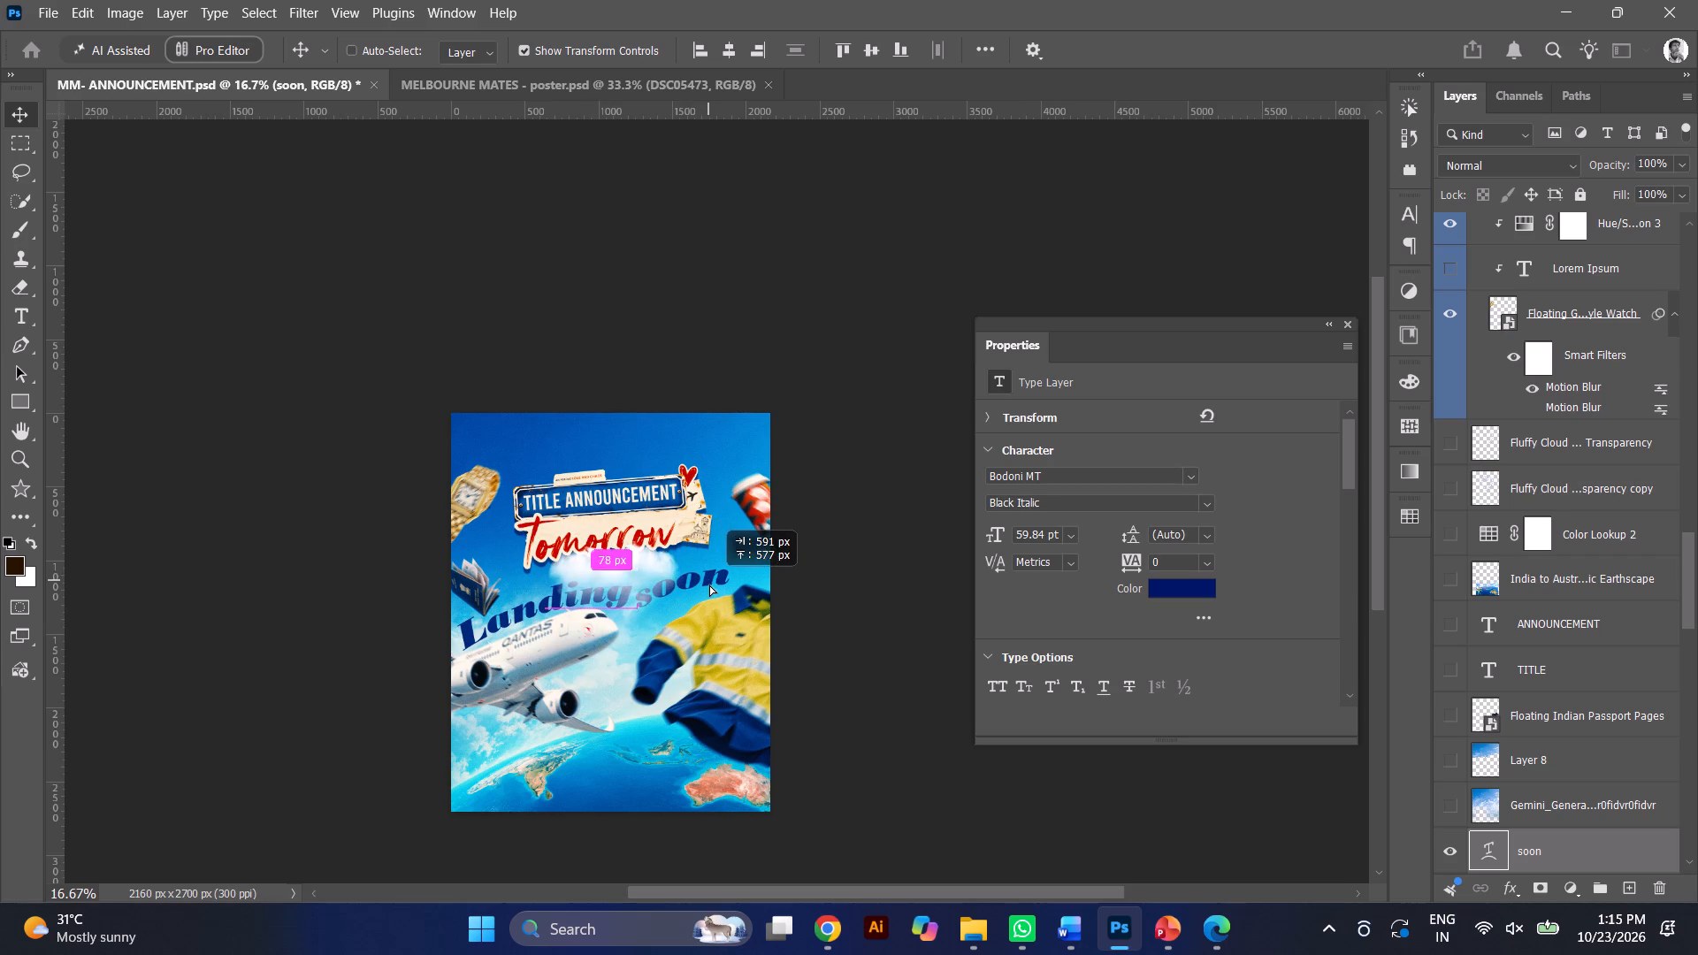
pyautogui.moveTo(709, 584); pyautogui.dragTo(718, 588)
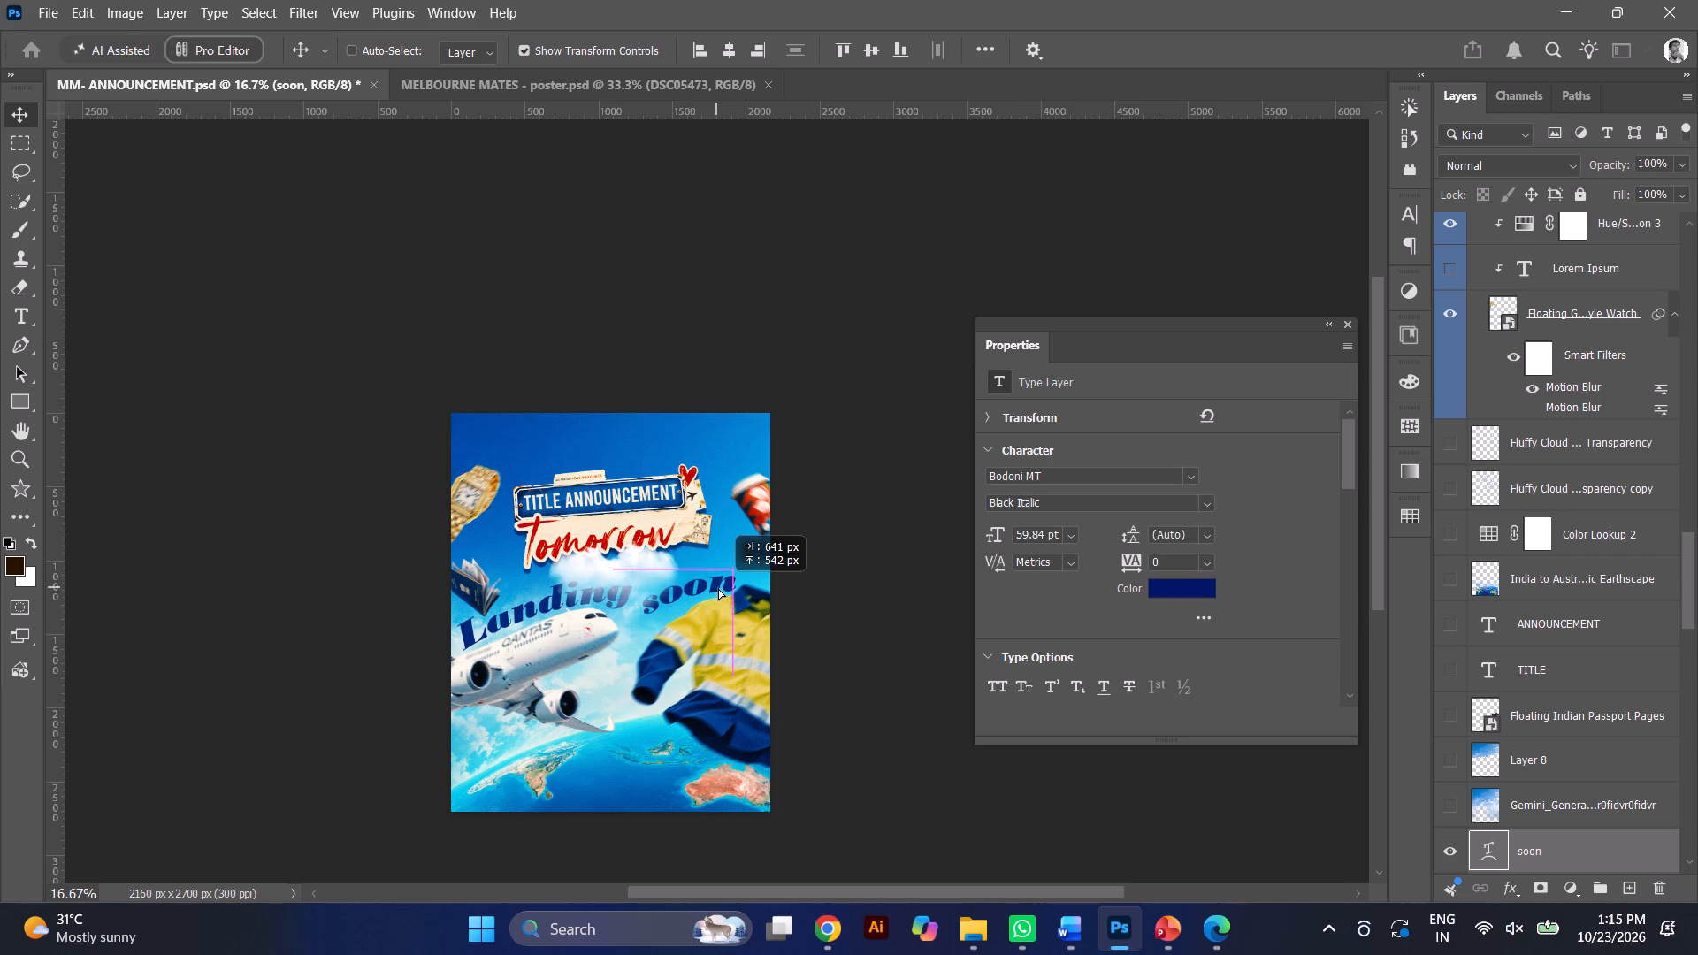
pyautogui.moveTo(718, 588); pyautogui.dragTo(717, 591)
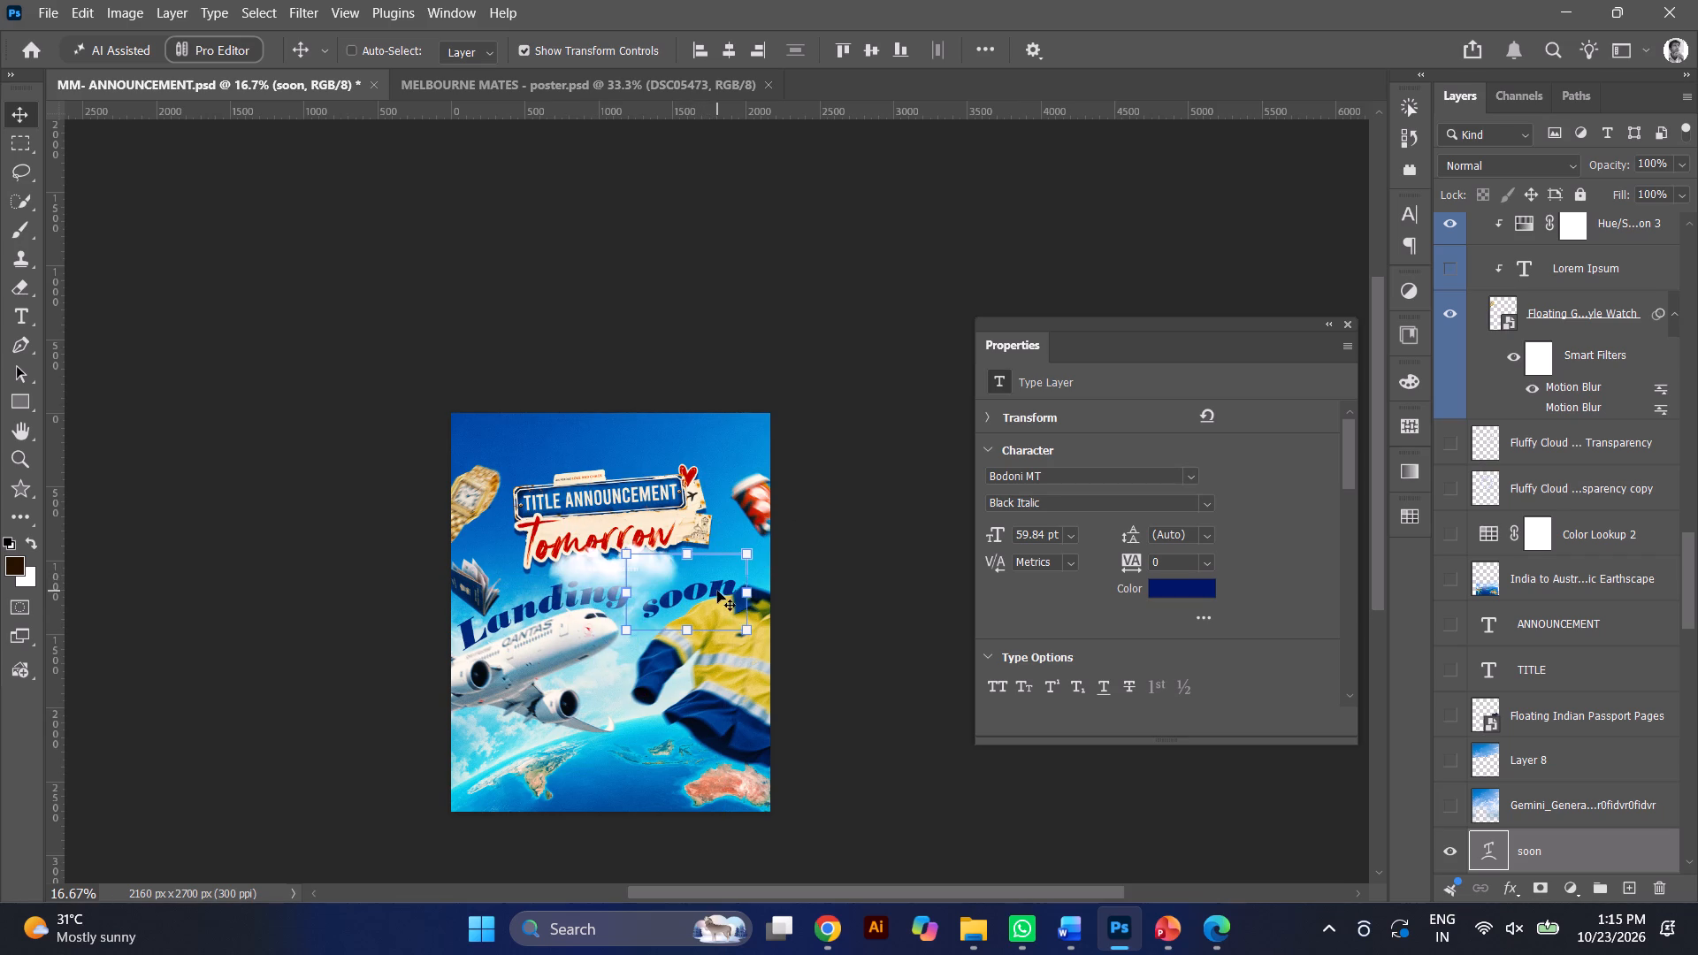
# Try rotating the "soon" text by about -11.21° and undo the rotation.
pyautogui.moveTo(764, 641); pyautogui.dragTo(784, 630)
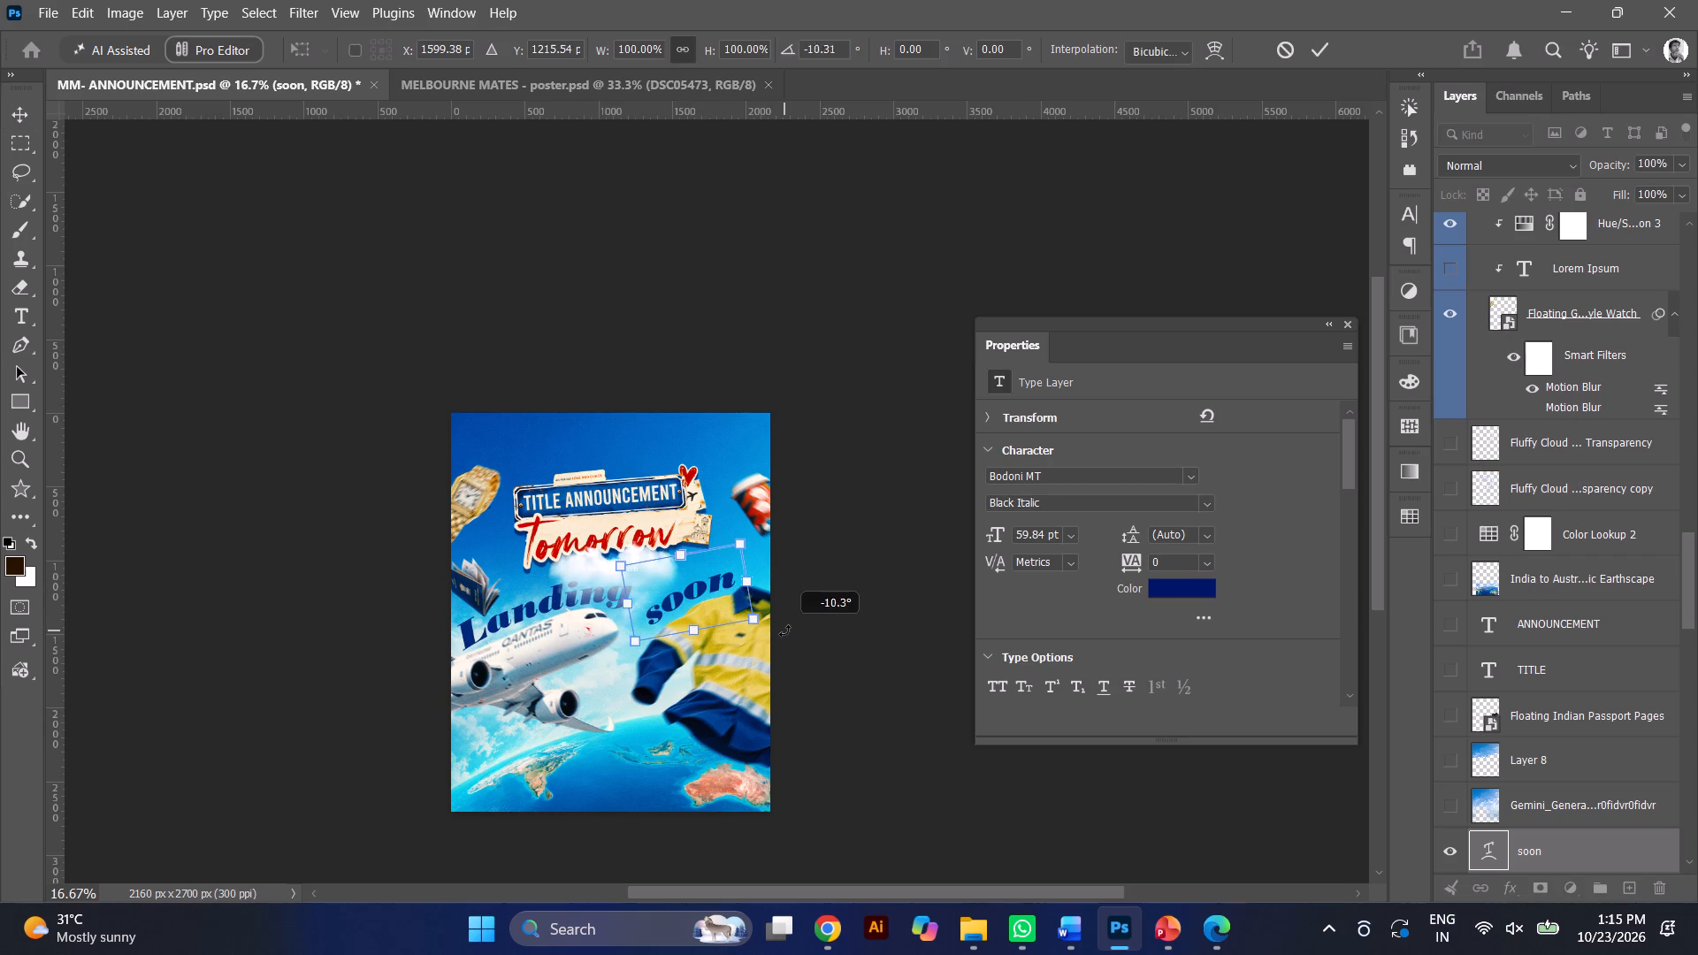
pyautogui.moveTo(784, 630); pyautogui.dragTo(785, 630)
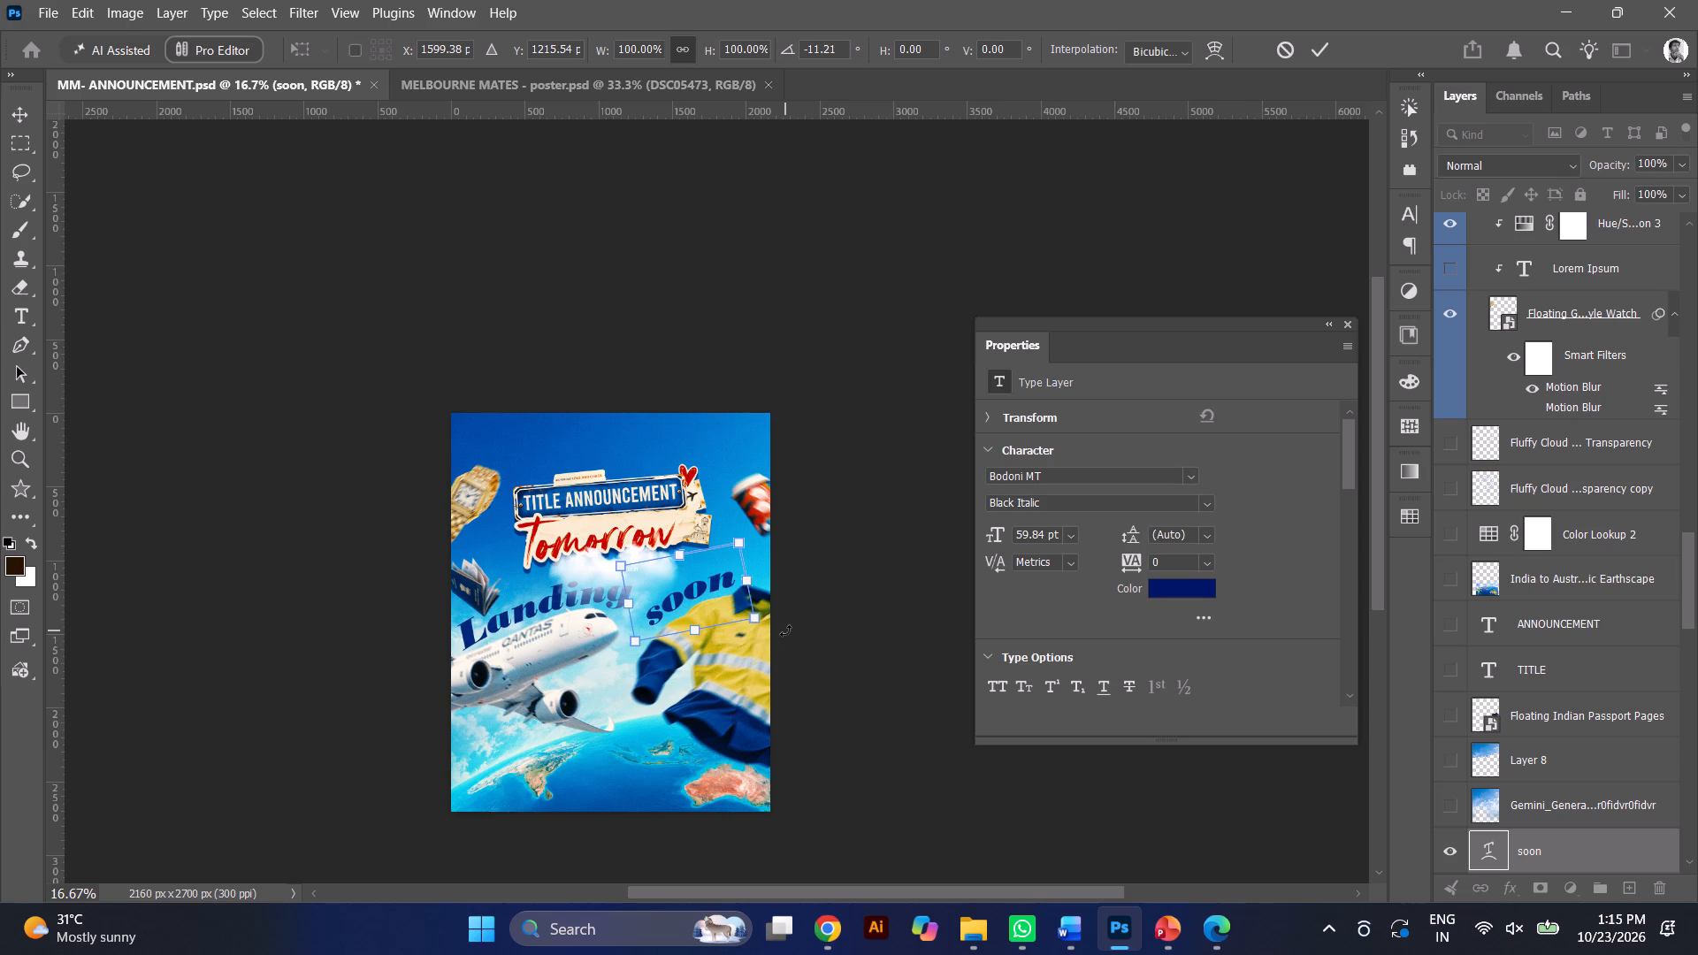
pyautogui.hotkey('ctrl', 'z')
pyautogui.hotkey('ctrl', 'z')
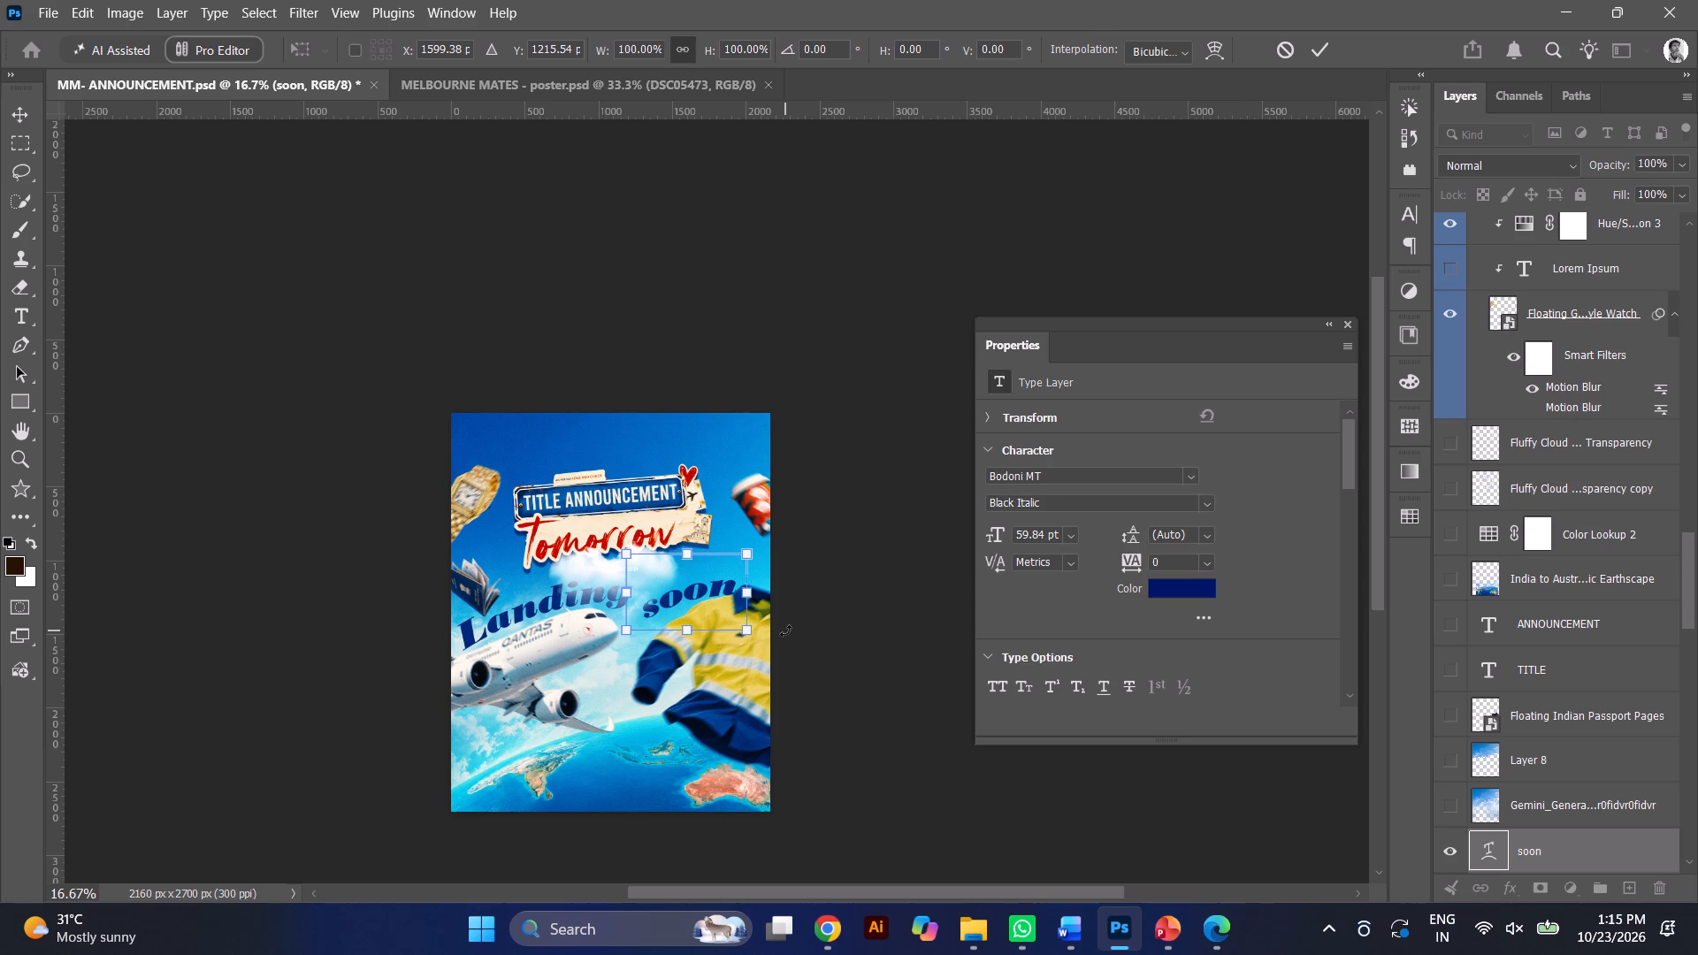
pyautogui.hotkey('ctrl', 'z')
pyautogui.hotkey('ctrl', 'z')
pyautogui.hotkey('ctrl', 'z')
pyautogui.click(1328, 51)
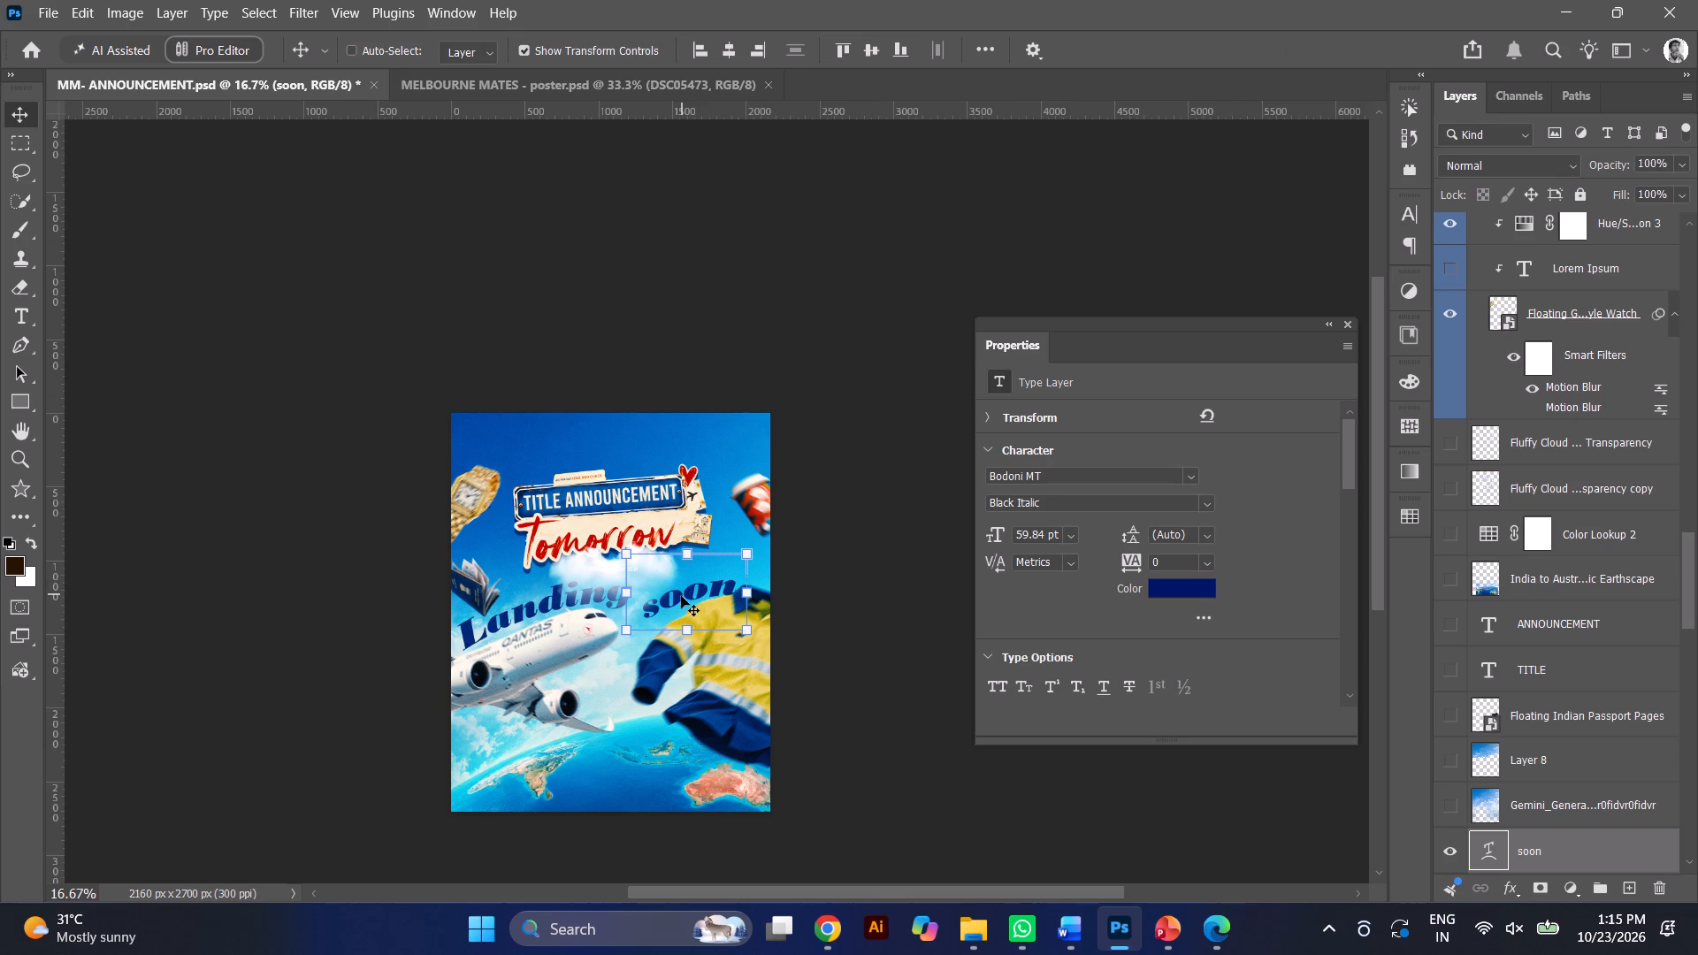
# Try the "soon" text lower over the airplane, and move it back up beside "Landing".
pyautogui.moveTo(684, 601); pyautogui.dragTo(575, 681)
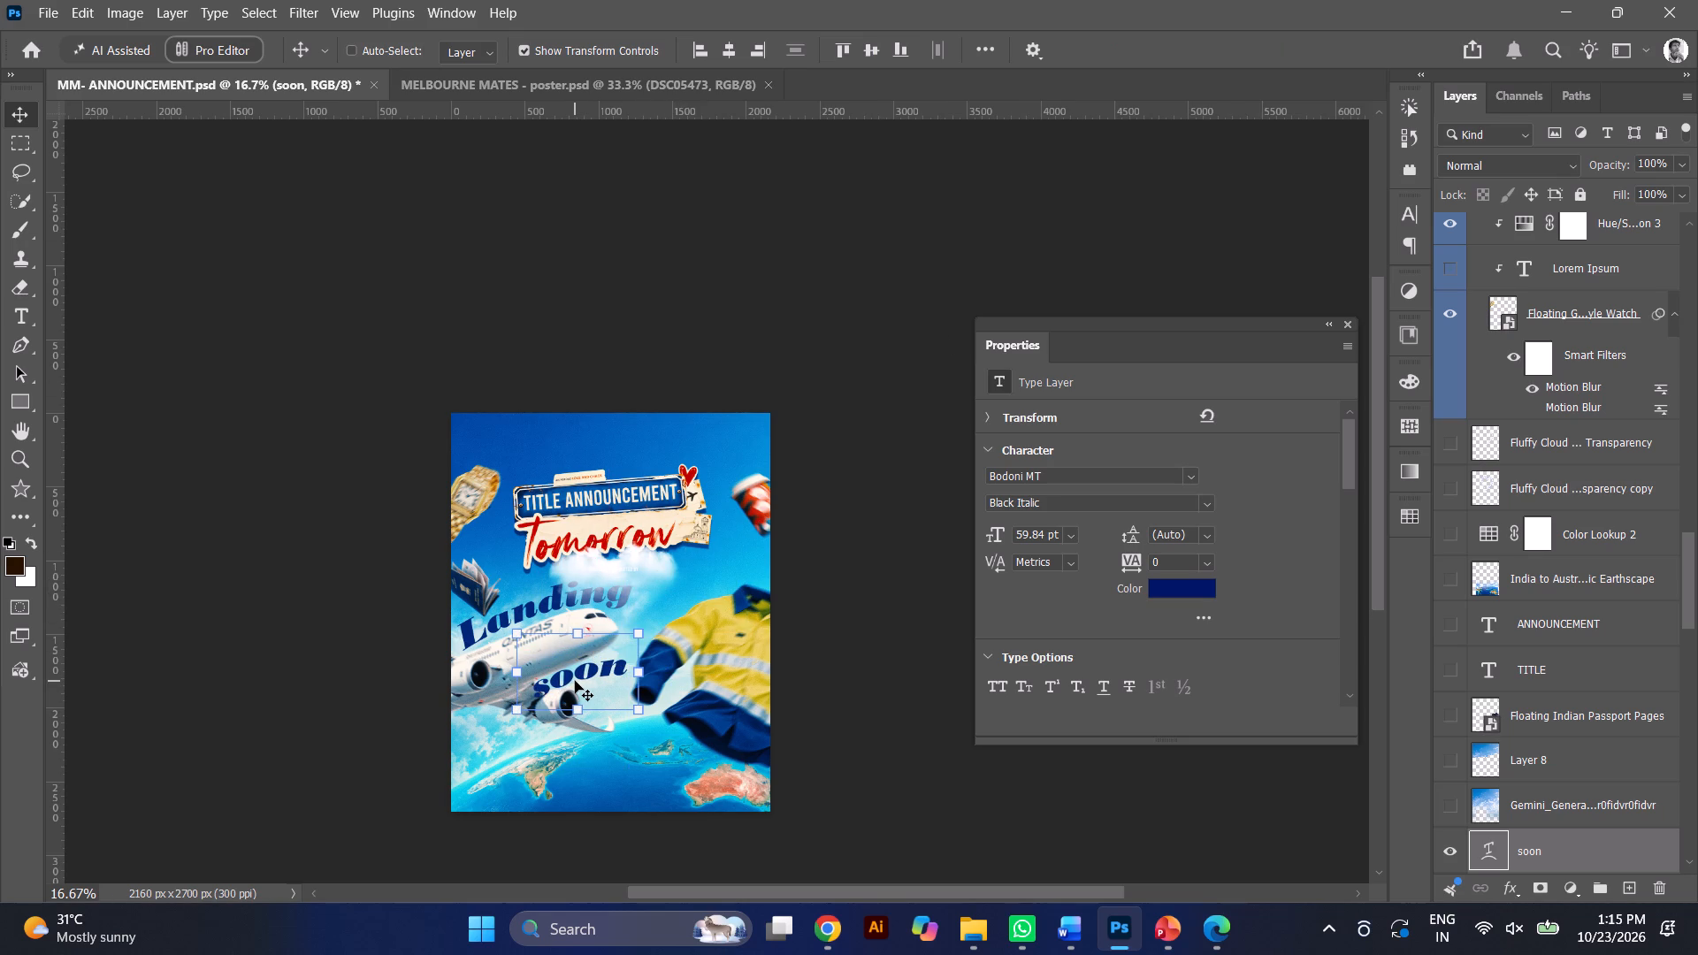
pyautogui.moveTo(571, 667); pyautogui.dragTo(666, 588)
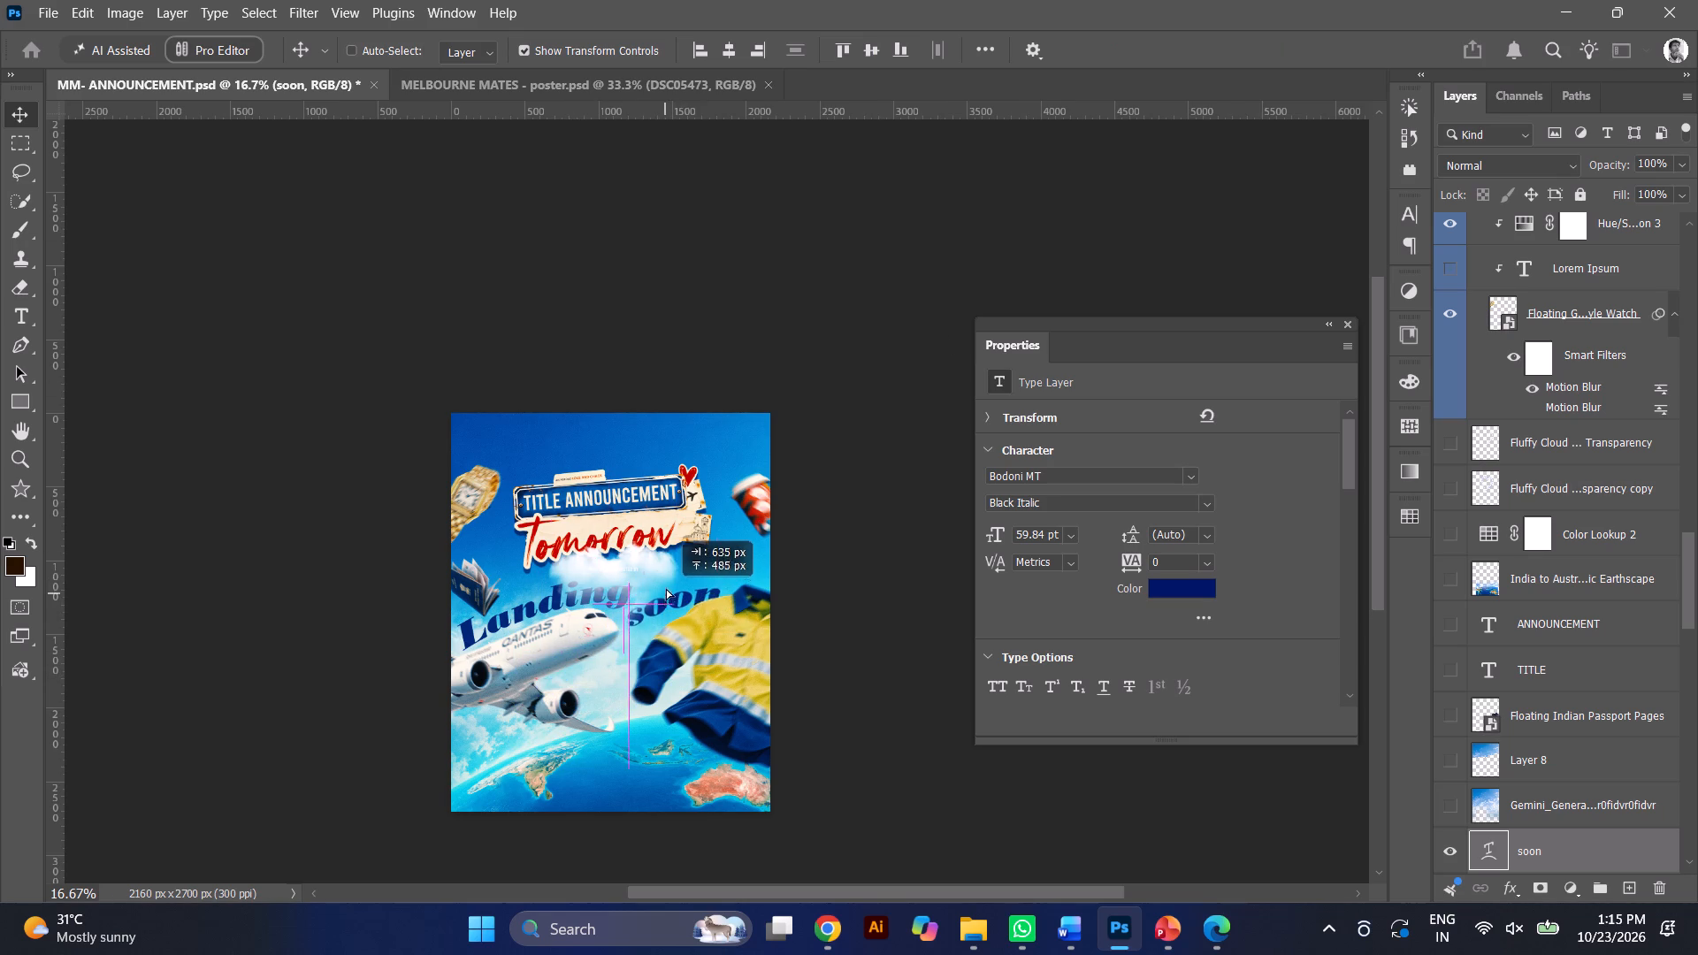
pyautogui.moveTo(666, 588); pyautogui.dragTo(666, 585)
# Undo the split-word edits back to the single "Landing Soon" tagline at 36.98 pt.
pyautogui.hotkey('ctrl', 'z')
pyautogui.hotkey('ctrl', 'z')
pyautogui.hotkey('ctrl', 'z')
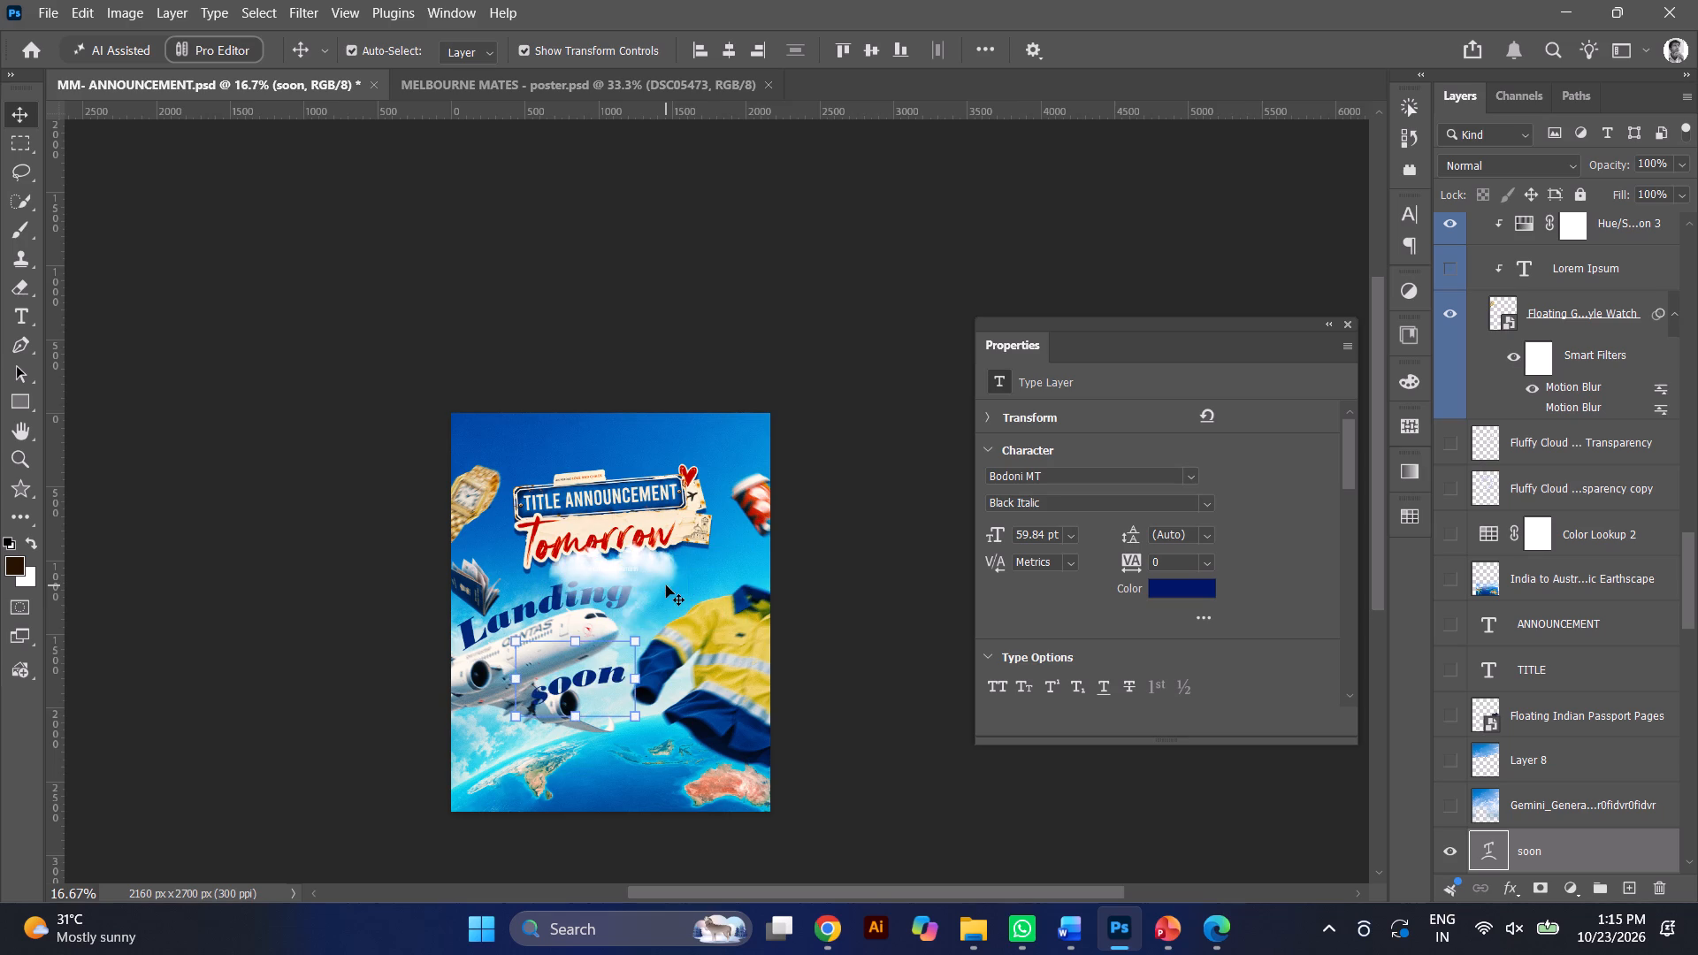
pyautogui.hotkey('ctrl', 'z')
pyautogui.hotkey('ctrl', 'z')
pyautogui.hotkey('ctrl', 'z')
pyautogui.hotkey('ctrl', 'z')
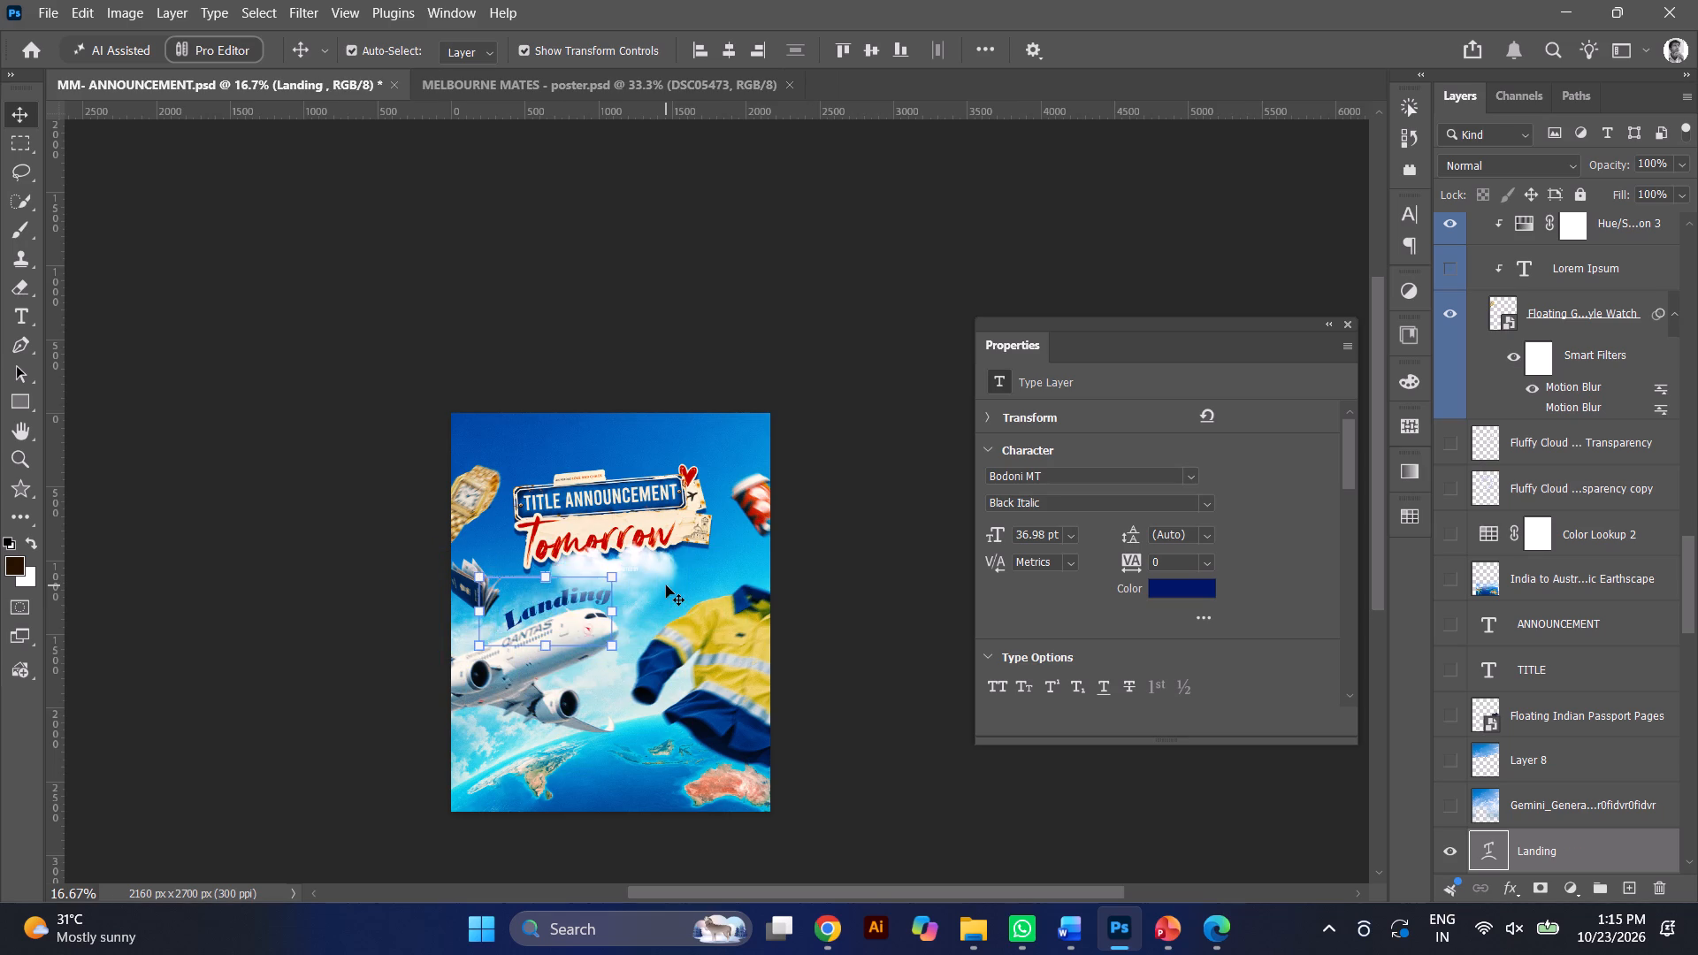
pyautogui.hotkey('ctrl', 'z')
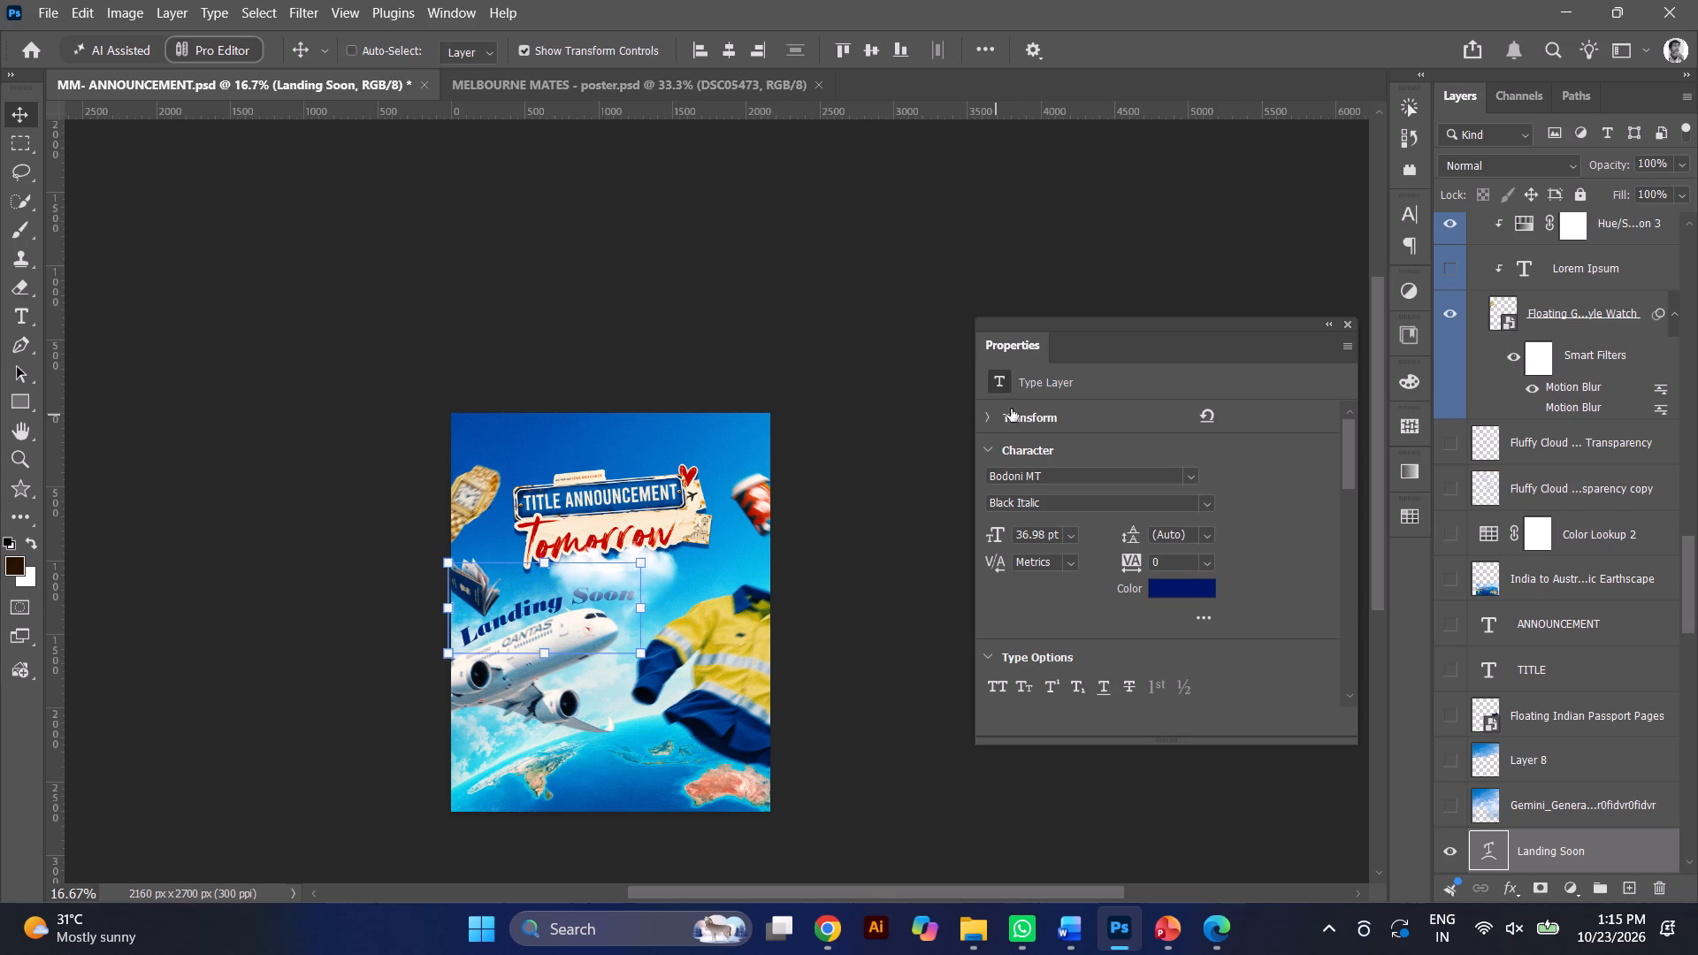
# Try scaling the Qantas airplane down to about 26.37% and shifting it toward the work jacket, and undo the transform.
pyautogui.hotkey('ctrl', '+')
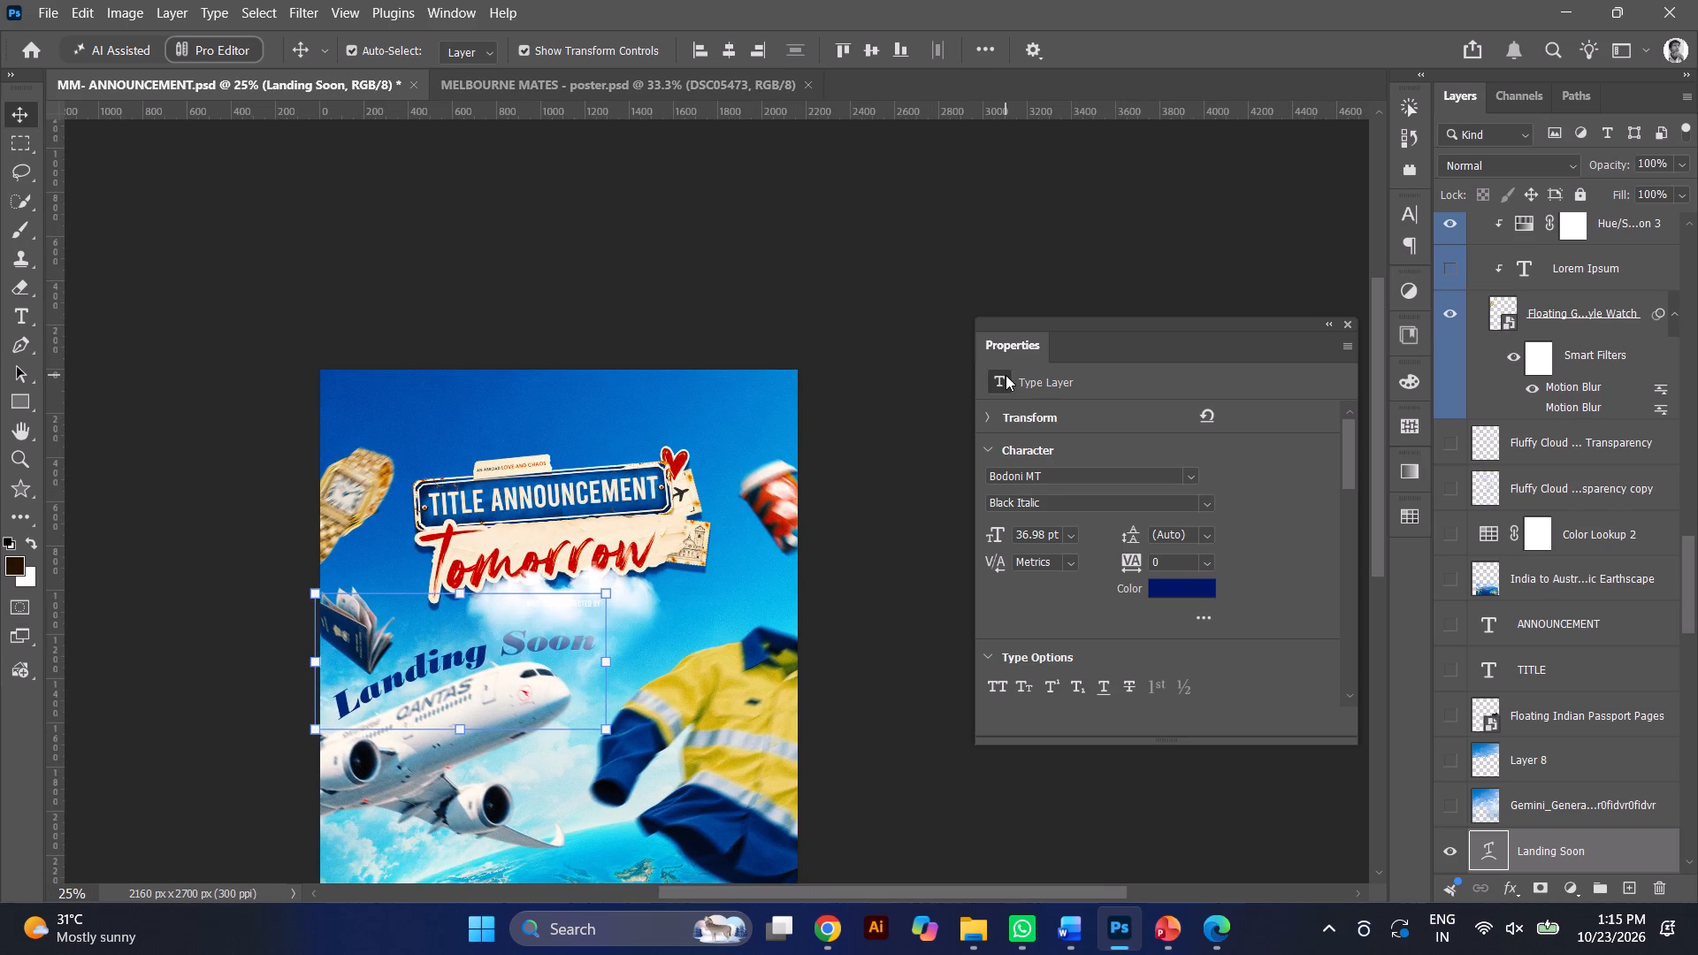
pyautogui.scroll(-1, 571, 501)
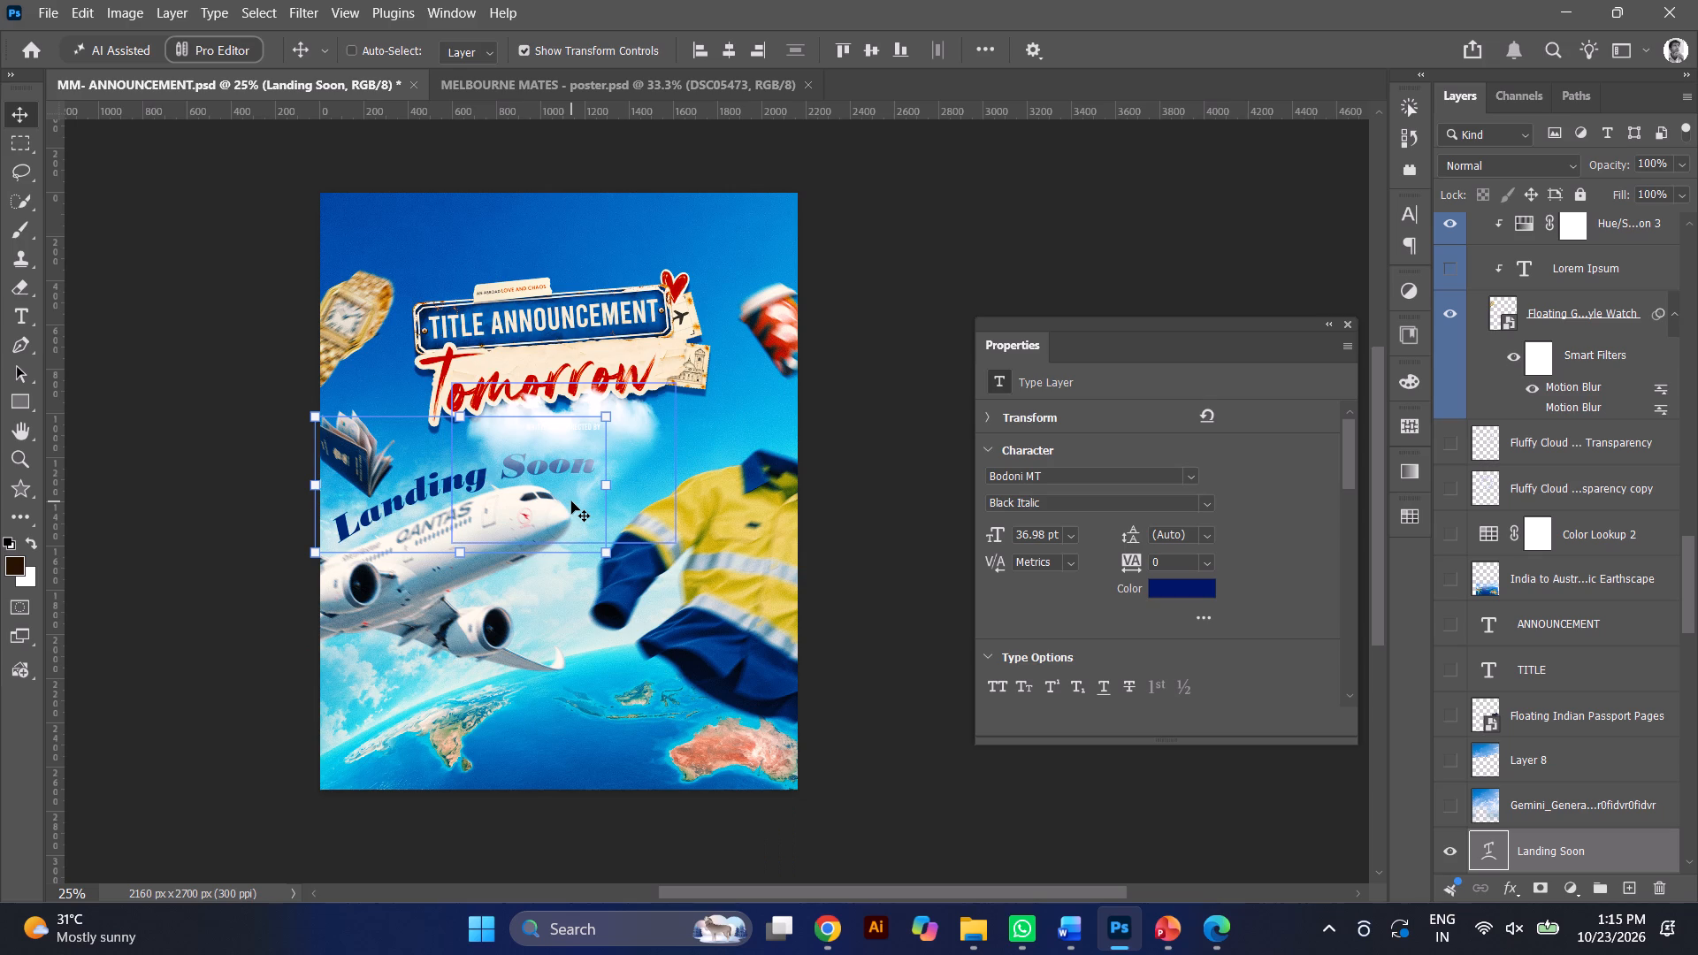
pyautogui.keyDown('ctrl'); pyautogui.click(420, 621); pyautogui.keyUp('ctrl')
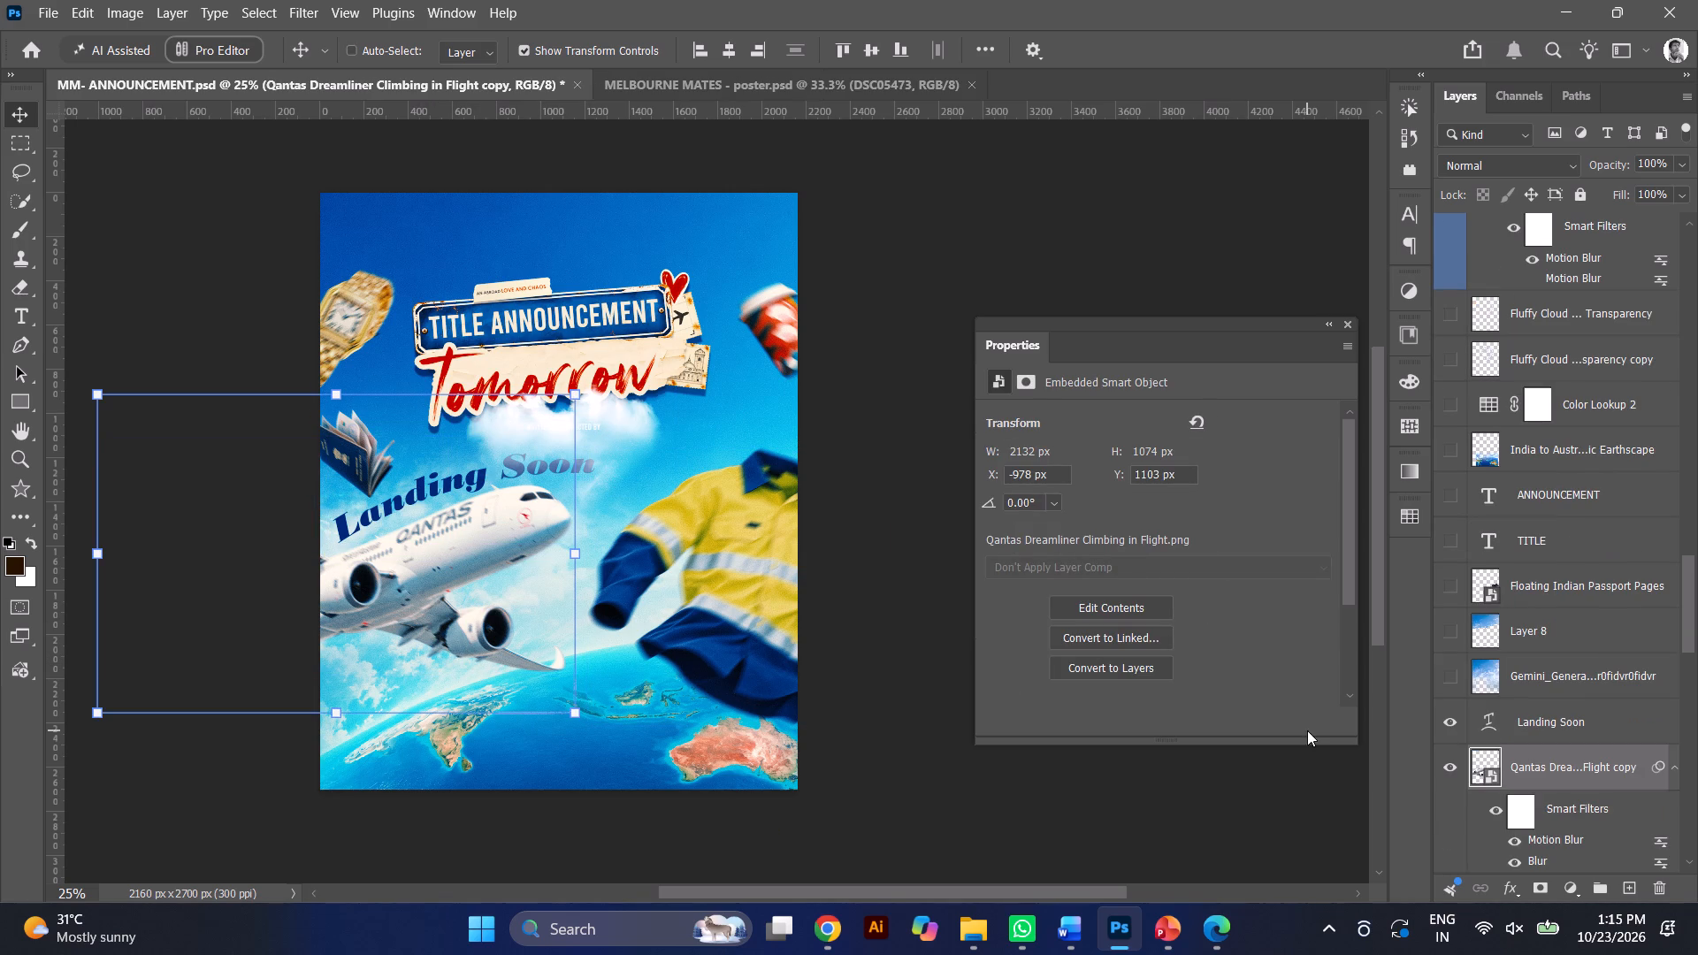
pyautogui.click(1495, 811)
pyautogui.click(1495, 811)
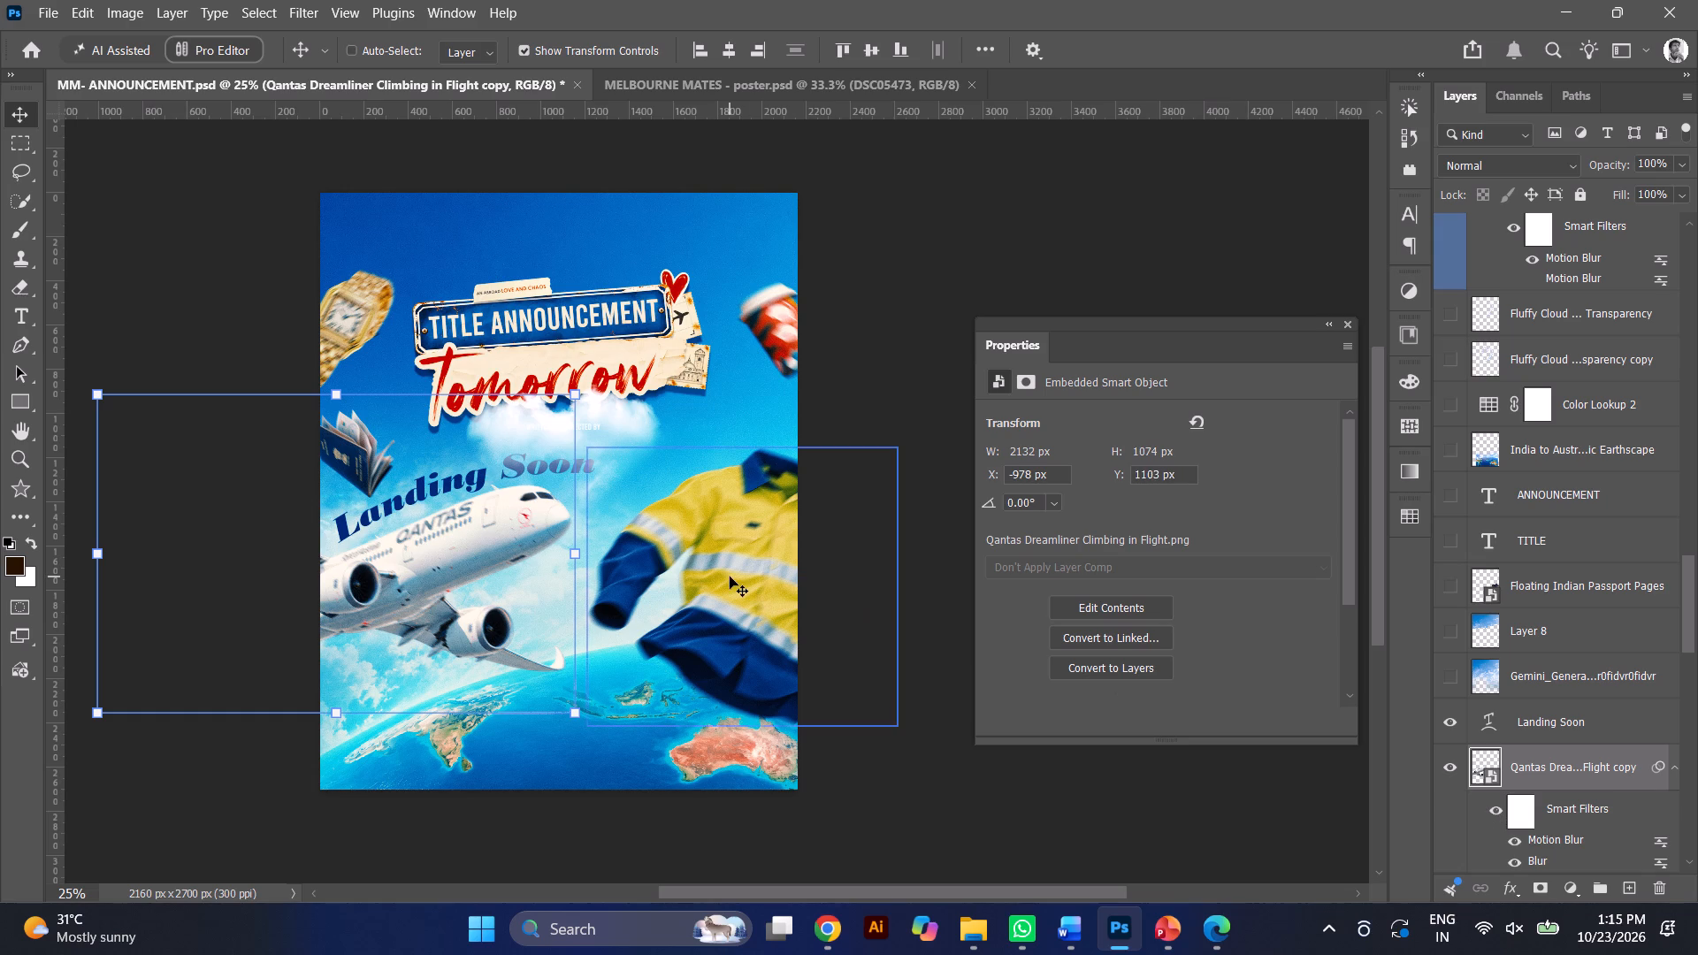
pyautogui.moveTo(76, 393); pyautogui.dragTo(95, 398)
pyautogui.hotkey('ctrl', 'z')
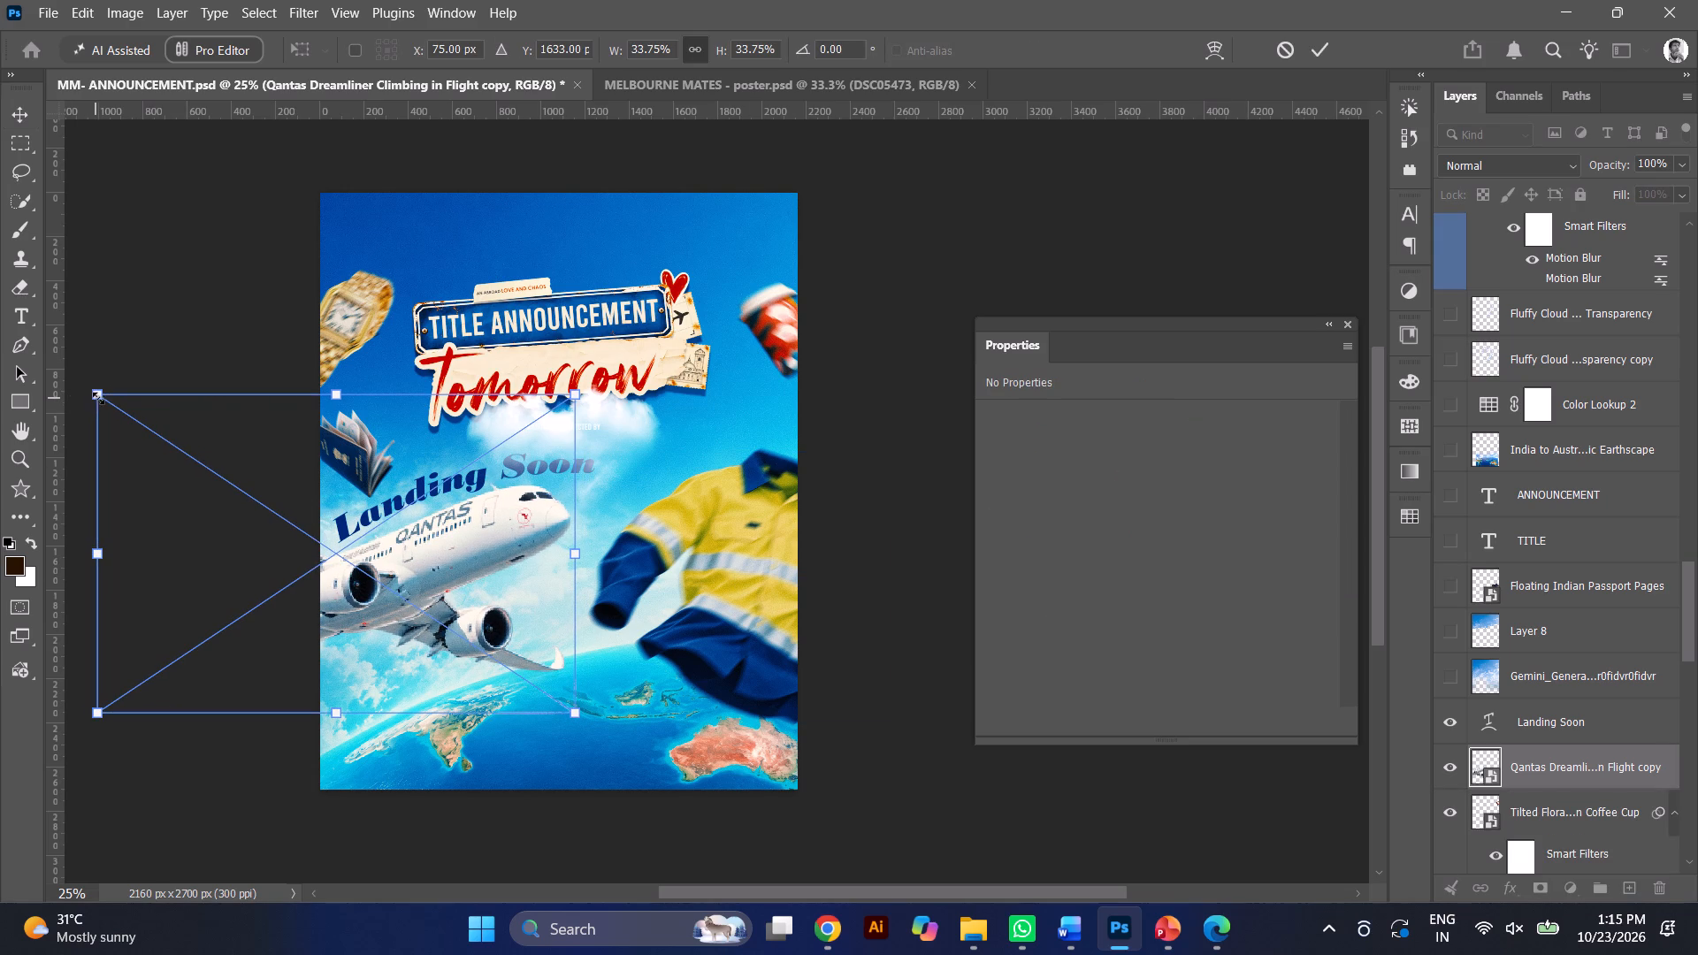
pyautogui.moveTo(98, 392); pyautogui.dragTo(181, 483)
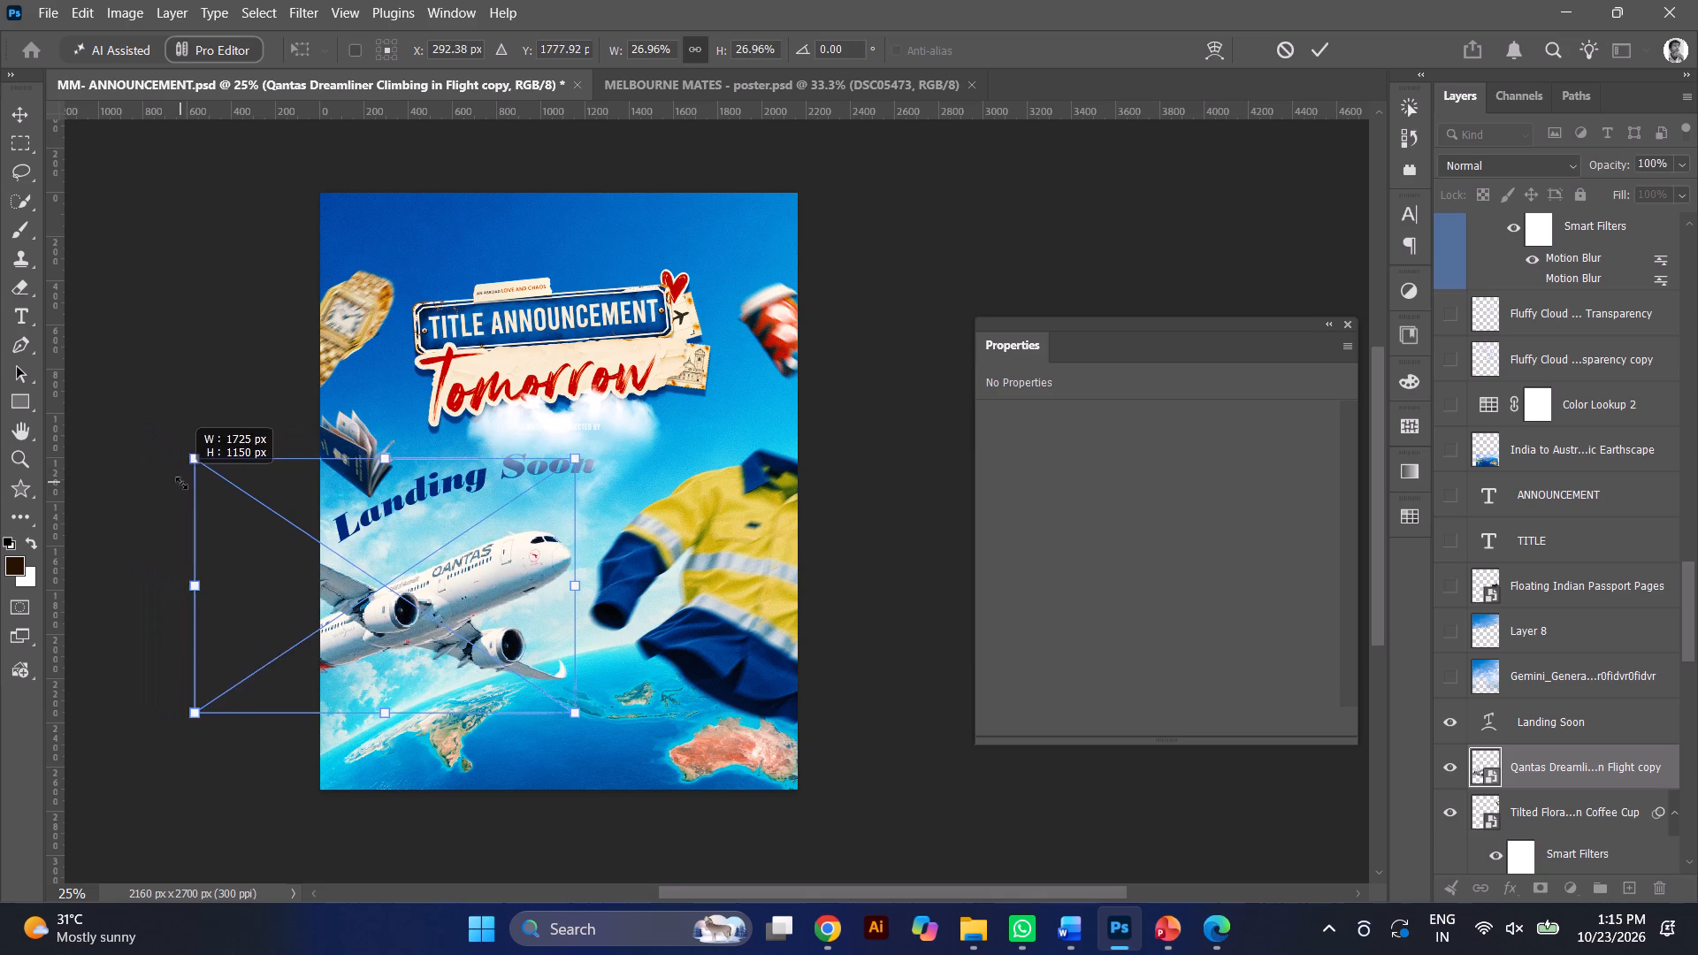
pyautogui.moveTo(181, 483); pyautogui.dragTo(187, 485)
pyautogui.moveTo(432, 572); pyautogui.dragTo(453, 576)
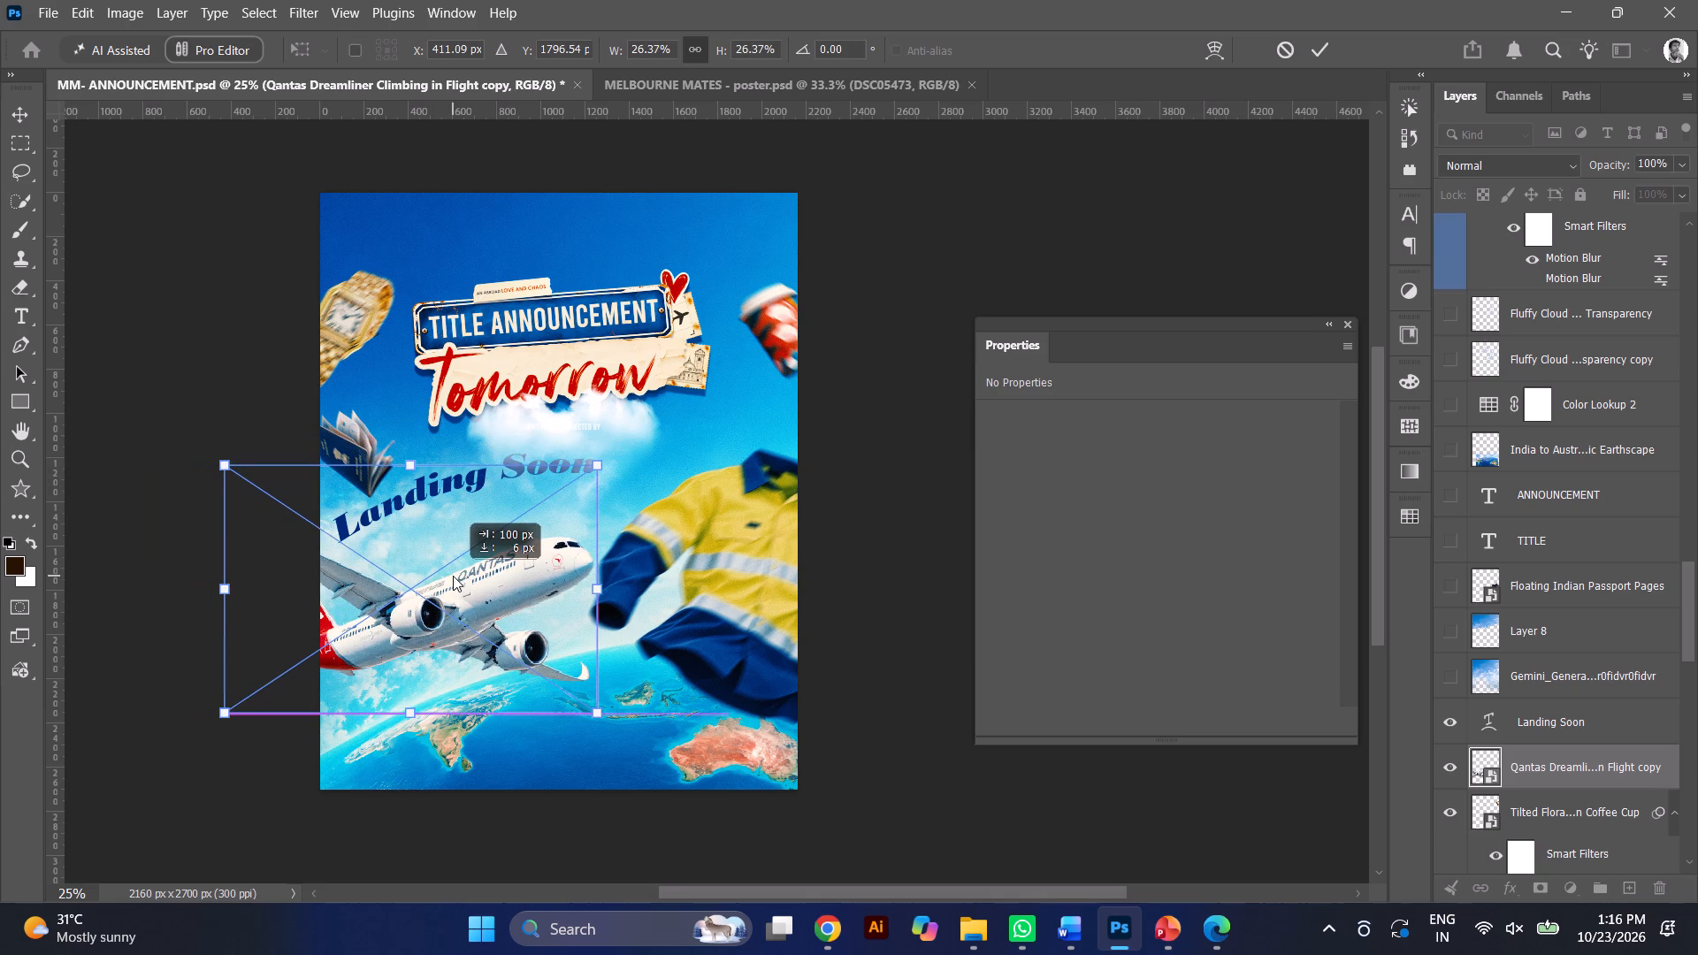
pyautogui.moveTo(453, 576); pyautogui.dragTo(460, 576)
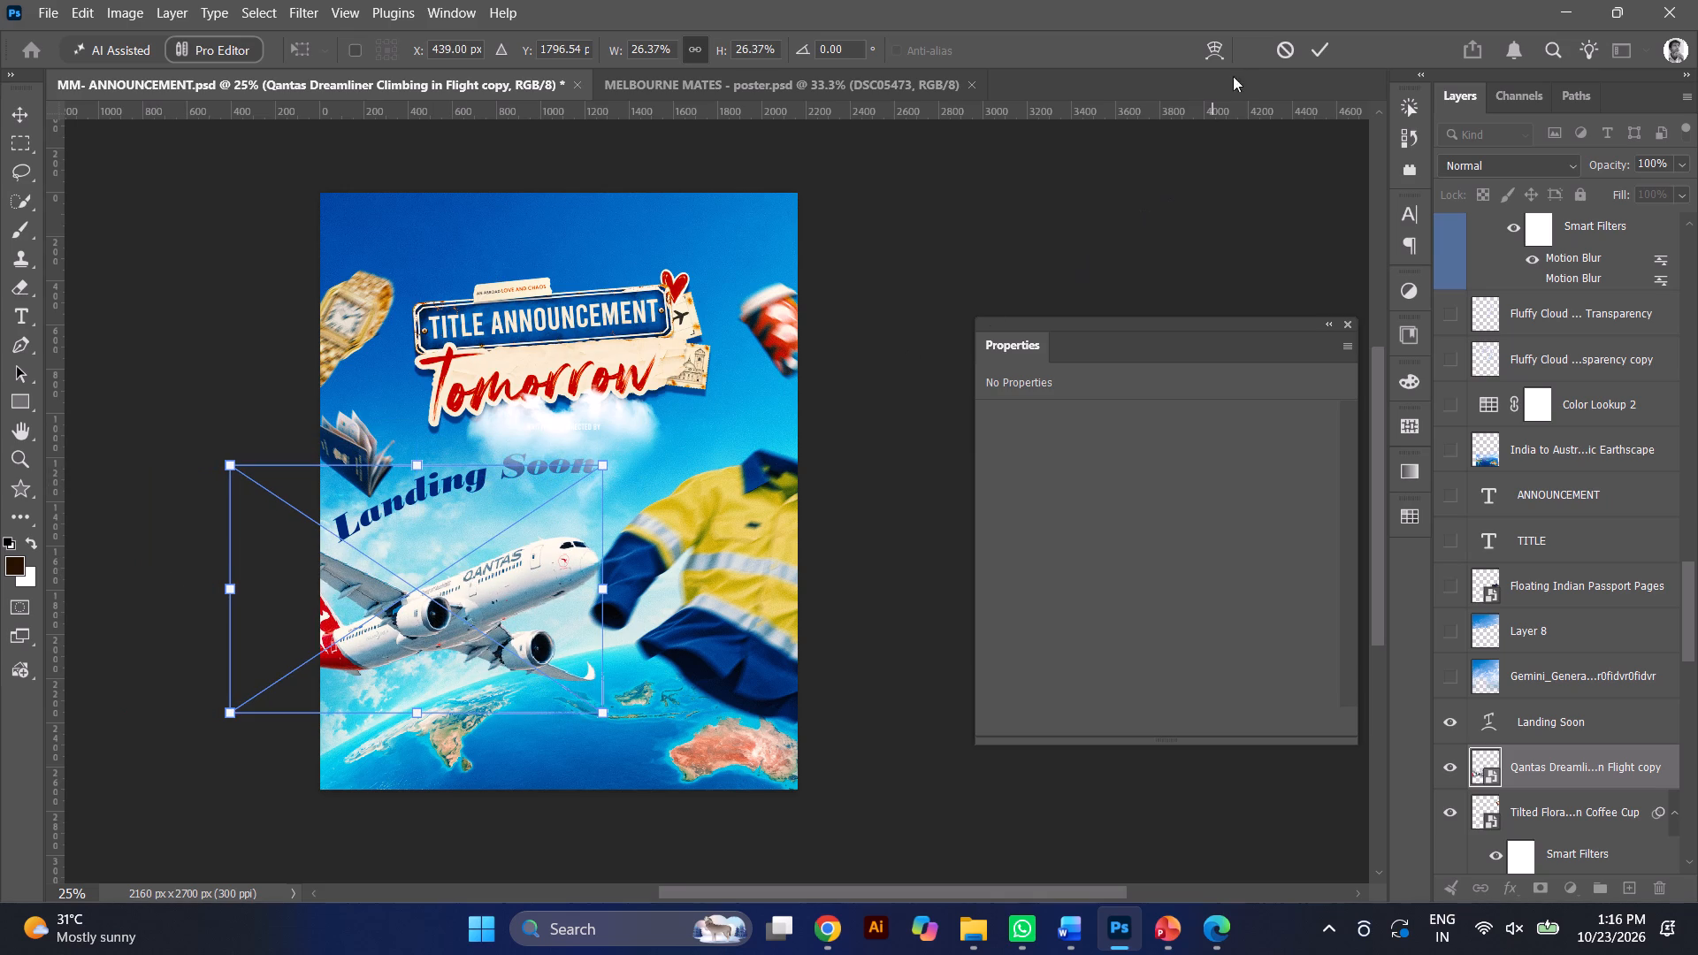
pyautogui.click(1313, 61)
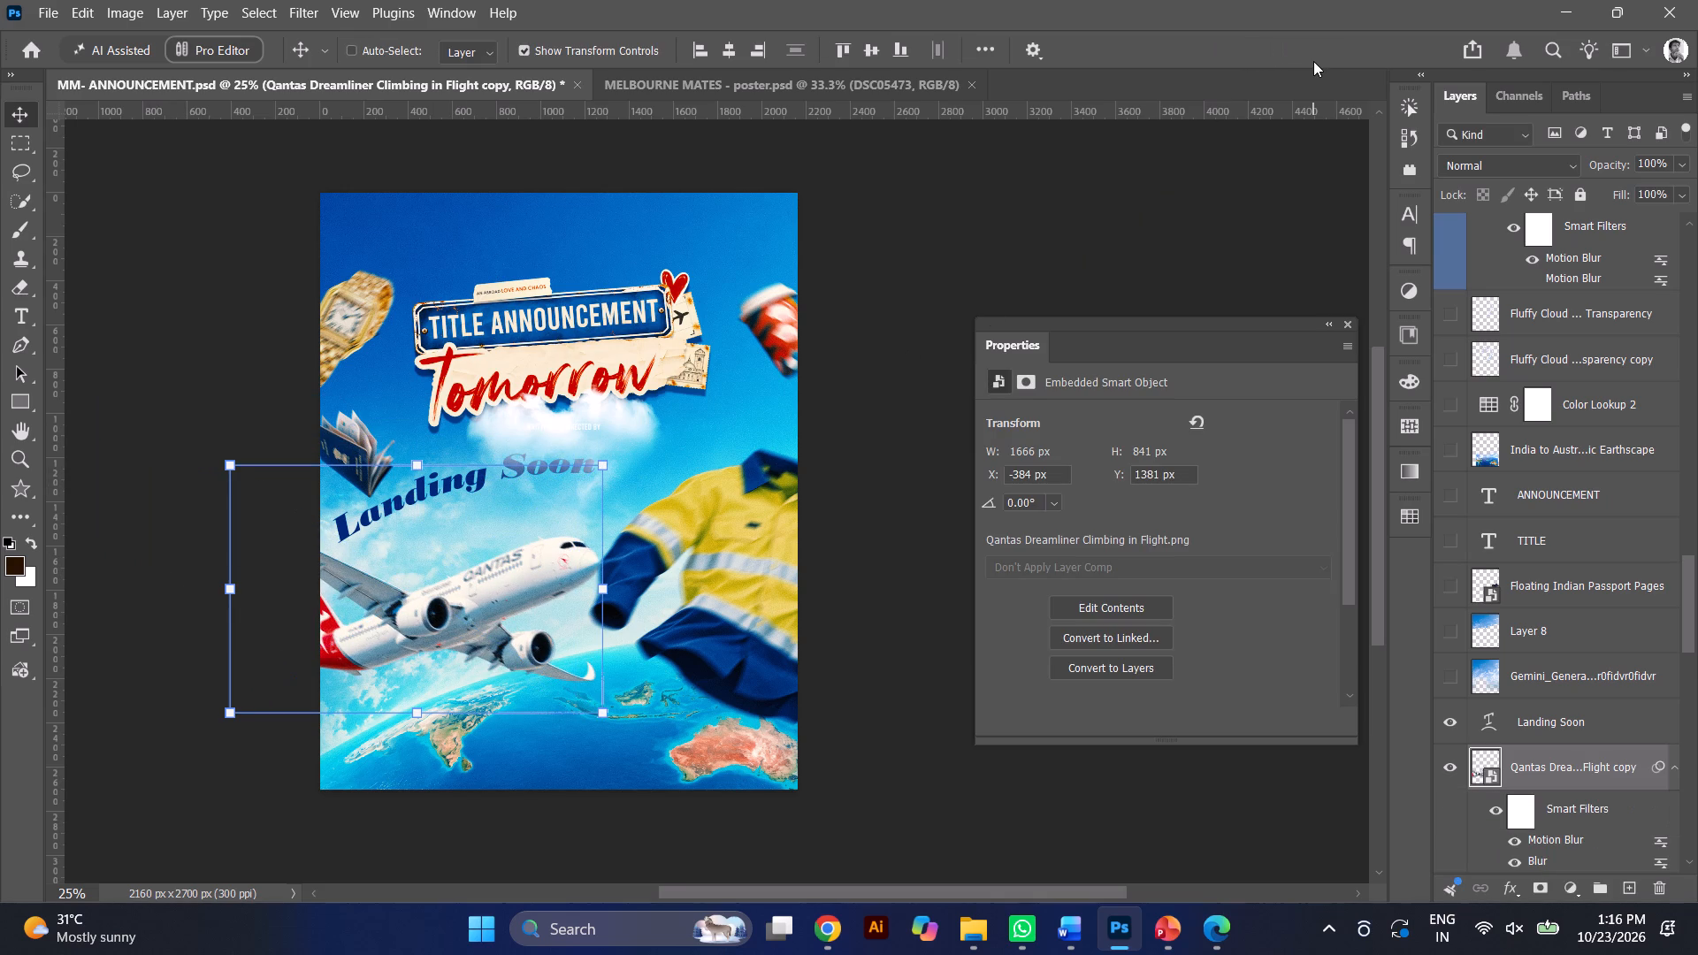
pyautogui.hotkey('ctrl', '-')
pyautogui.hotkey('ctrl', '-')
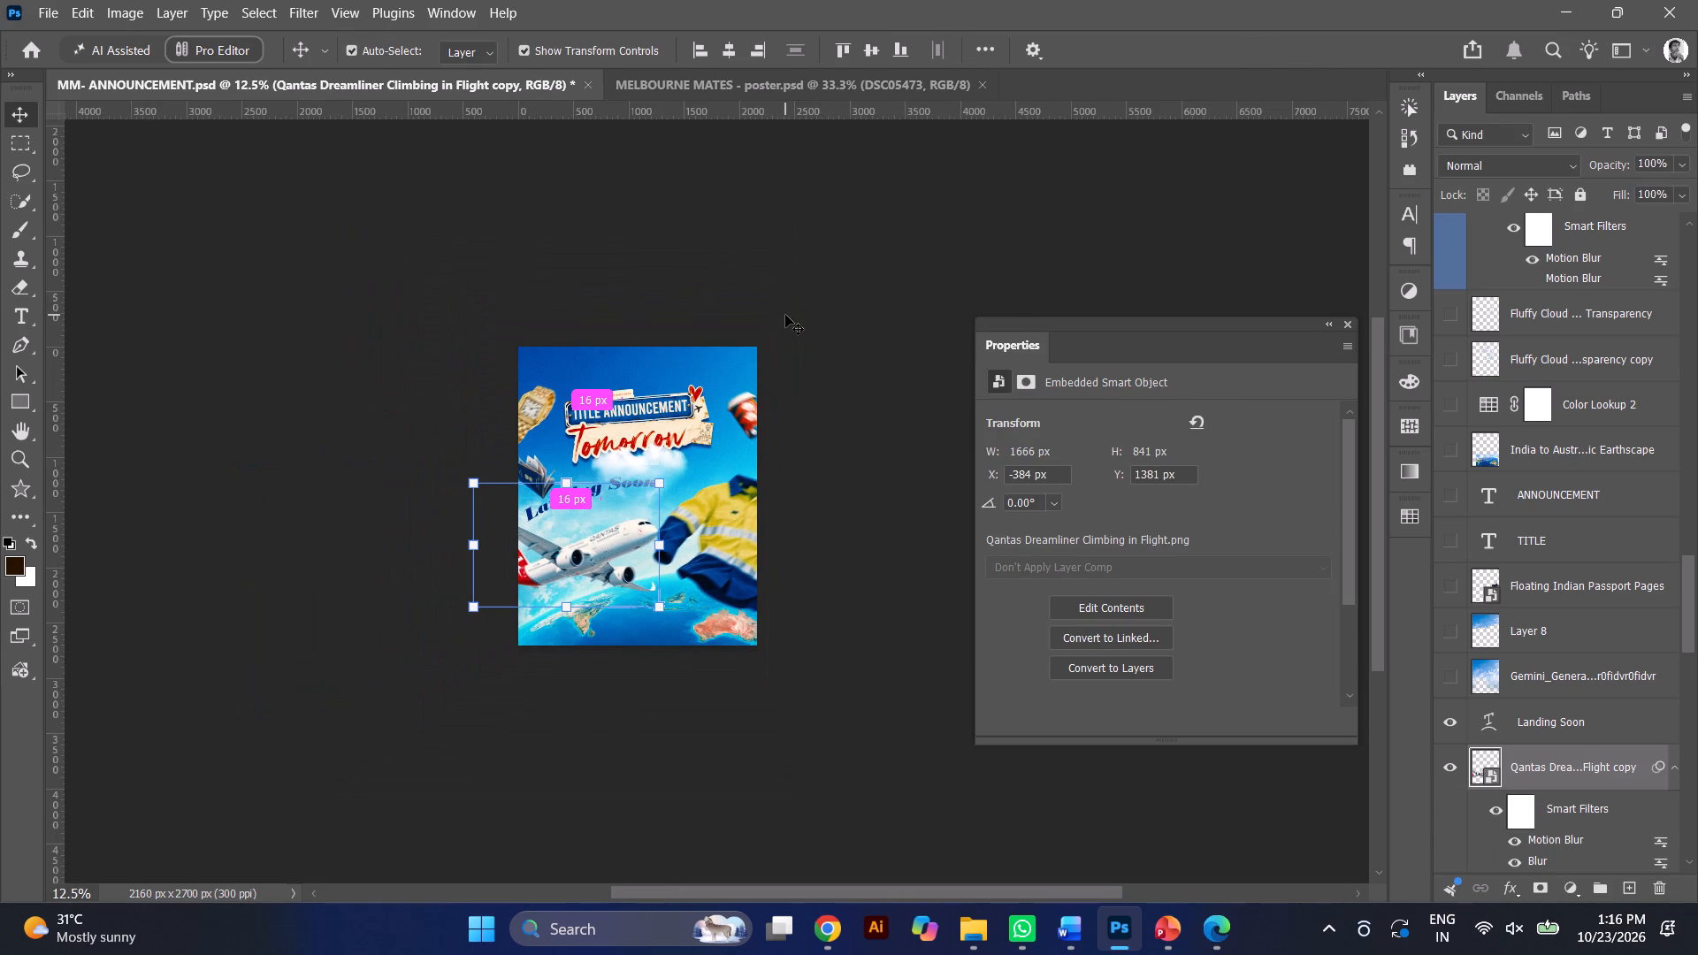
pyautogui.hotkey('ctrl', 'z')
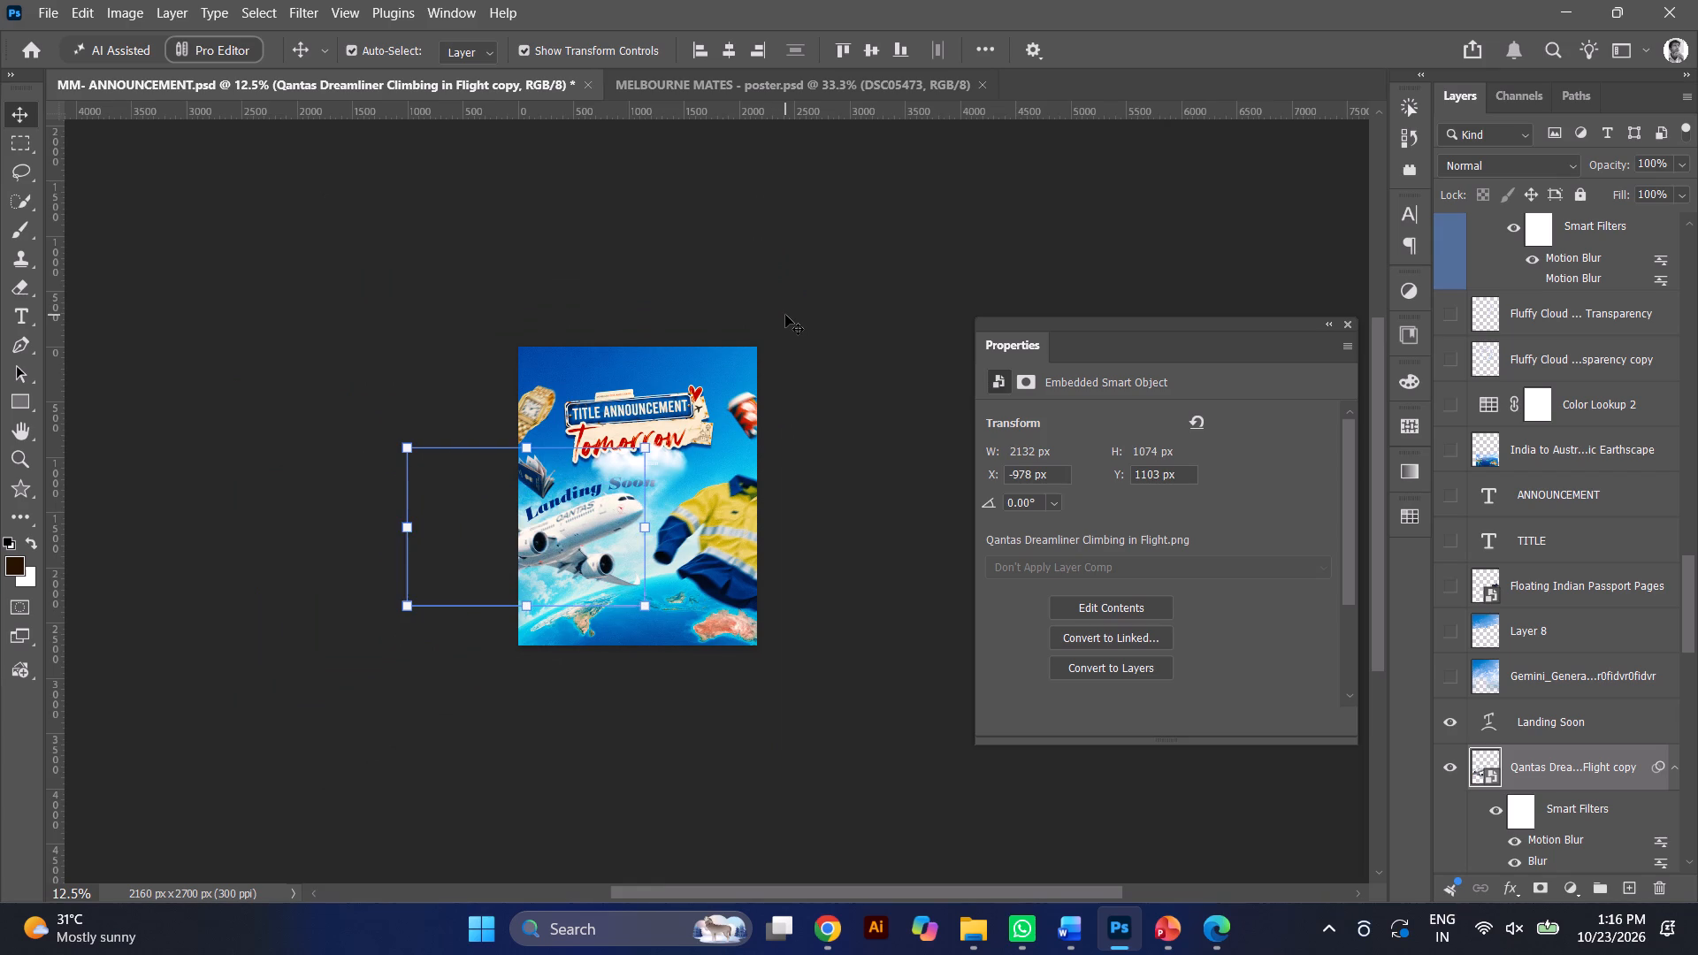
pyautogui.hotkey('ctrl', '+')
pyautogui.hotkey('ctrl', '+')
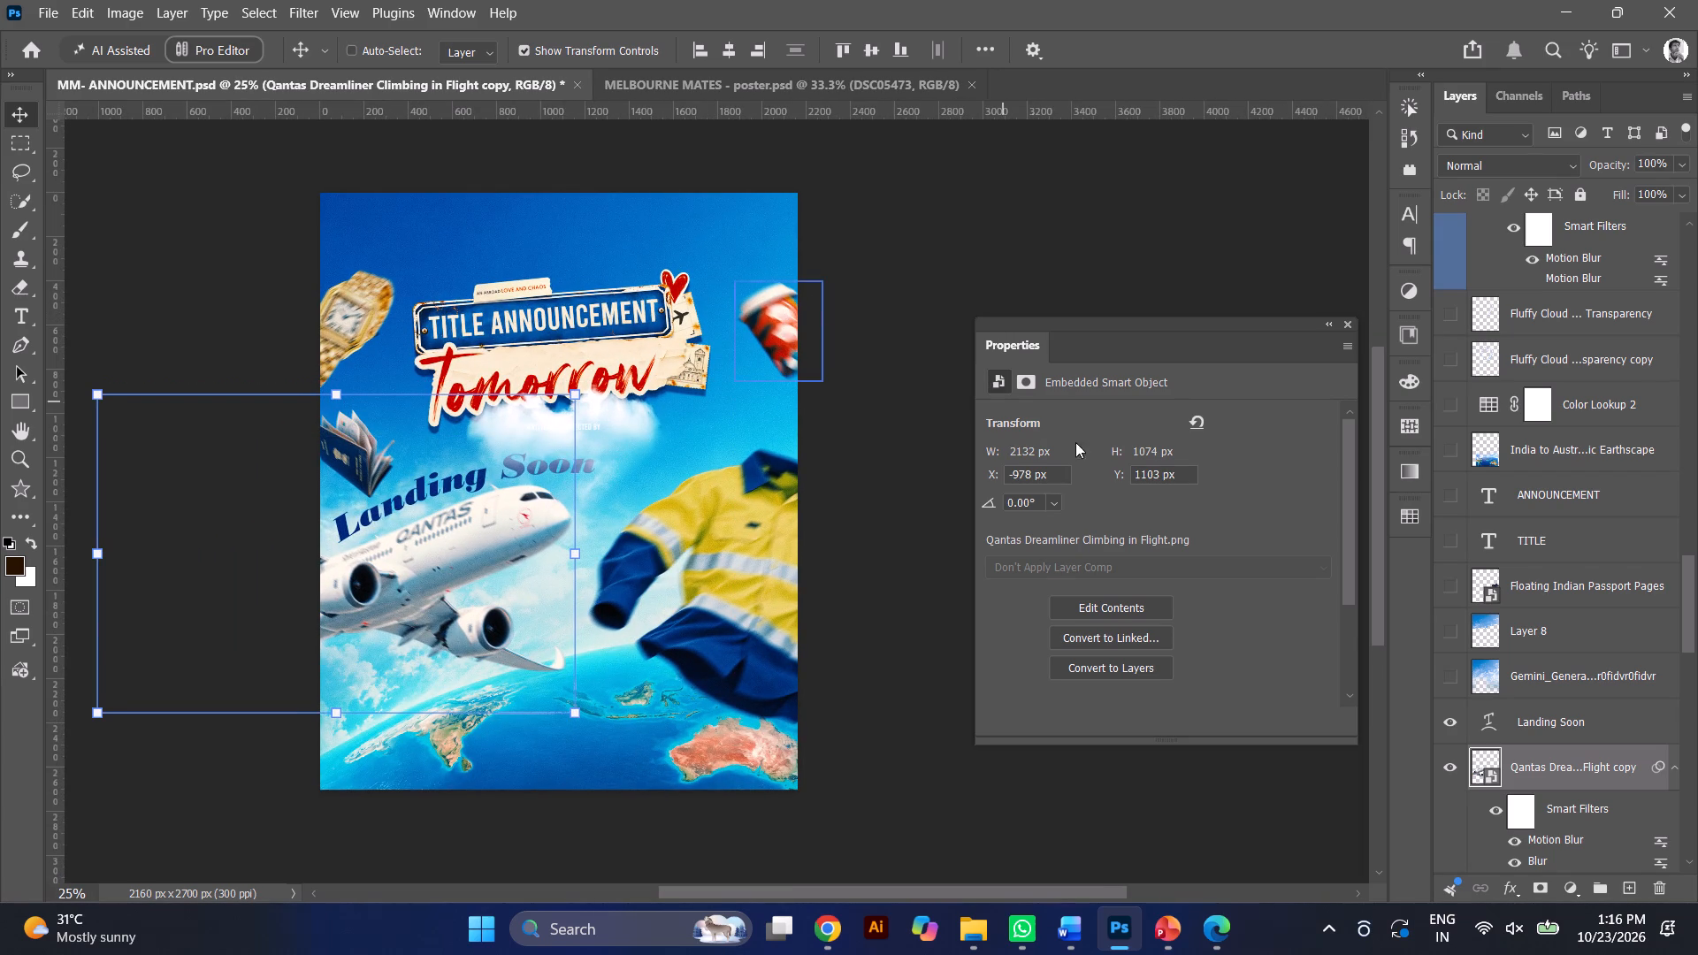
# Hide the "Landing Soon" tagline layer above the airplane.
pyautogui.click(1442, 724)
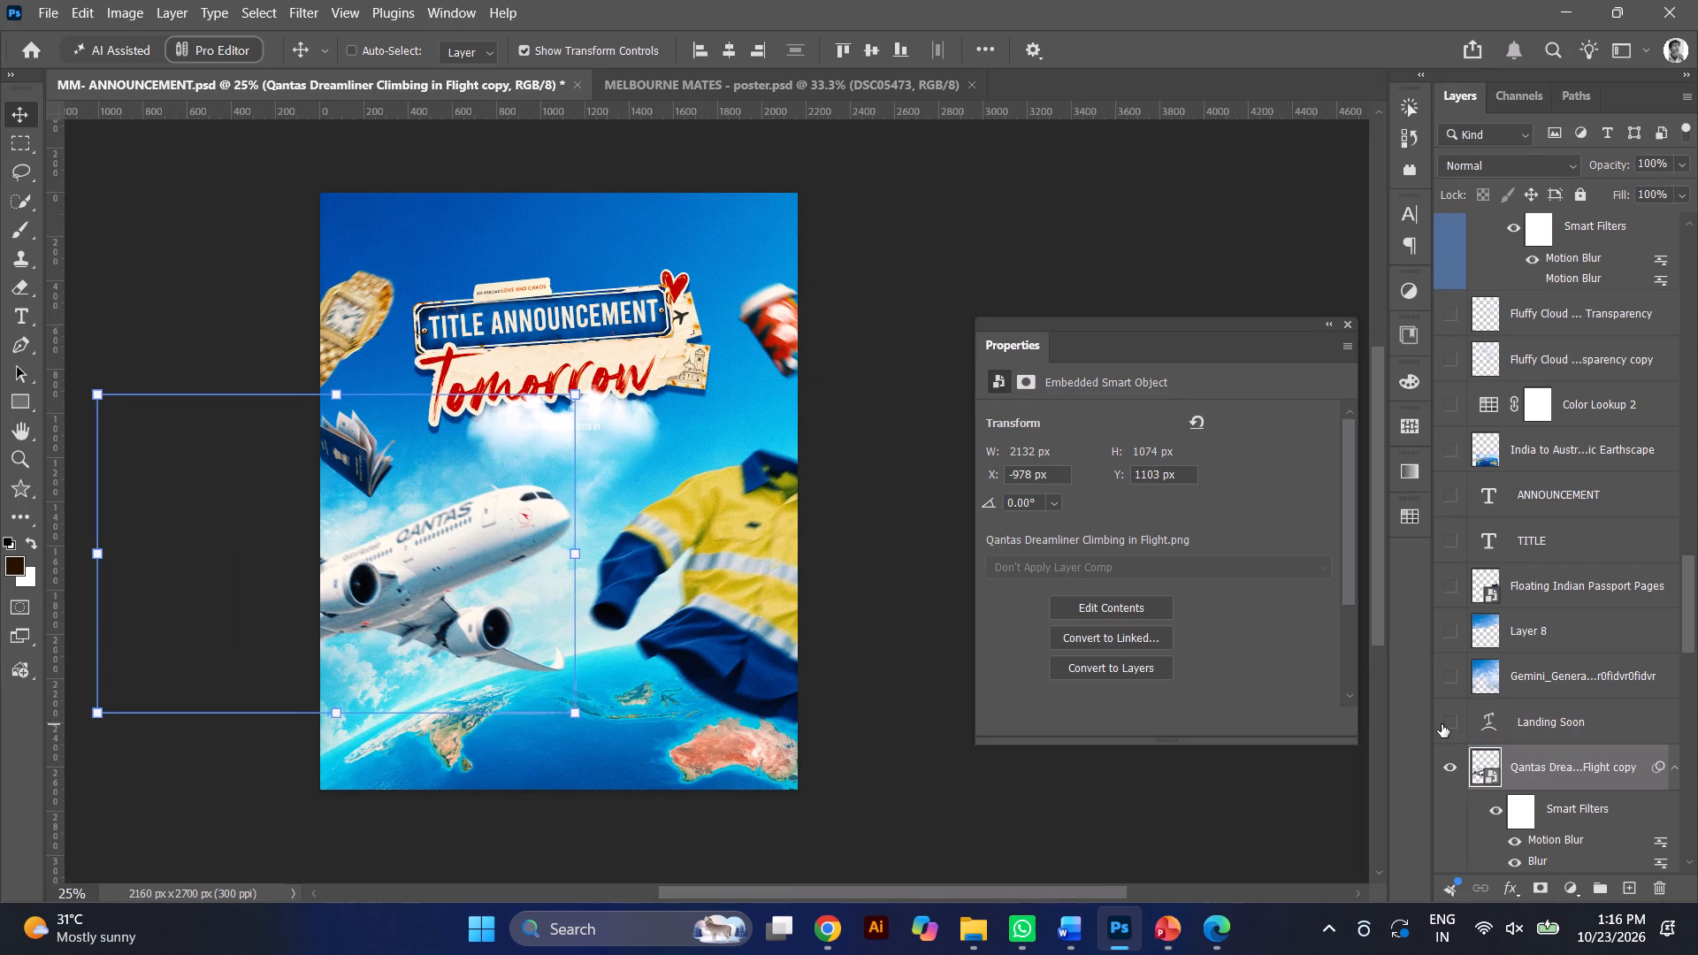
pyautogui.click(1442, 724)
pyautogui.click(1442, 724)
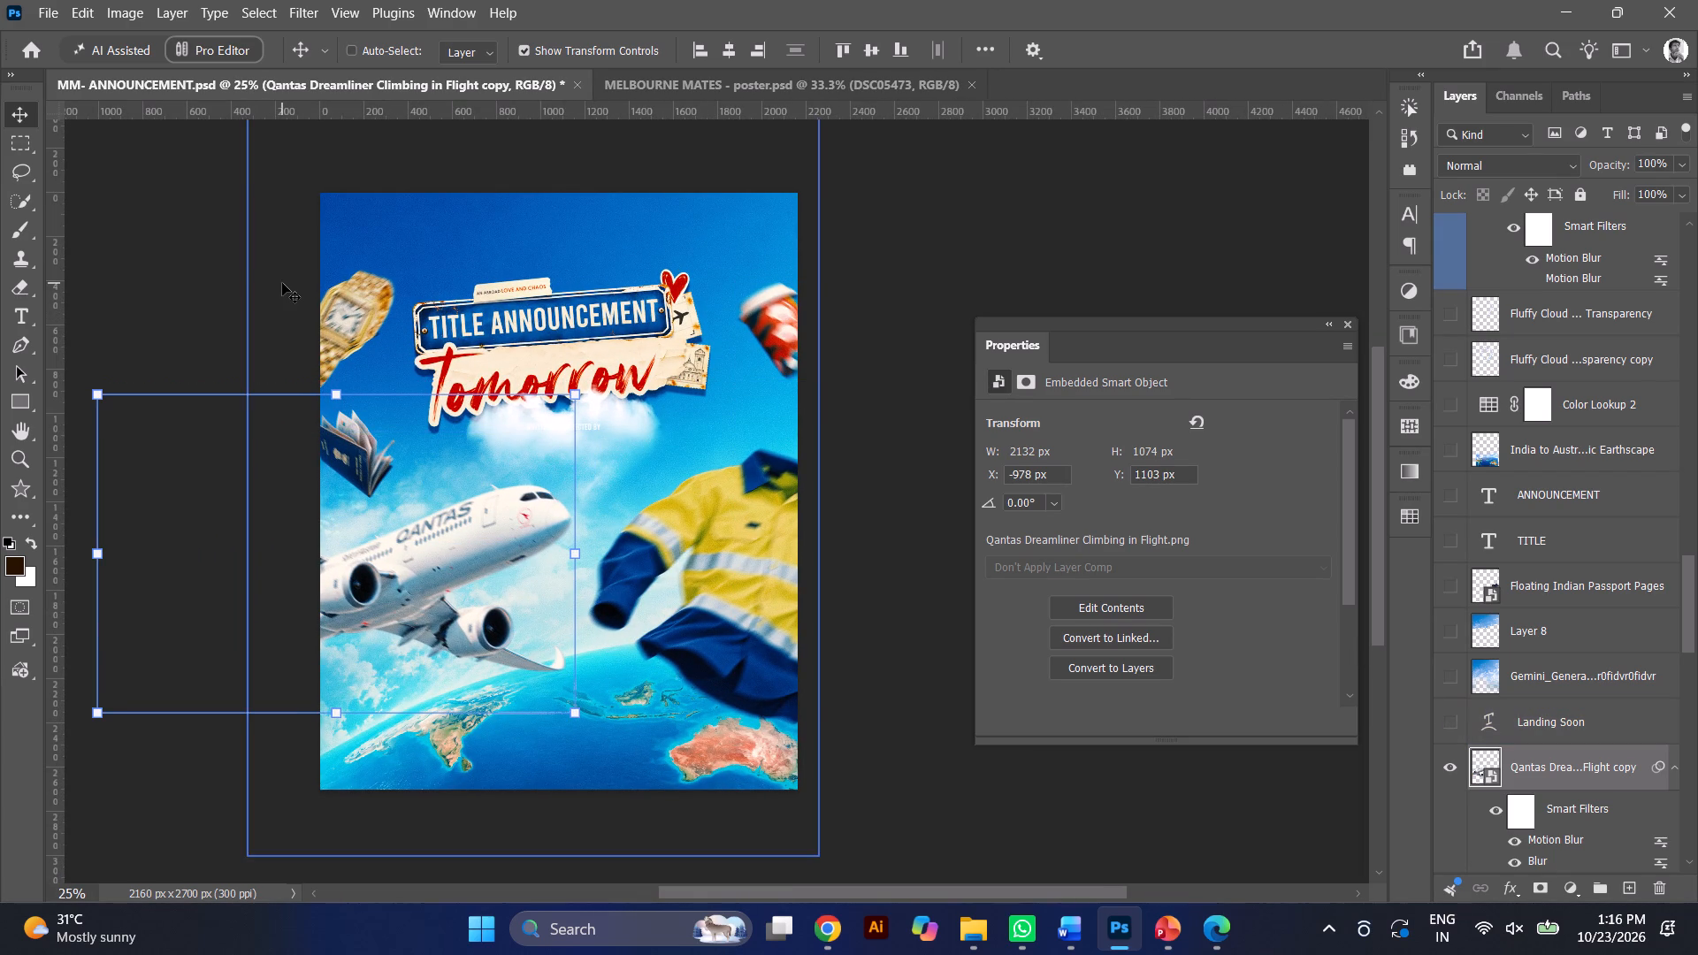
pyautogui.click(40, 16)
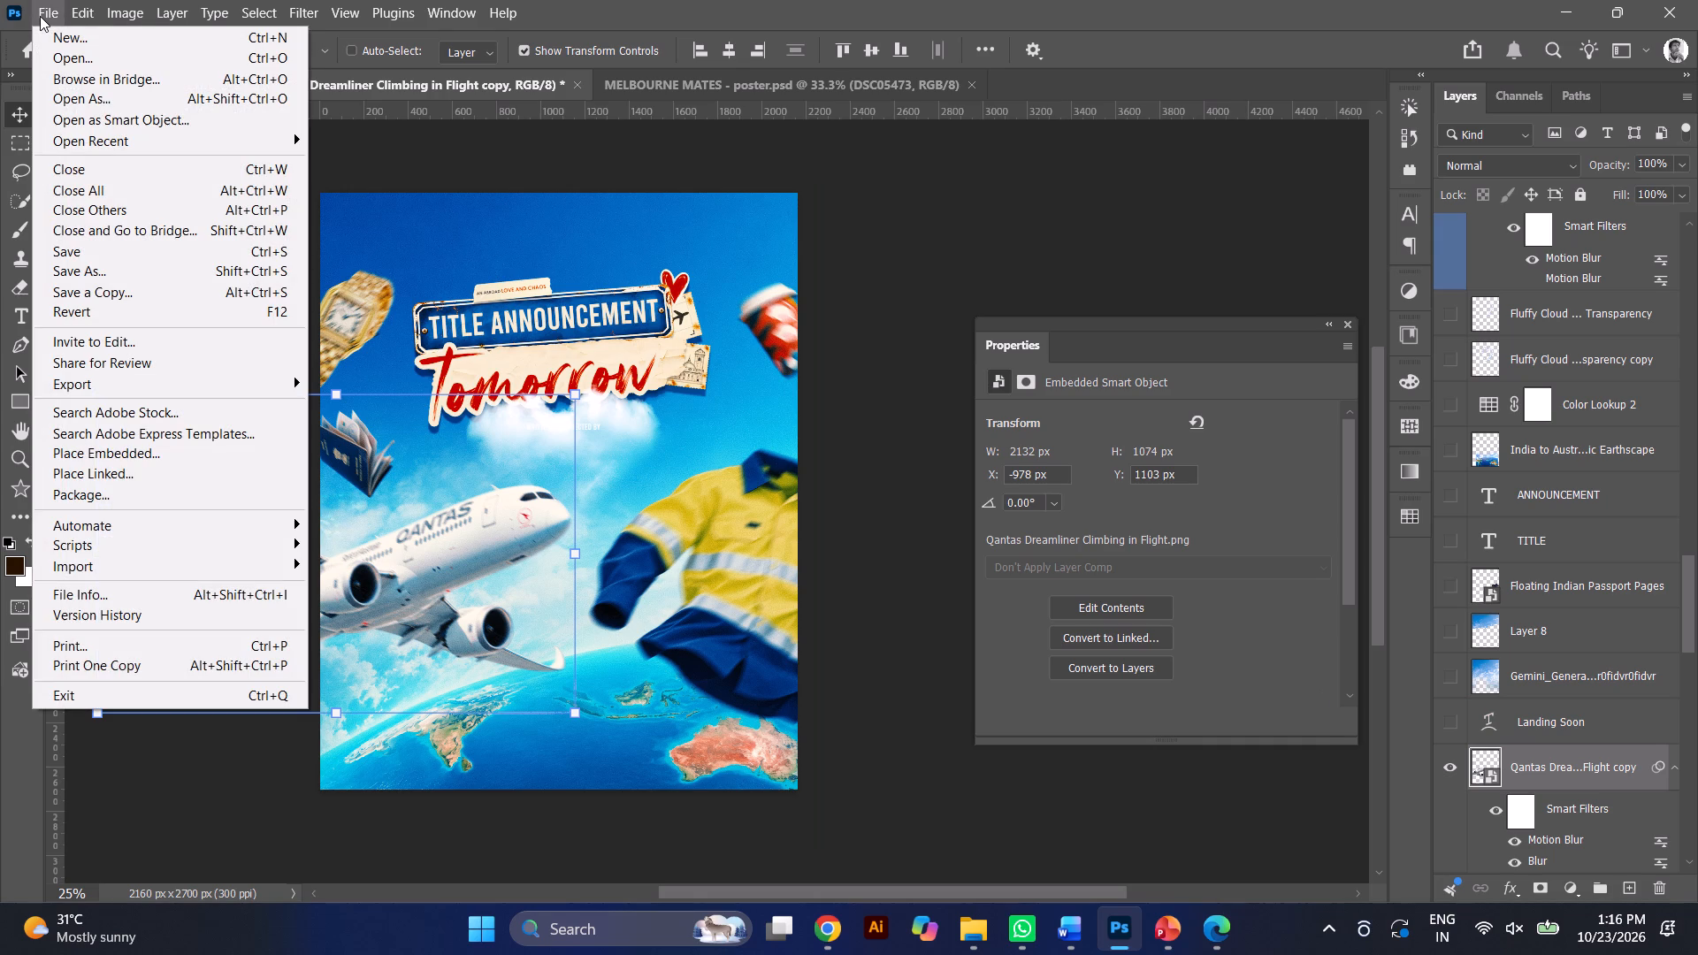
# Find the small "Written And Directed By" text on the cloud below the title and hide its layer.
pyautogui.click(1582, 498)
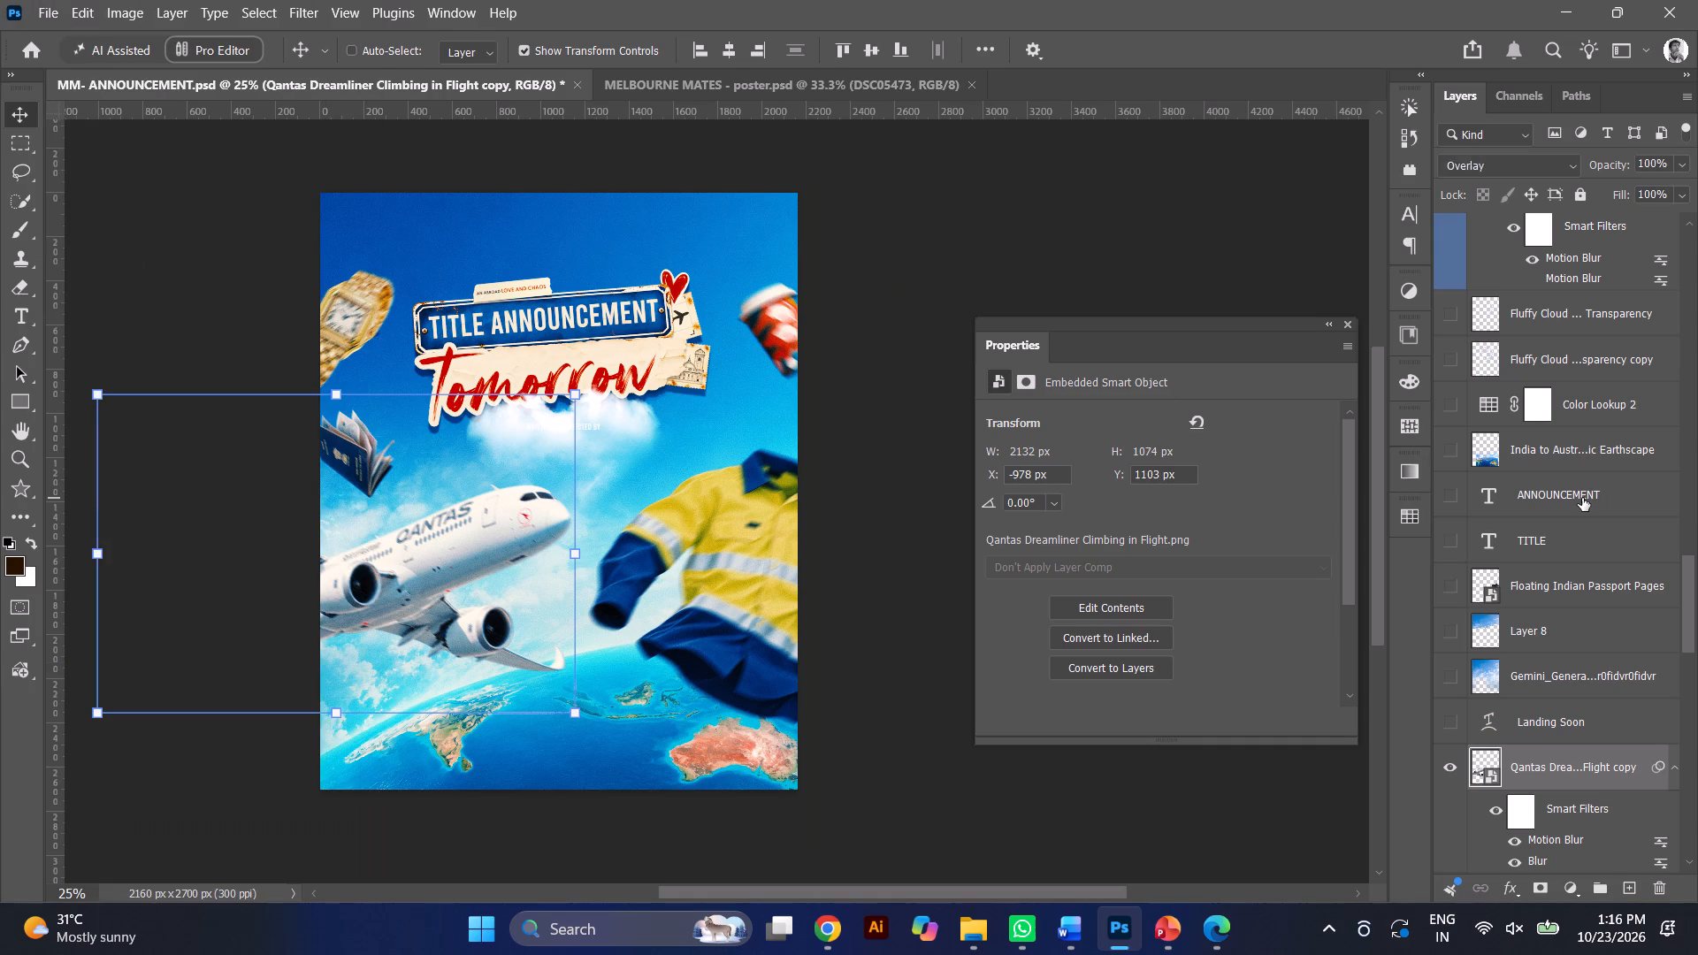
pyautogui.keyDown('ctrl'); pyautogui.click(623, 432); pyautogui.keyUp('ctrl')
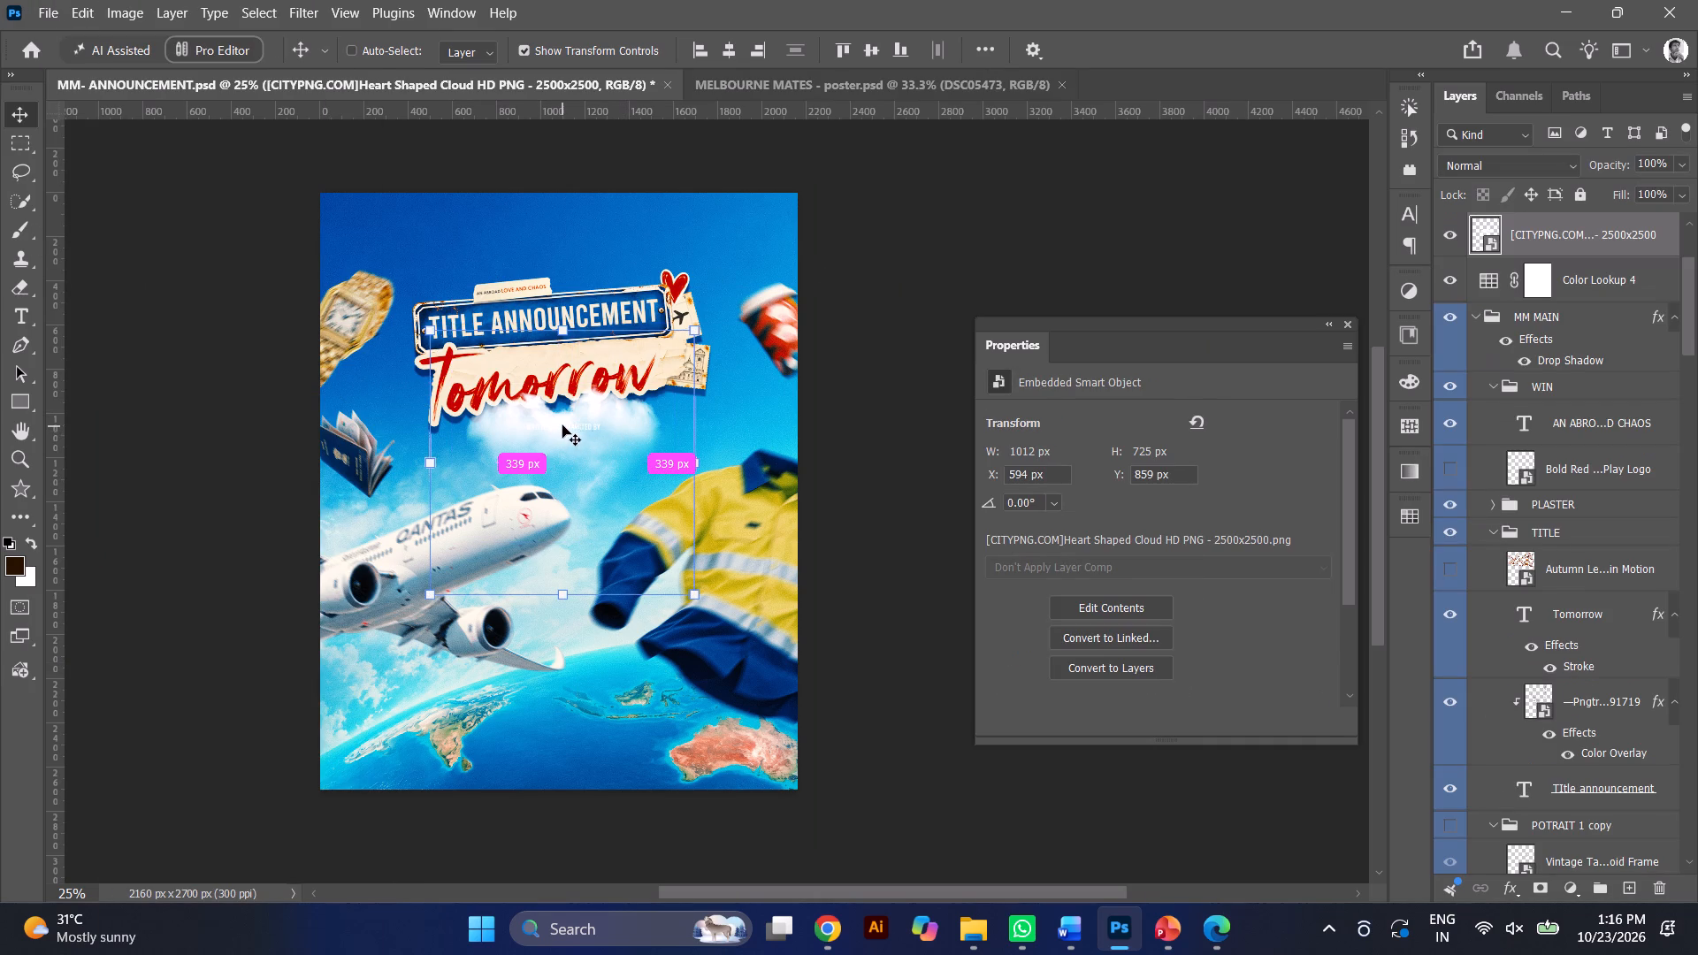
pyautogui.keyDown('ctrl'); pyautogui.click(562, 425); pyautogui.keyUp('ctrl')
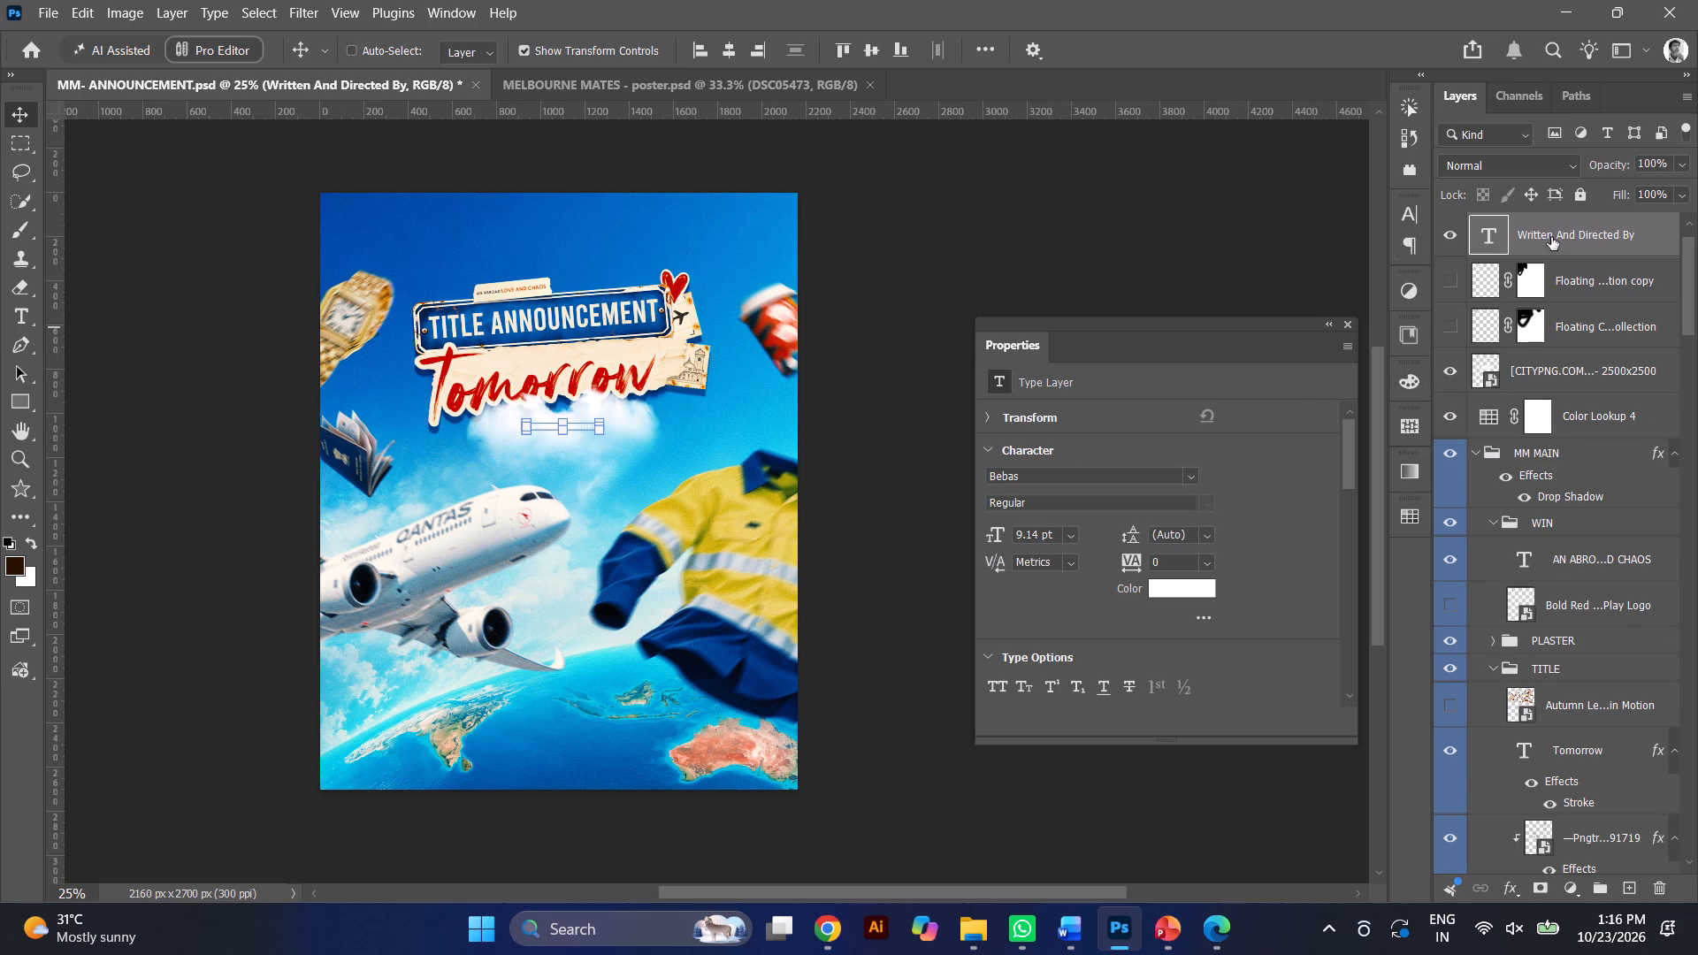
pyautogui.tripleClick(592, 435)
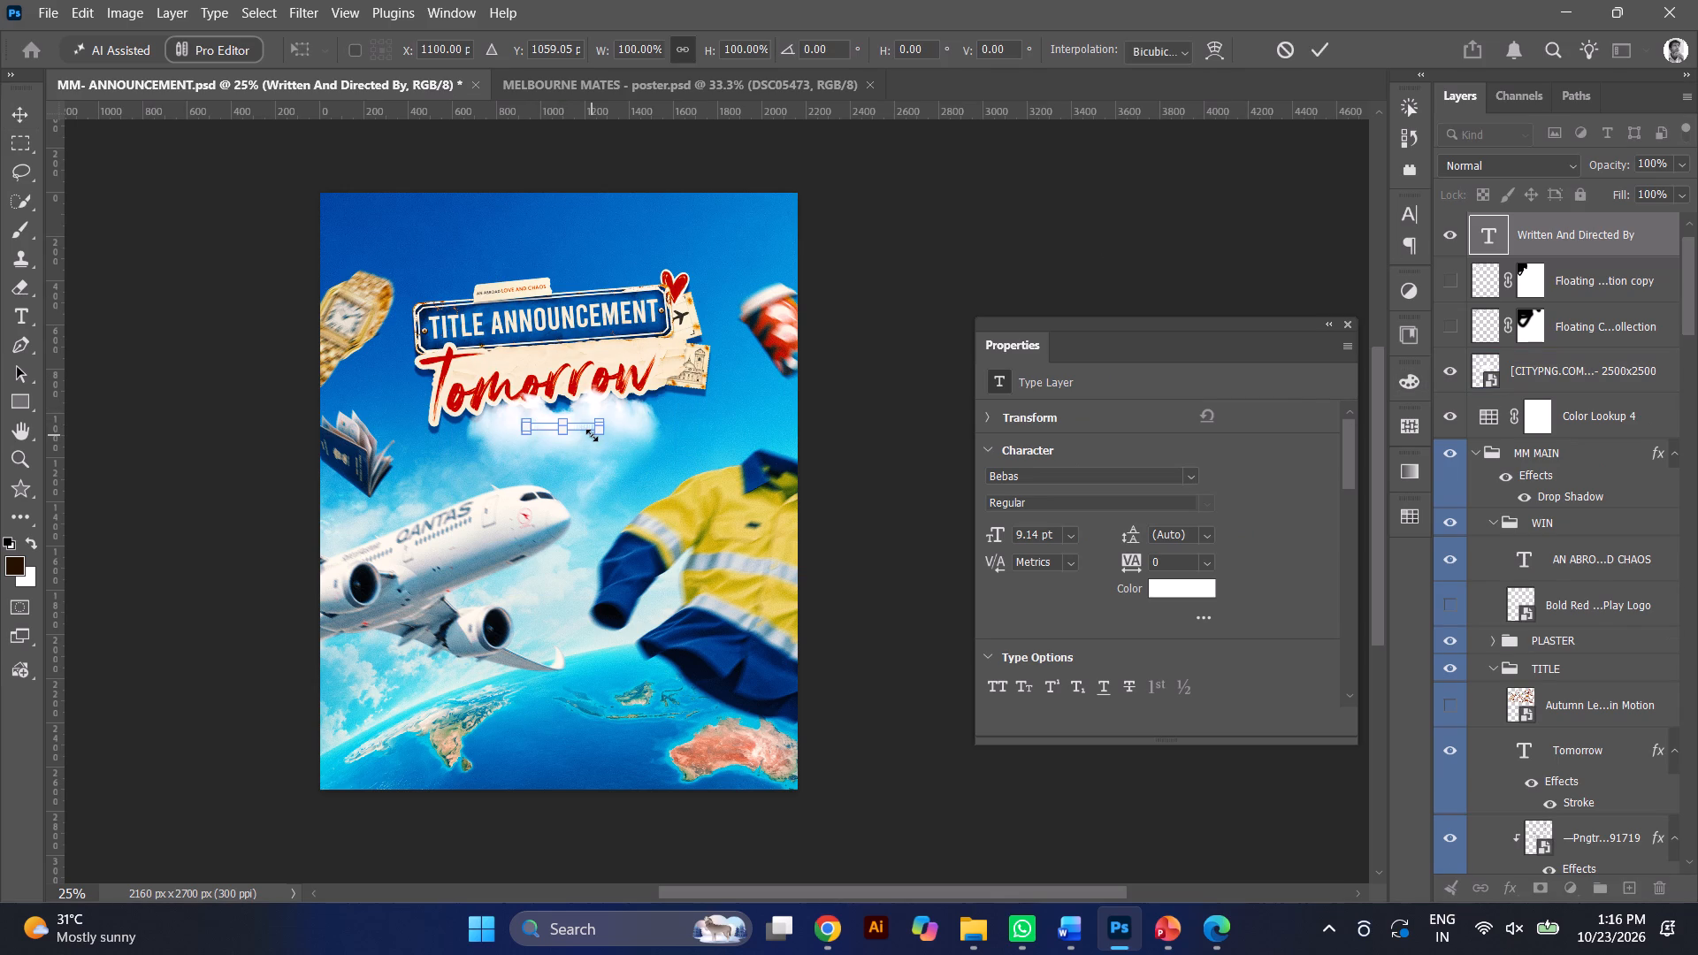
pyautogui.doubleClick(592, 435)
pyautogui.tripleClick(589, 432)
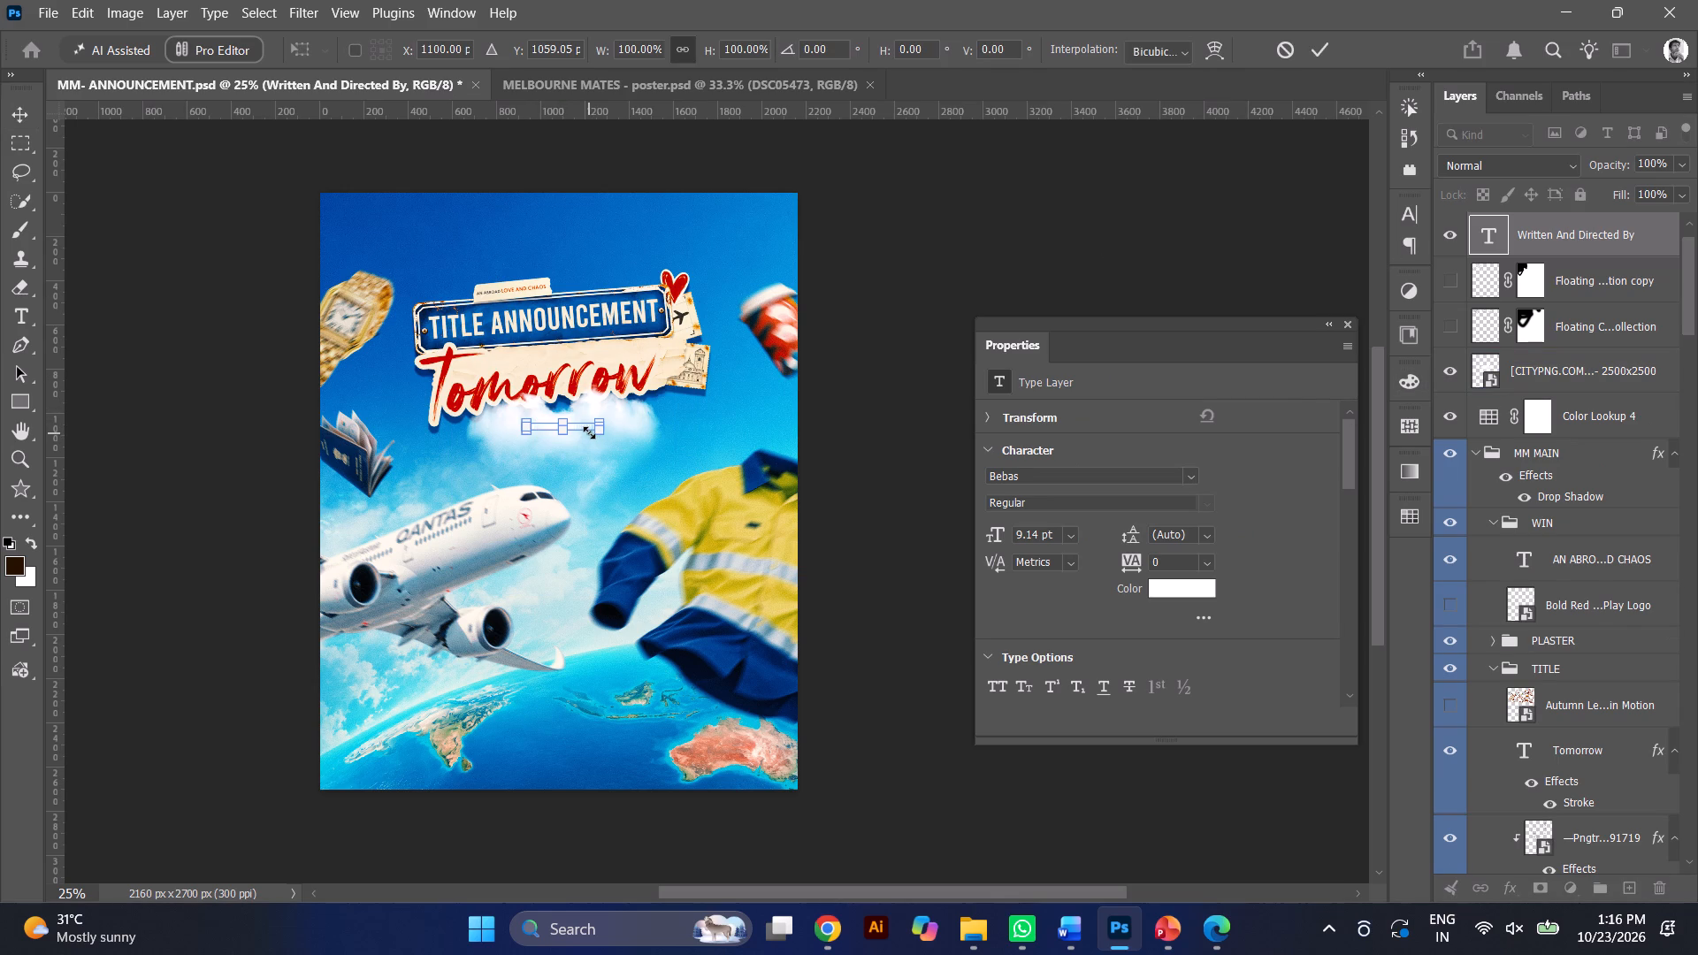
pyautogui.tripleClick(589, 432)
pyautogui.tripleClick(589, 432)
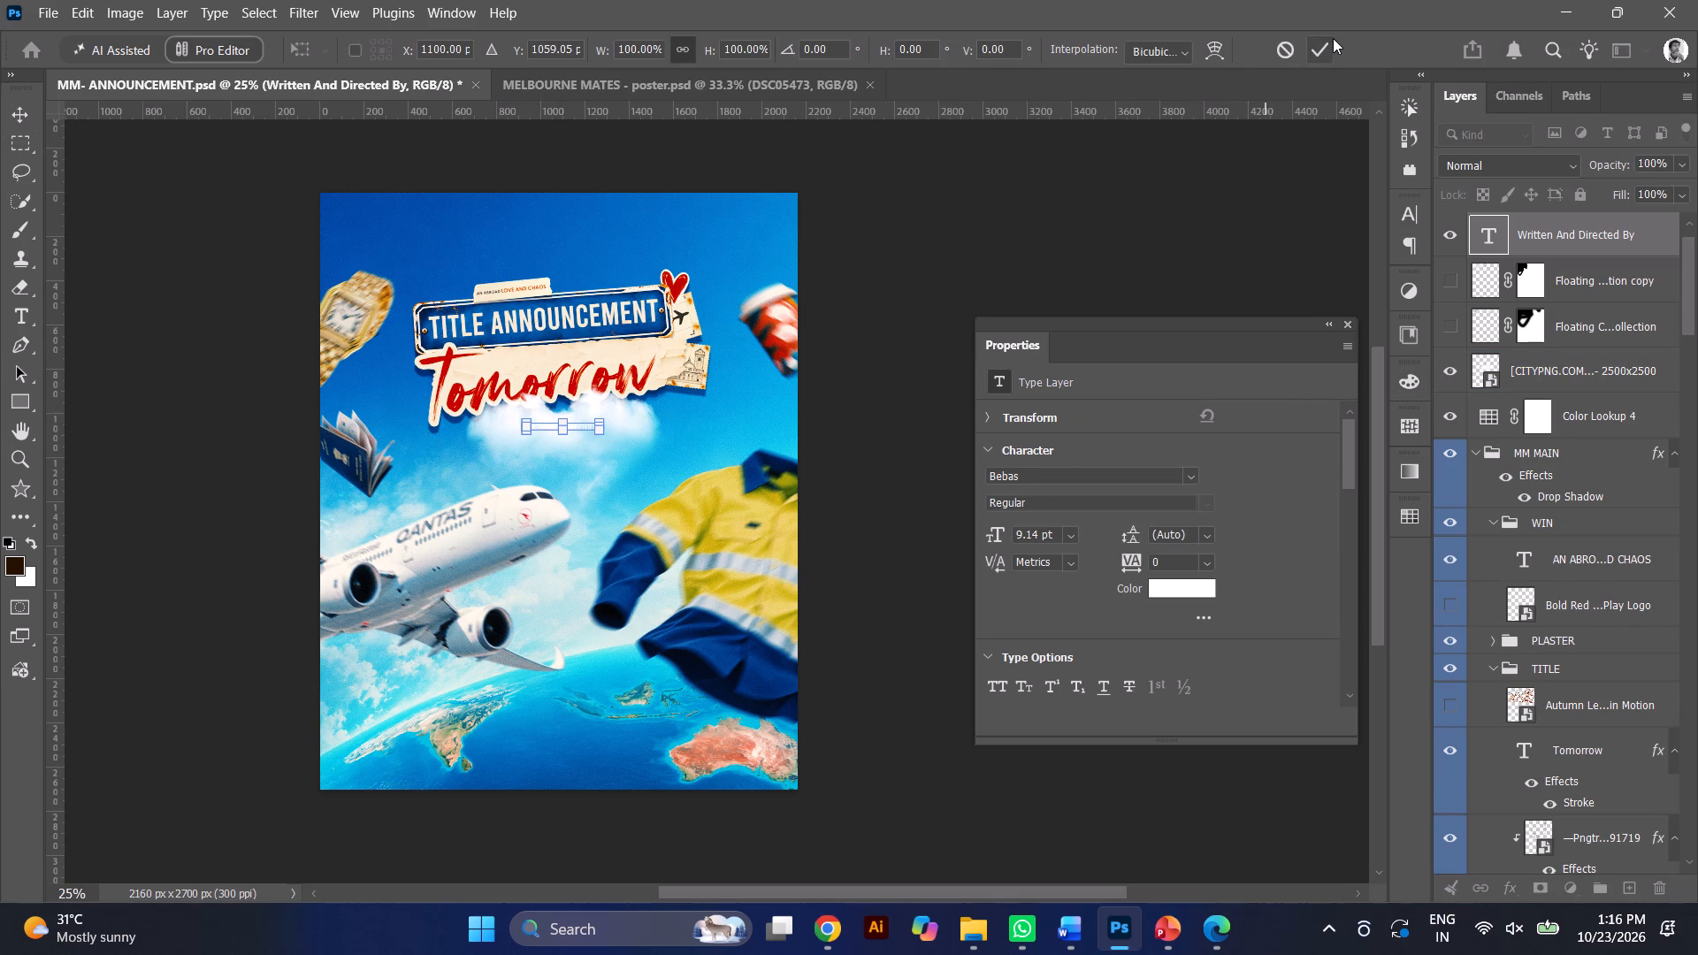
pyautogui.click(1333, 38)
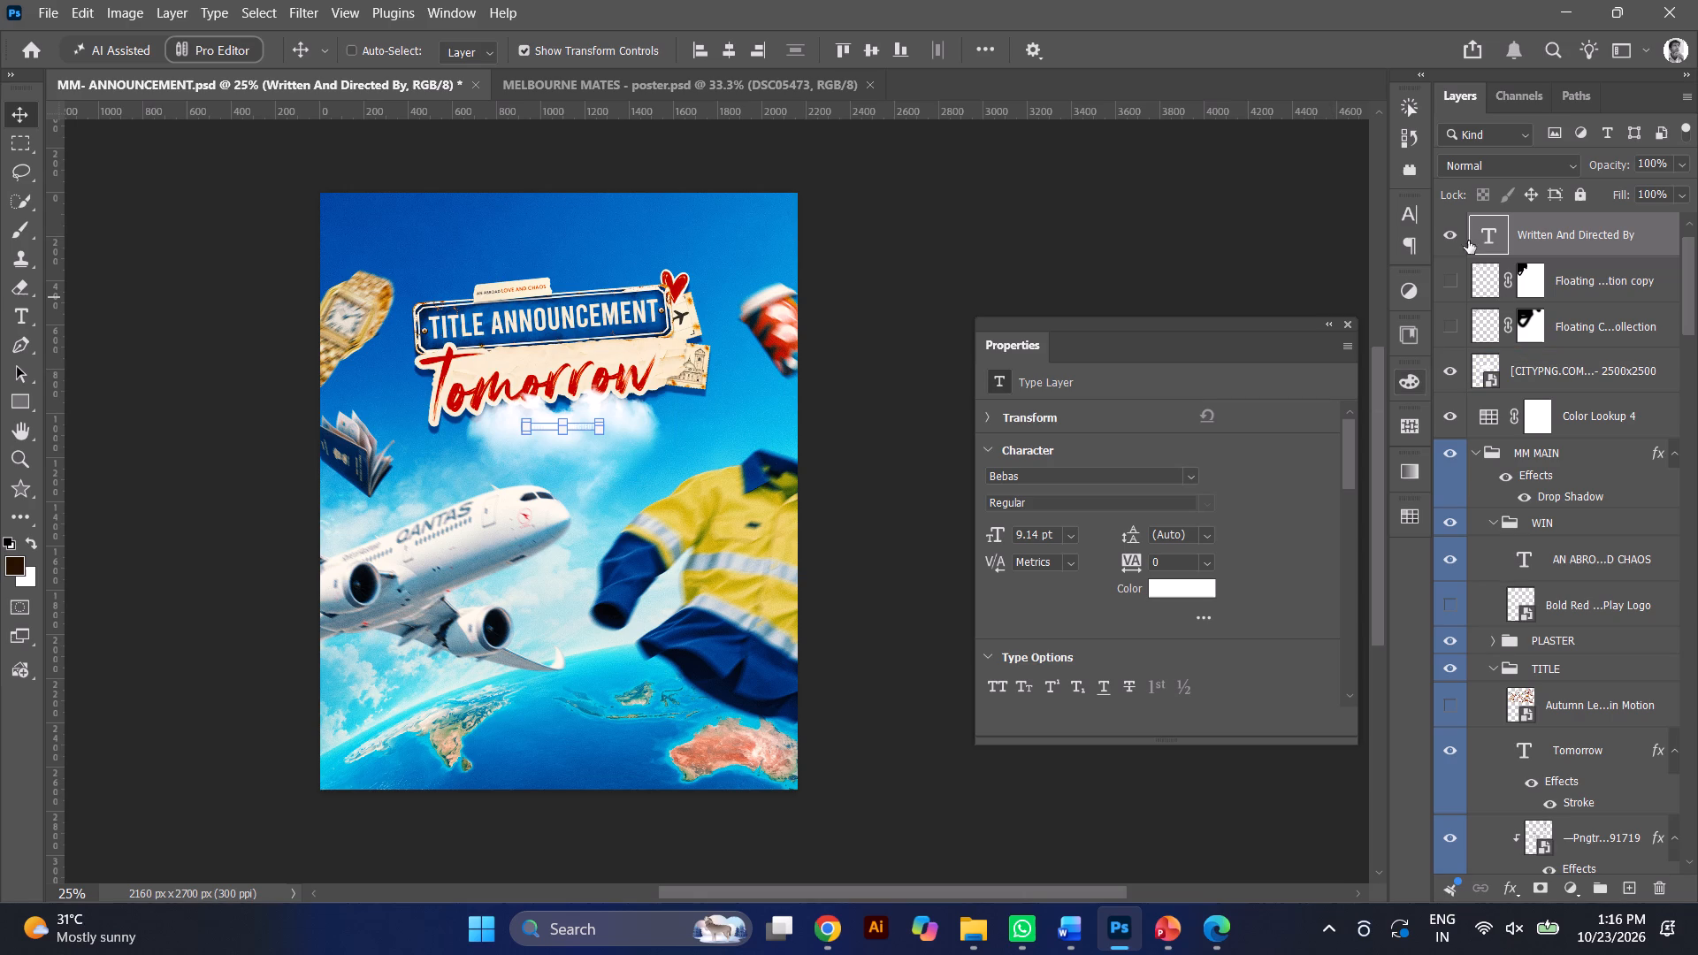
pyautogui.click(1451, 240)
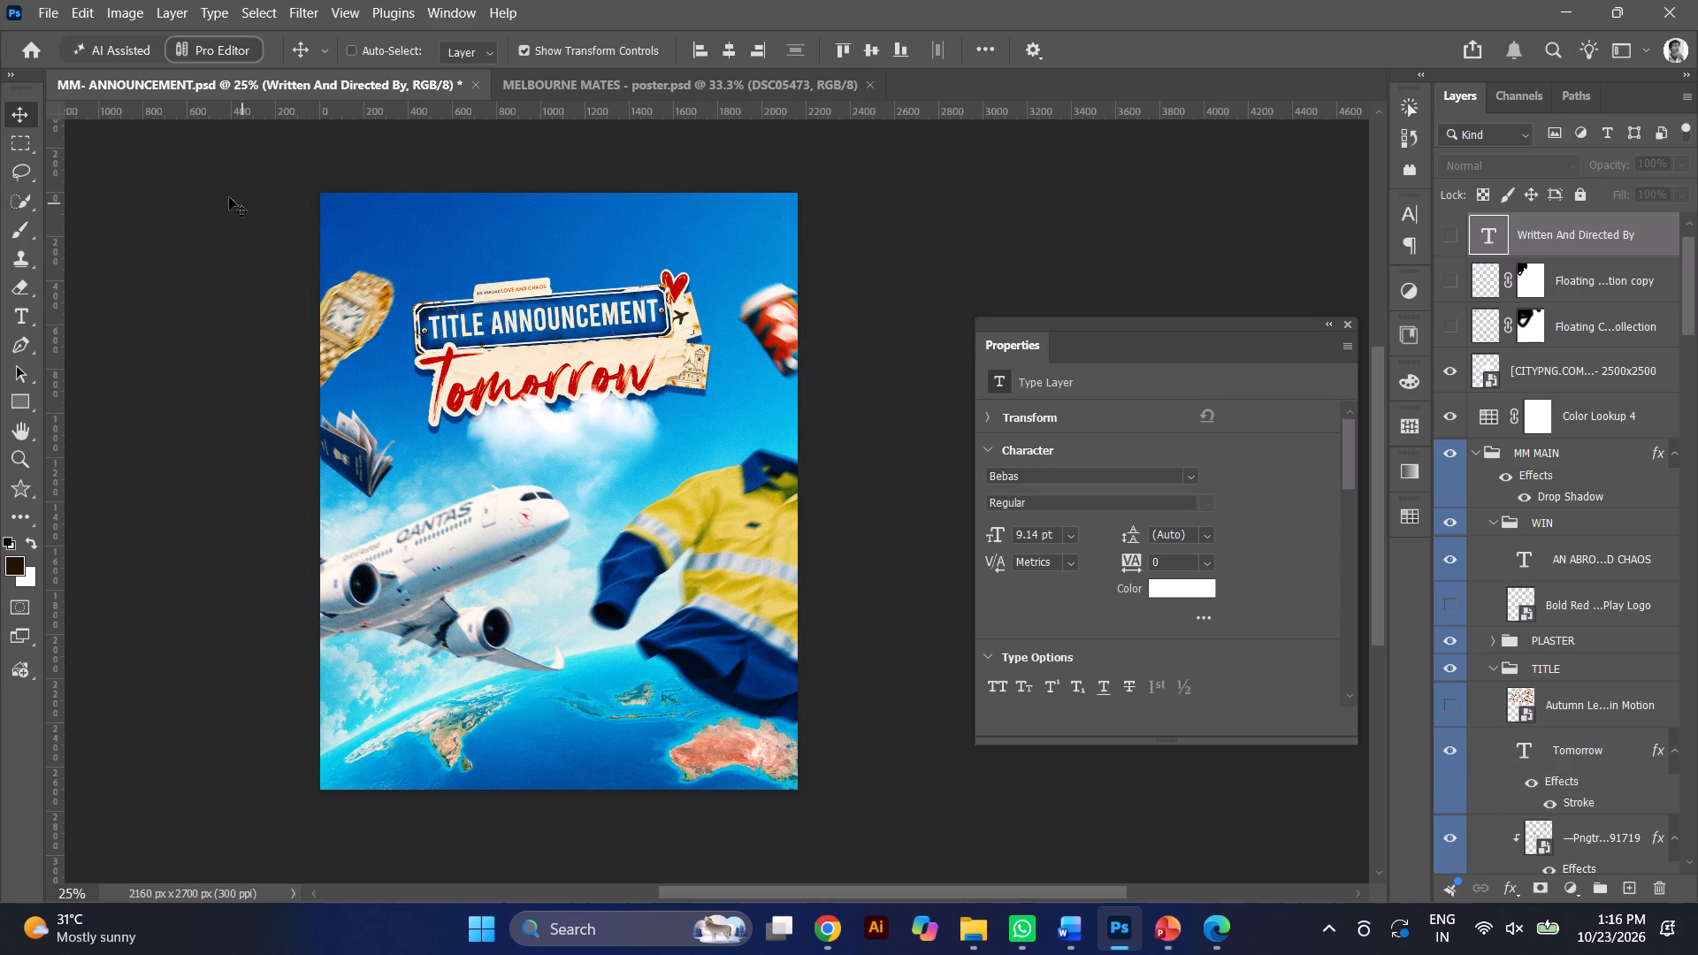
# Export the poster as a PNG at 2160 x 2700 px and 100% scale.
pyautogui.keyDown('ctrl'); pyautogui.click(469, 734); pyautogui.keyUp('ctrl')
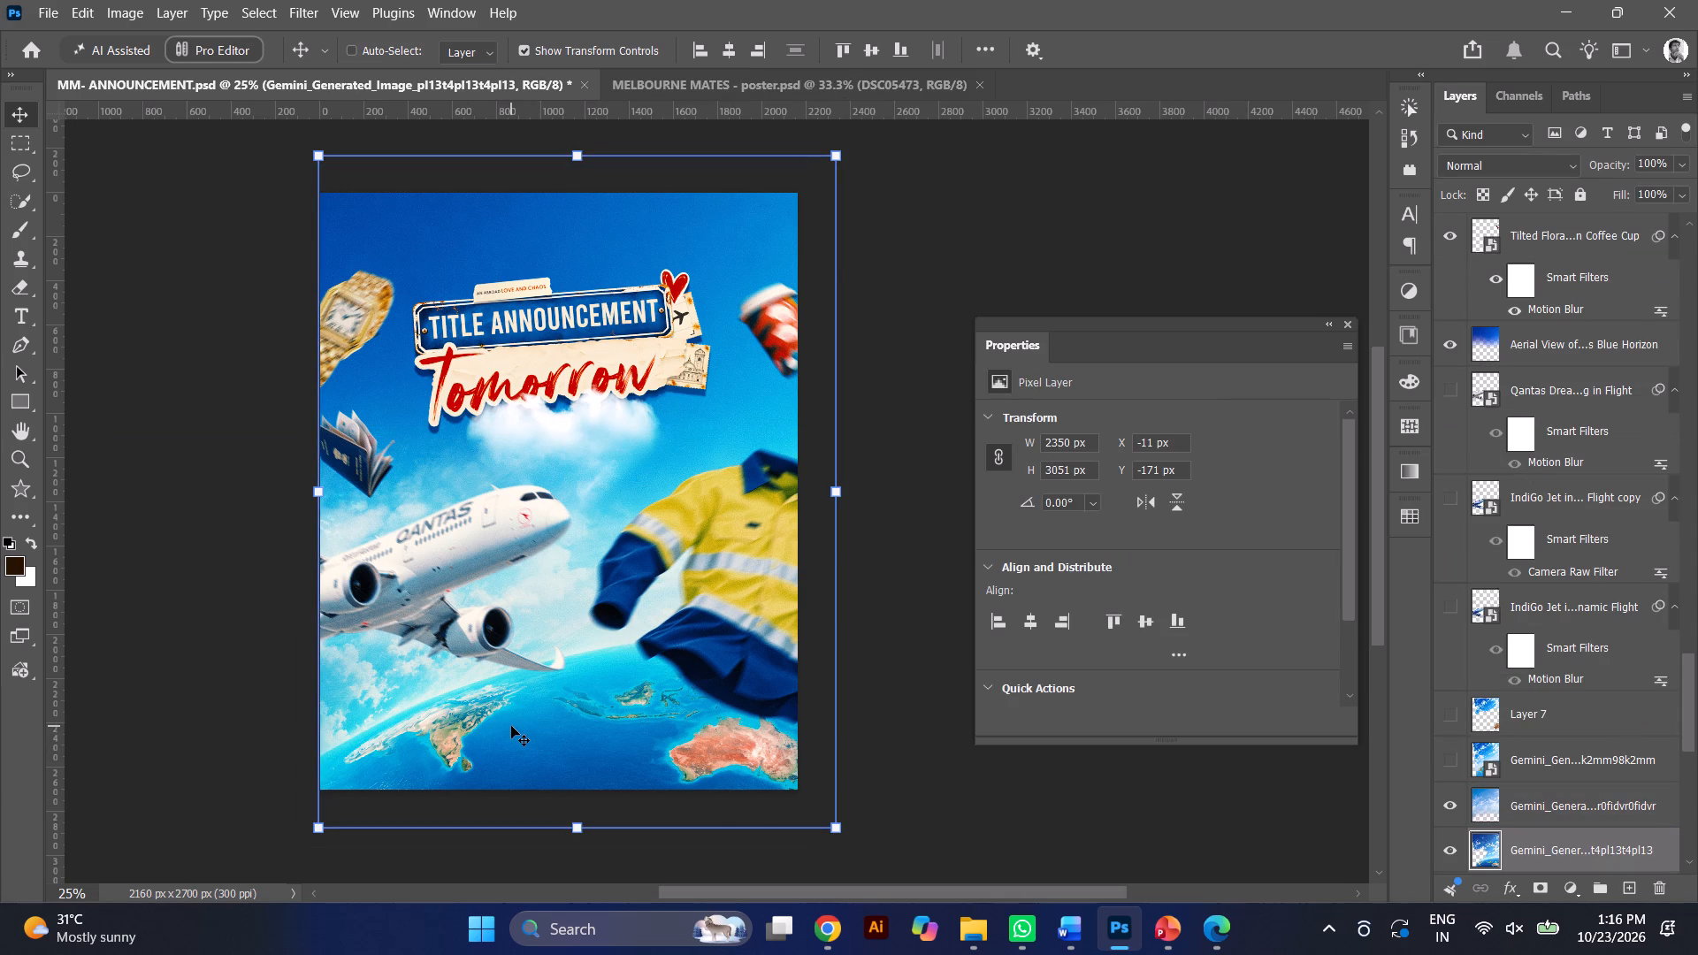
pyautogui.click(54, 12)
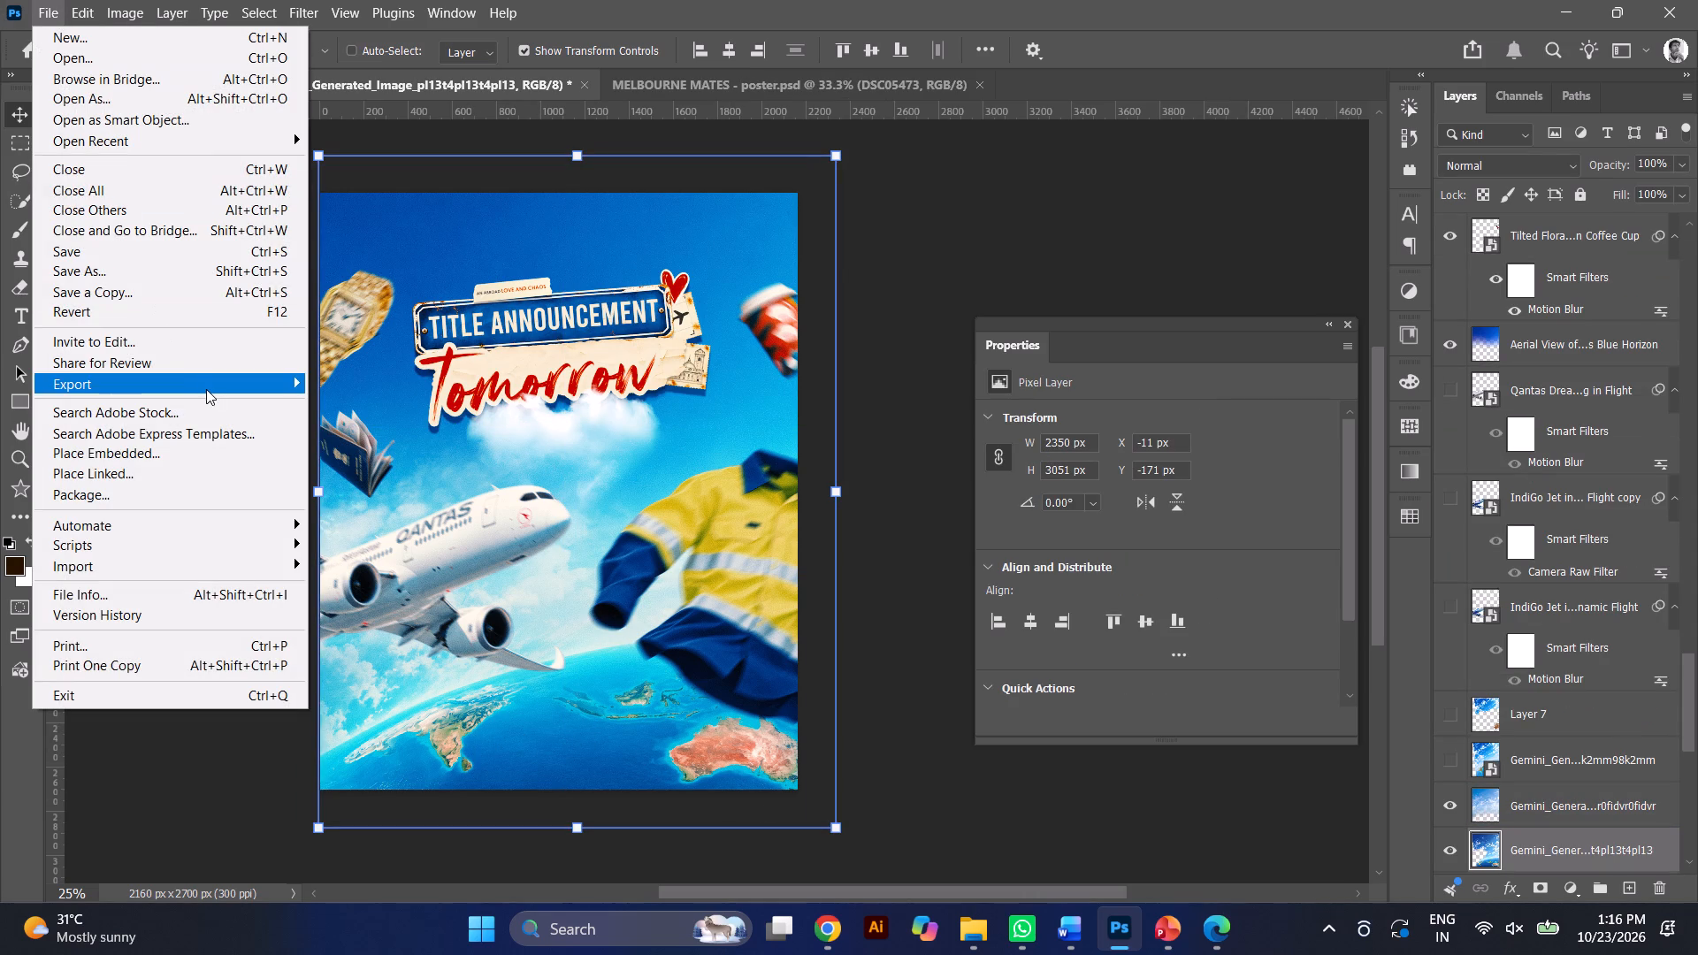
pyautogui.click(400, 405)
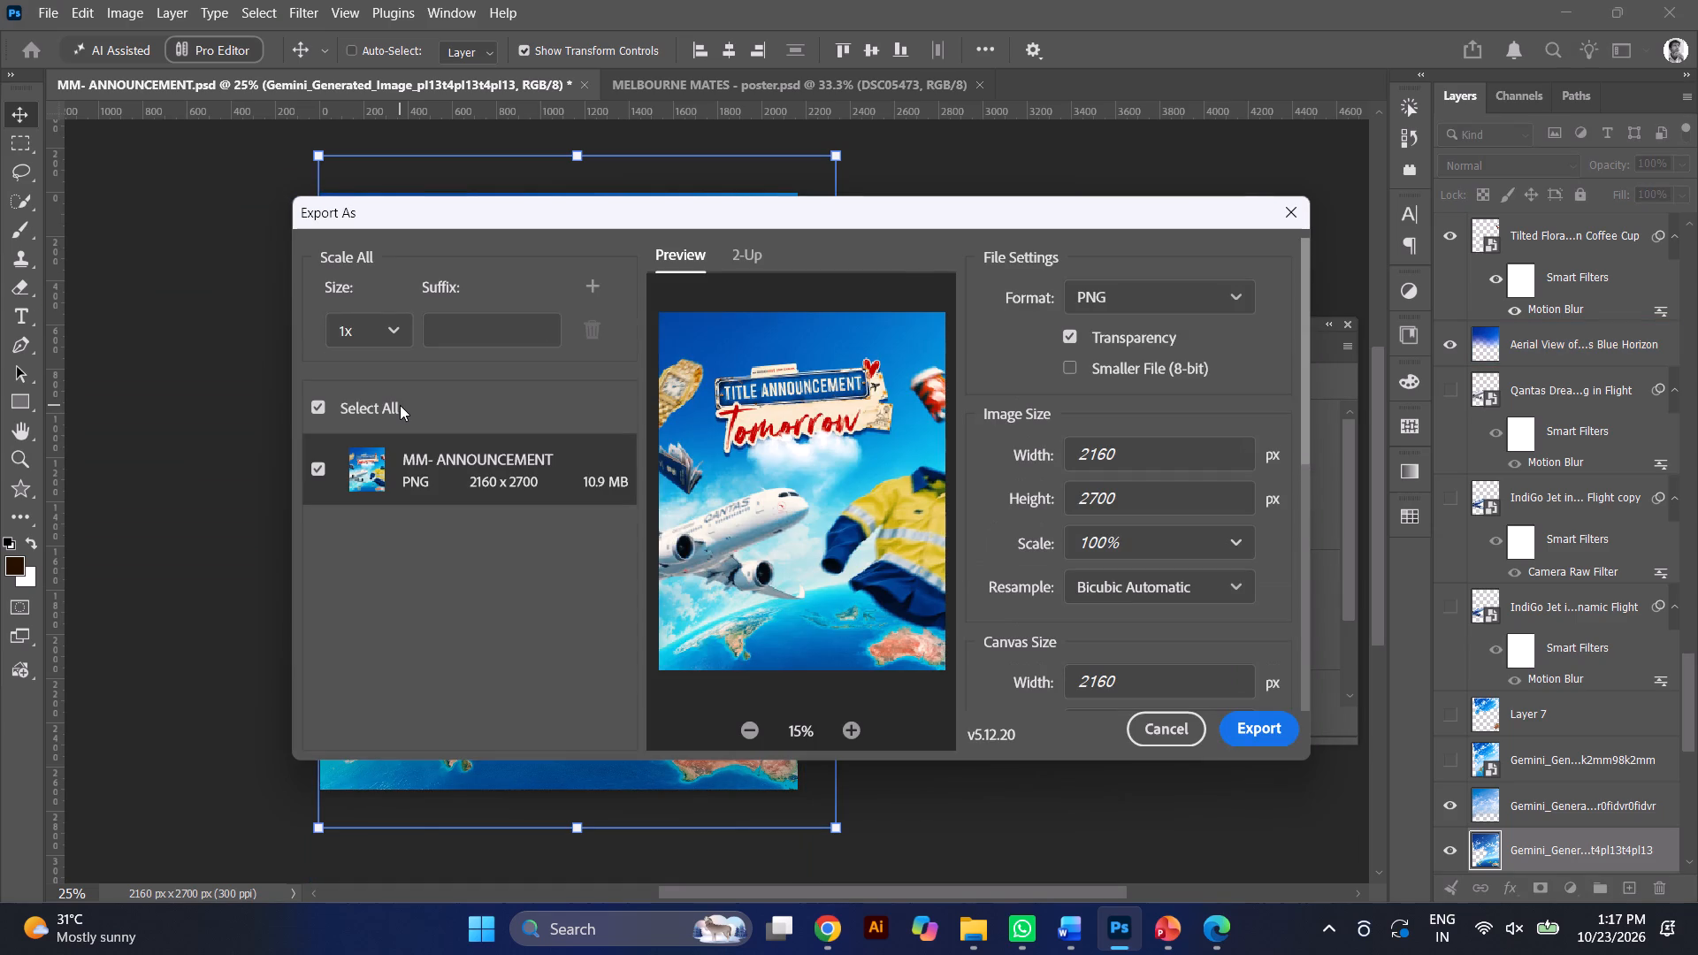
pyautogui.hscroll(1, 732, 409)
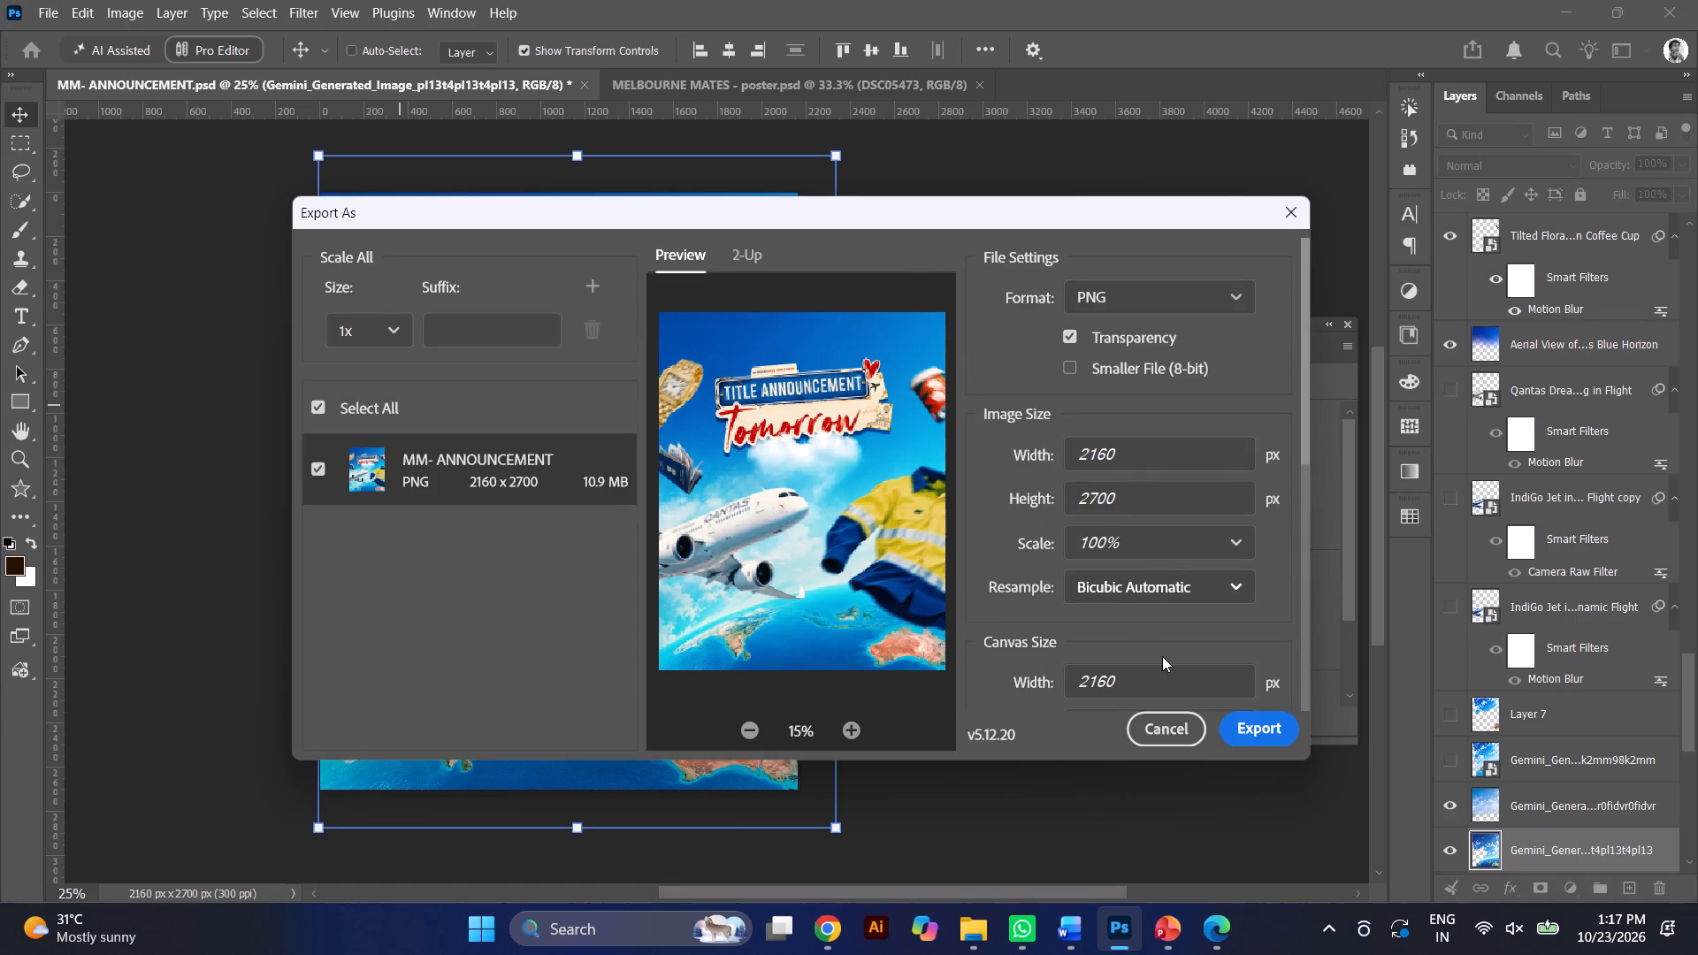
# Set the export resampling to Preserve Details and export the PNG to Downloads as "MM- ANNOUNCEMENT v2".
pyautogui.hscroll(1, 1162, 656)
pyautogui.click(1151, 584)
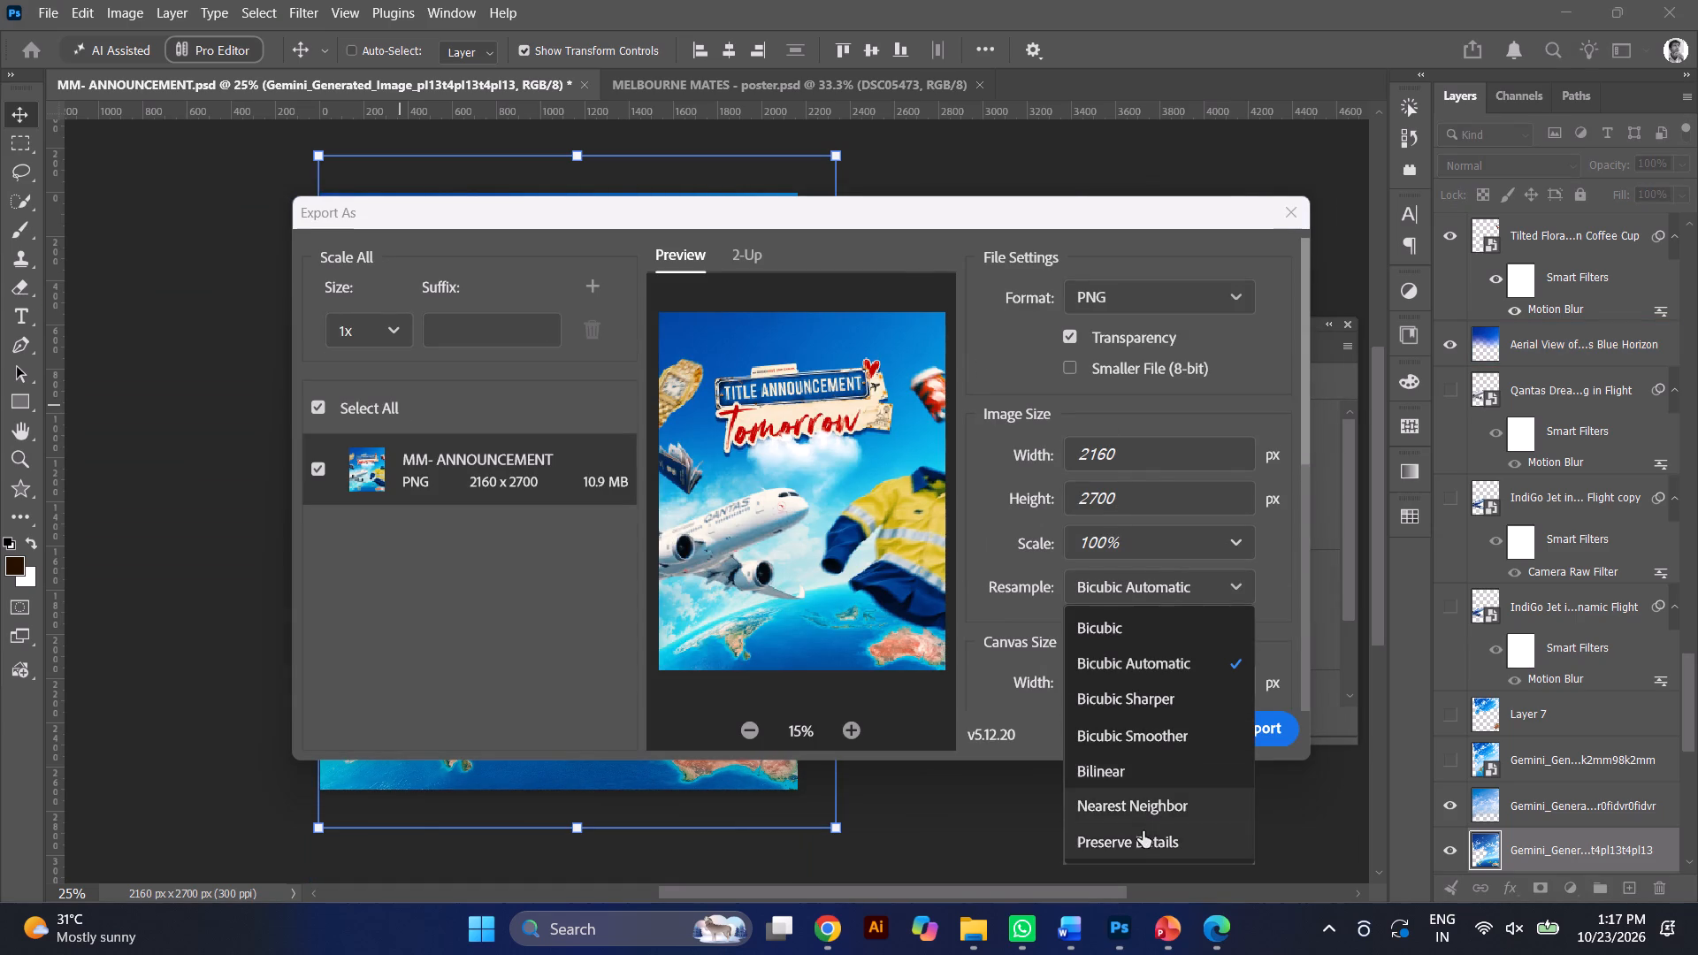
pyautogui.click(1137, 837)
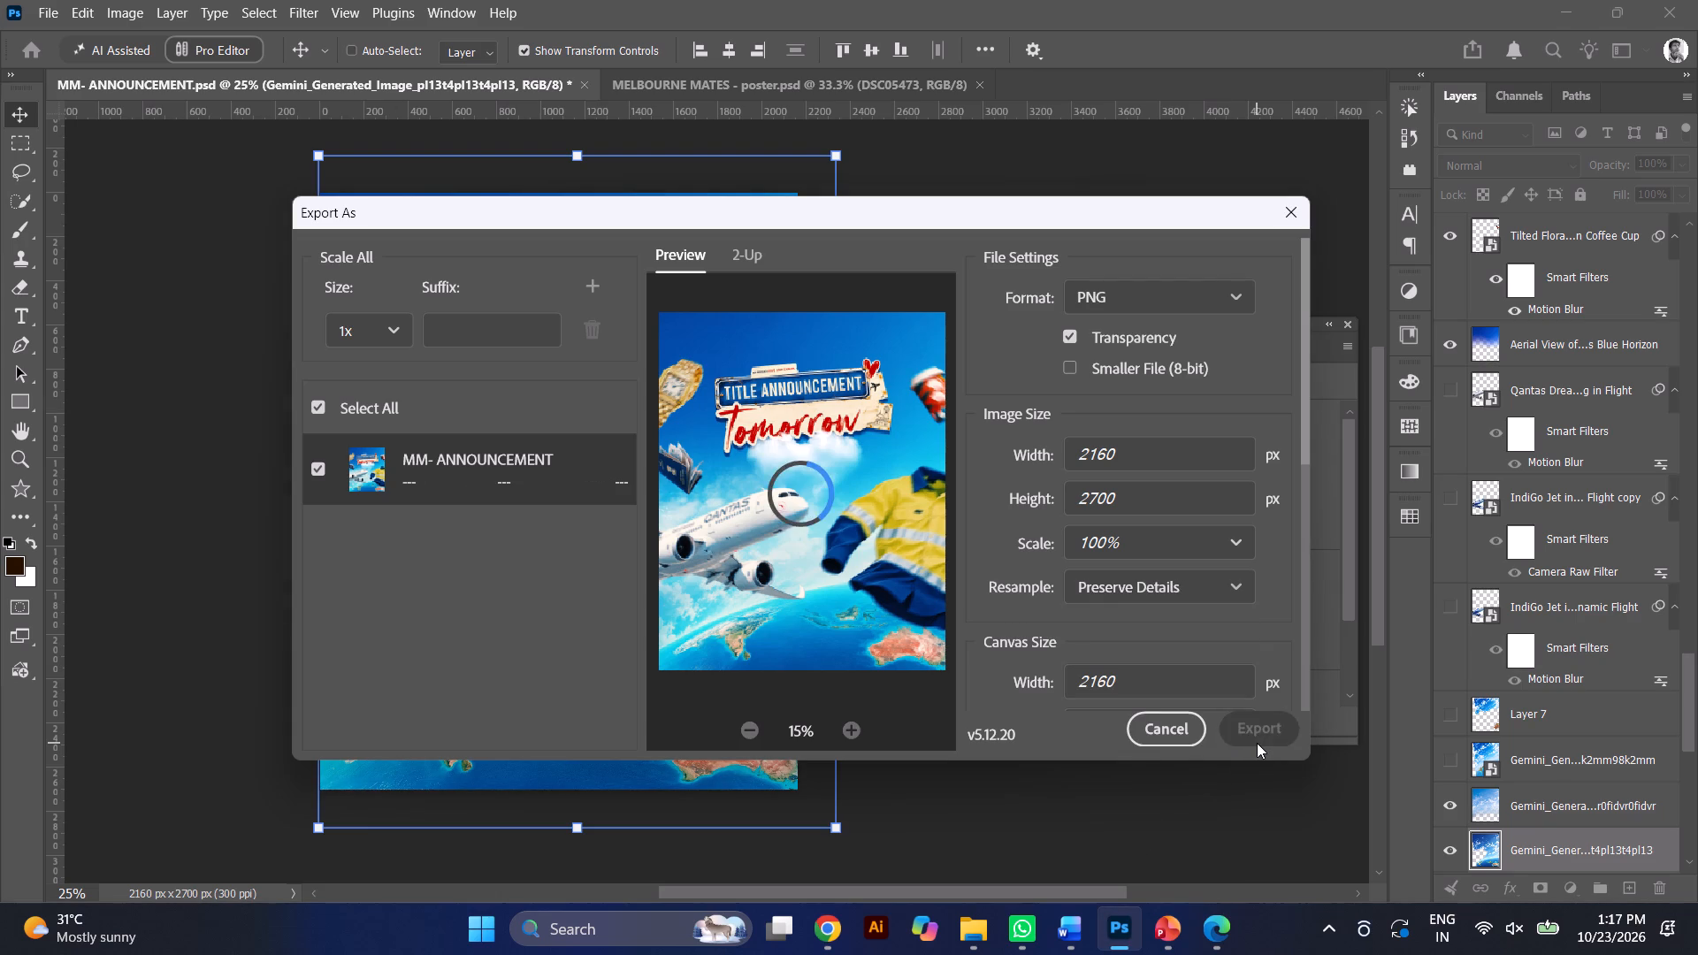
pyautogui.click(1257, 743)
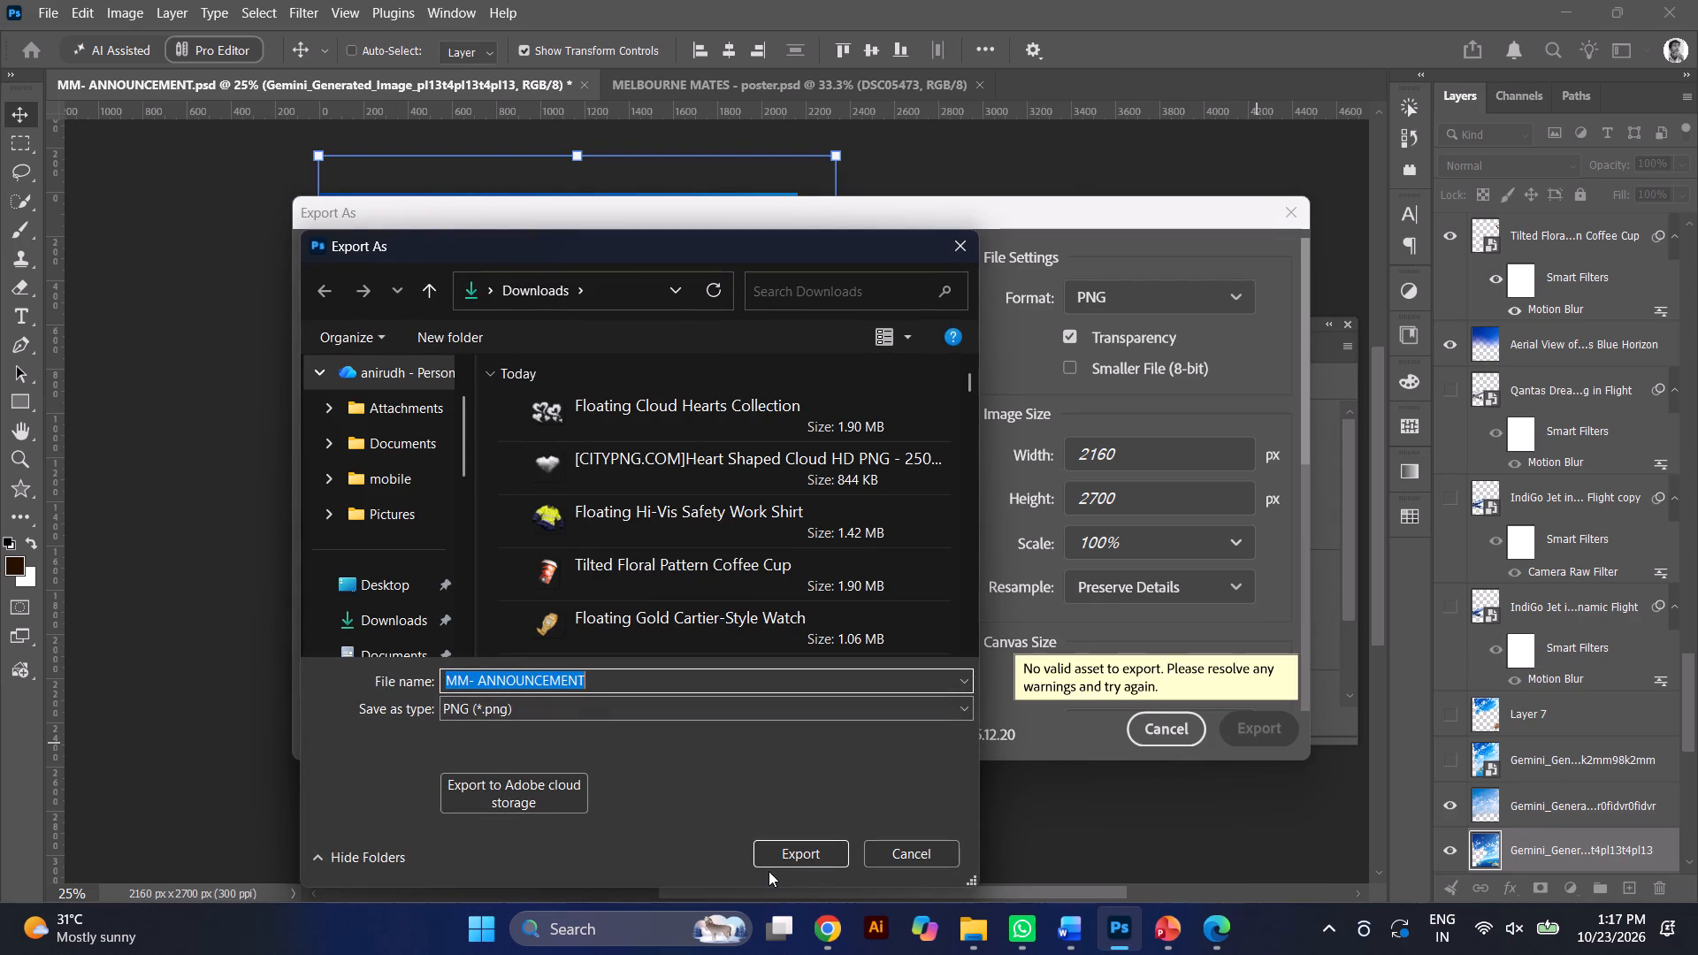
pyautogui.click(626, 678)
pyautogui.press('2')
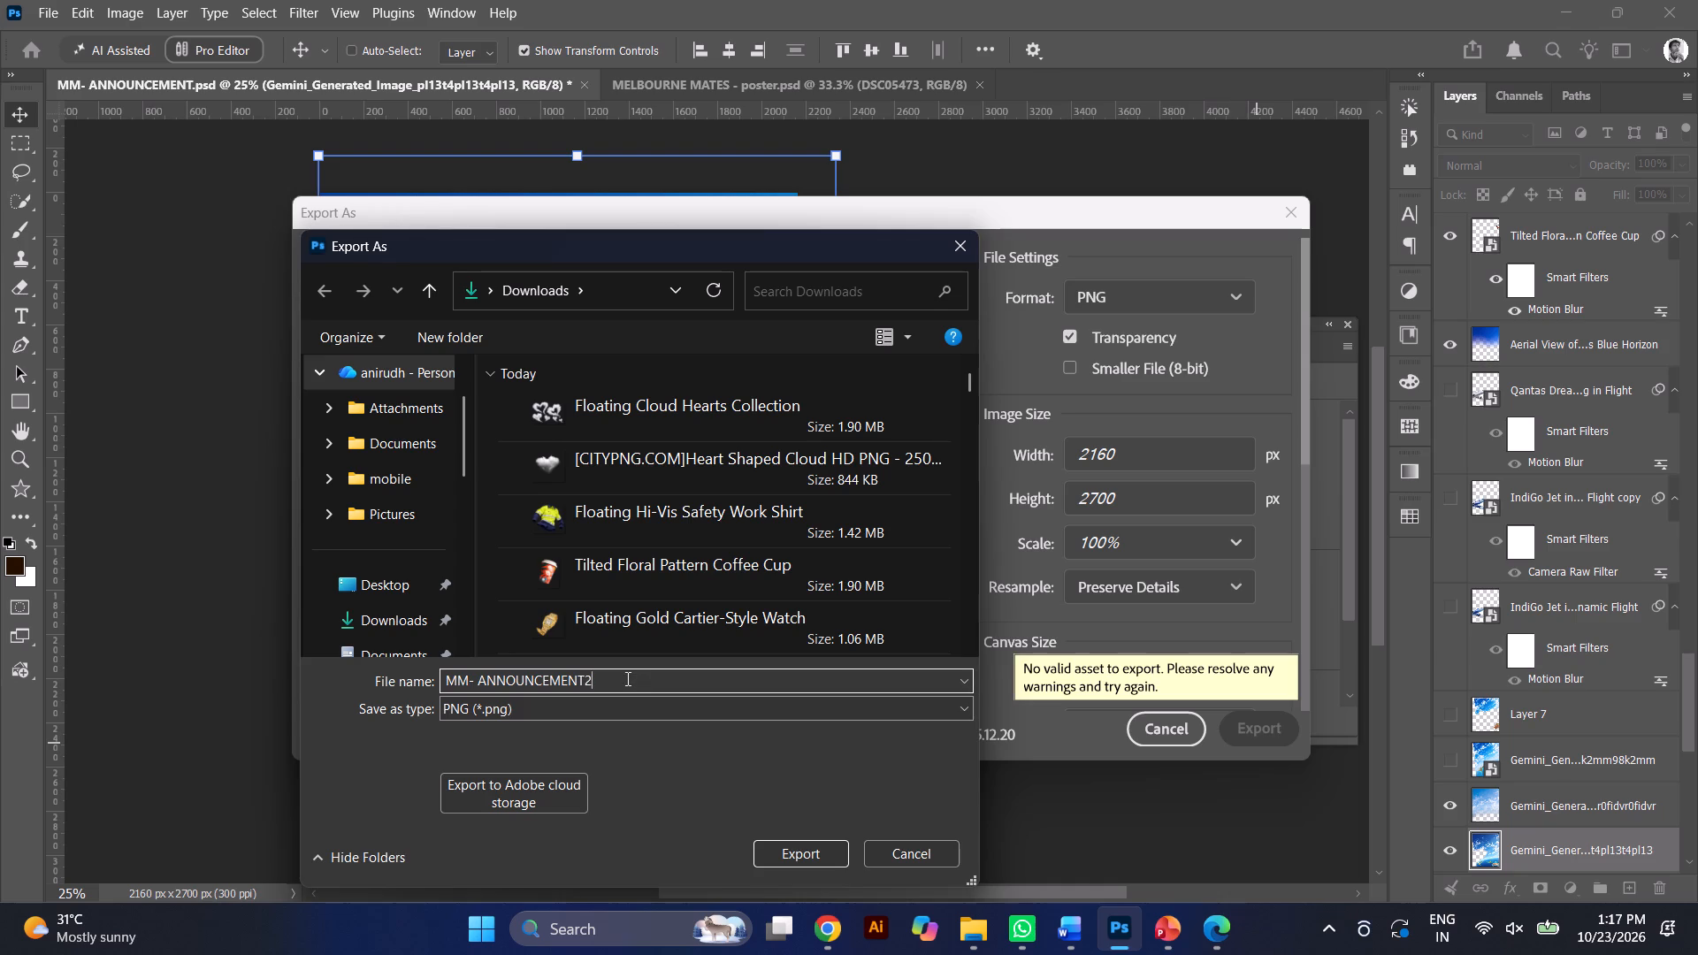